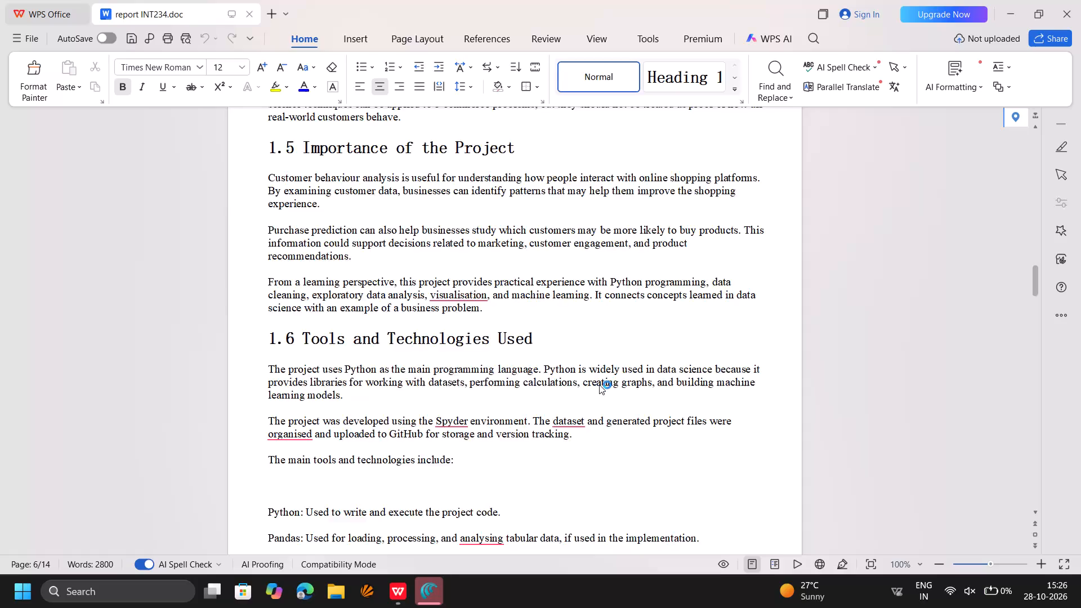
Review the report's written chapters on the project introduction, the dataset and the EDA process.
{"action": "scroll", "coordinate": [599, 385], "scroll_direction": "up", "scroll_amount": 4}
{"action": "scroll", "coordinate": [599, 385], "scroll_direction": "down", "scroll_amount": 16}
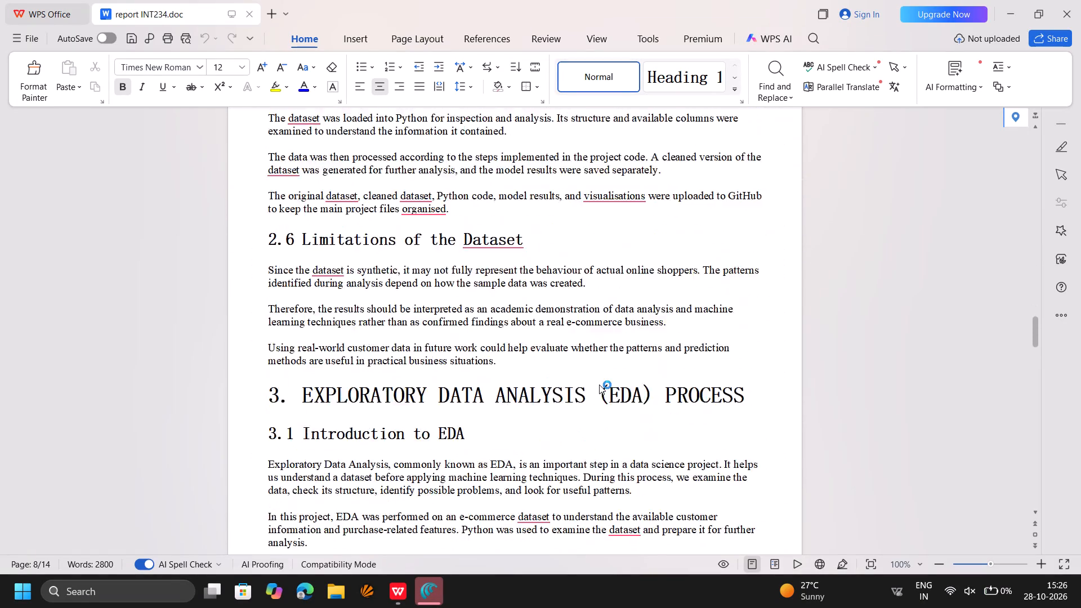
{"action": "scroll", "coordinate": [599, 385], "scroll_direction": "down", "scroll_amount": 2}
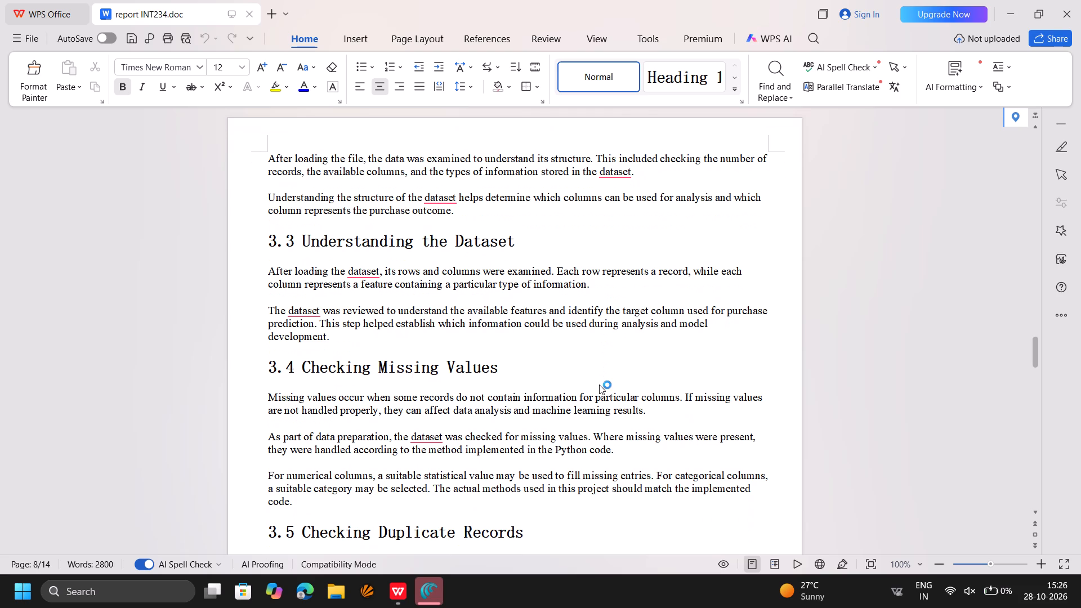
{"action": "scroll", "coordinate": [599, 385], "scroll_direction": "down", "scroll_amount": 1}
{"action": "scroll", "coordinate": [599, 385], "scroll_direction": "up", "scroll_amount": 2}
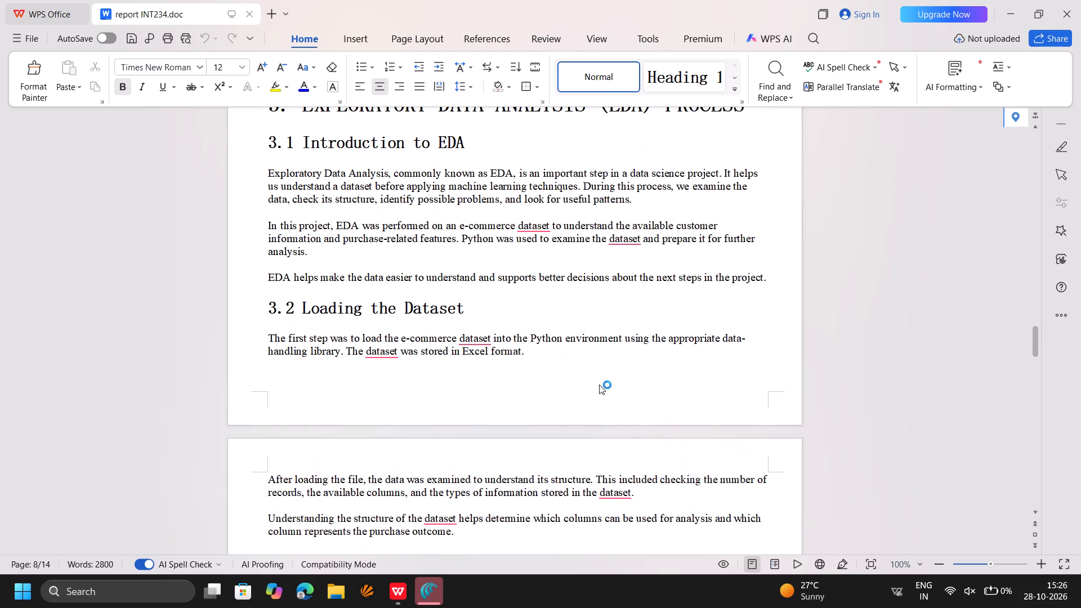
{"action": "scroll", "coordinate": [599, 385], "scroll_direction": "up", "scroll_amount": 3}
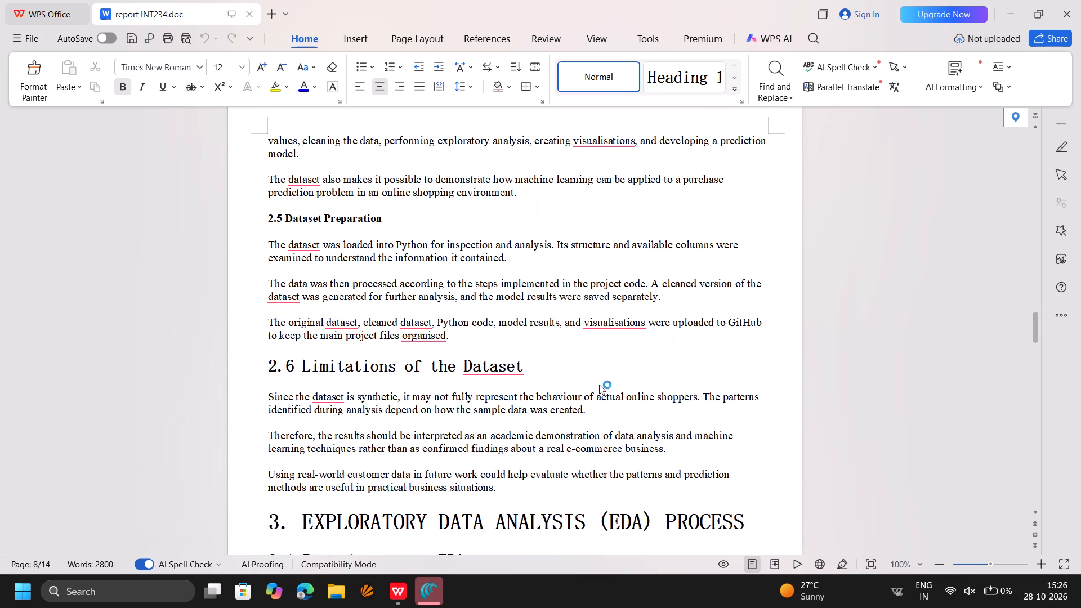
{"action": "scroll", "coordinate": [599, 385], "scroll_direction": "up", "scroll_amount": 3}
{"action": "scroll", "coordinate": [599, 385], "scroll_direction": "down", "scroll_amount": 1}
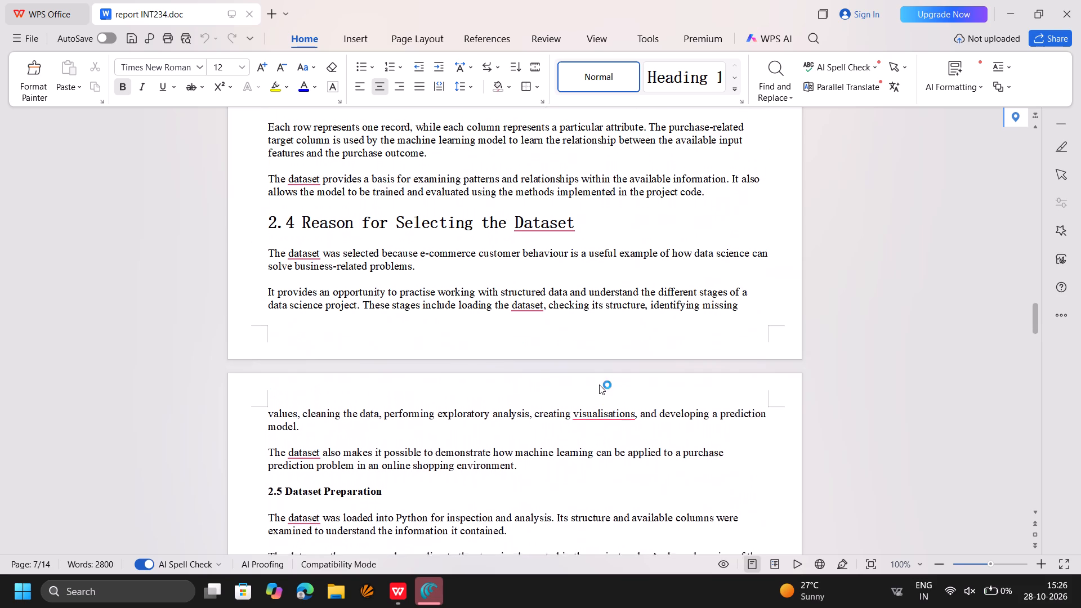
{"action": "scroll", "coordinate": [599, 385], "scroll_direction": "down", "scroll_amount": 5}
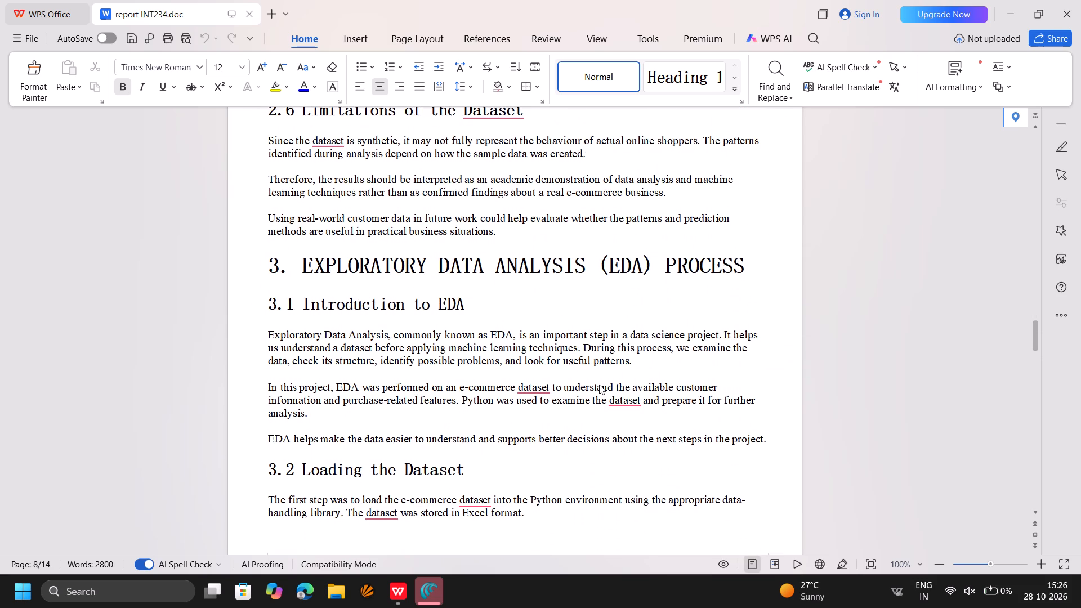
{"action": "scroll", "coordinate": [599, 385], "scroll_direction": "down", "scroll_amount": 5}
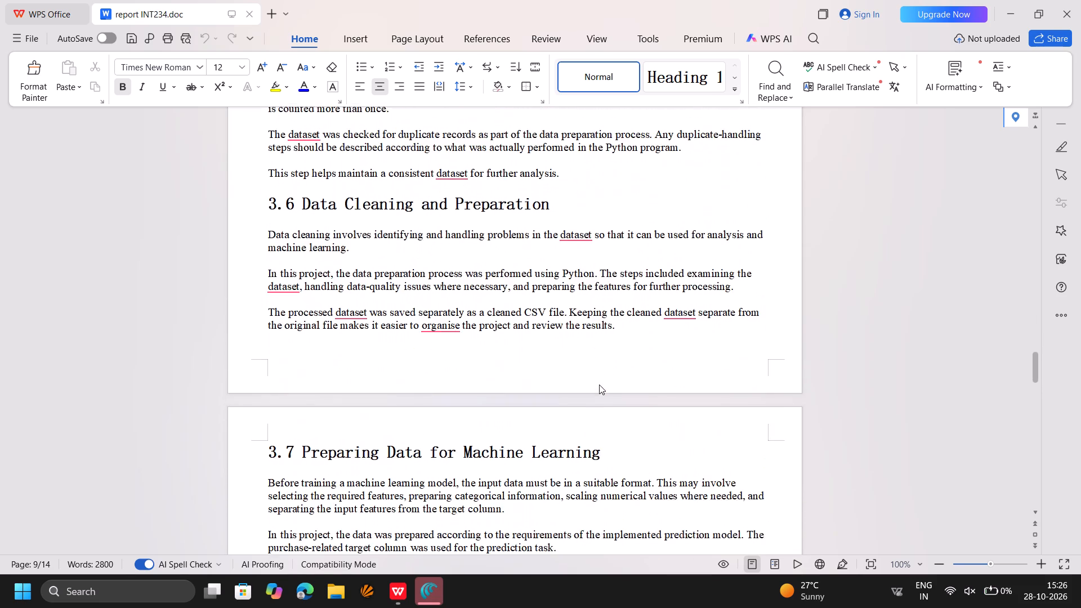
{"action": "scroll", "coordinate": [599, 385], "scroll_direction": "down", "scroll_amount": 4}
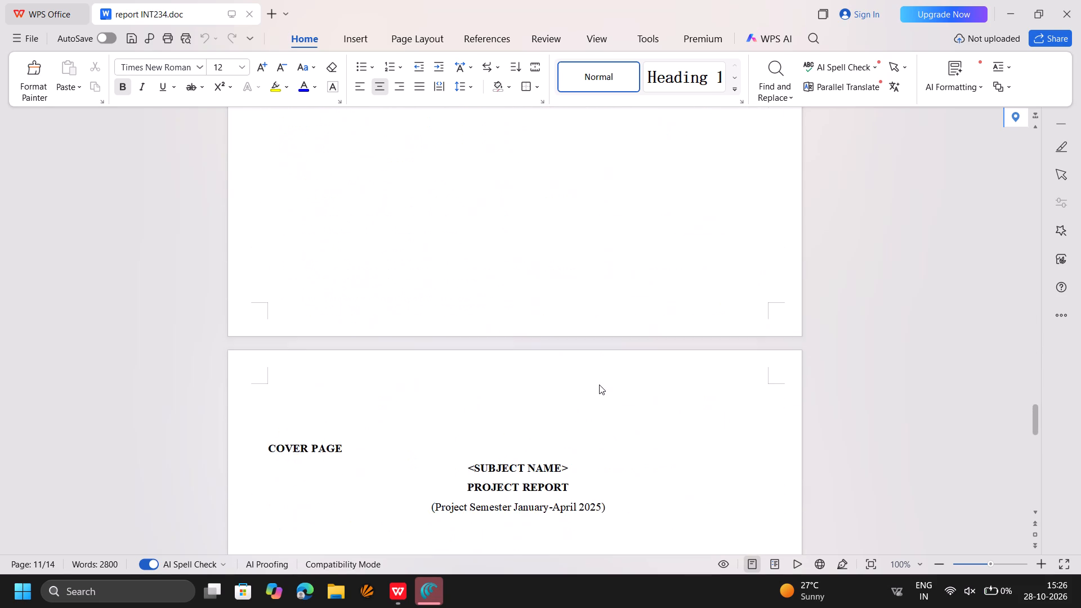
Examine the template pages at the report's end: Other Conventions, cover page, certificate and declaration.
{"action": "scroll", "coordinate": [599, 385], "scroll_direction": "down", "scroll_amount": 4}
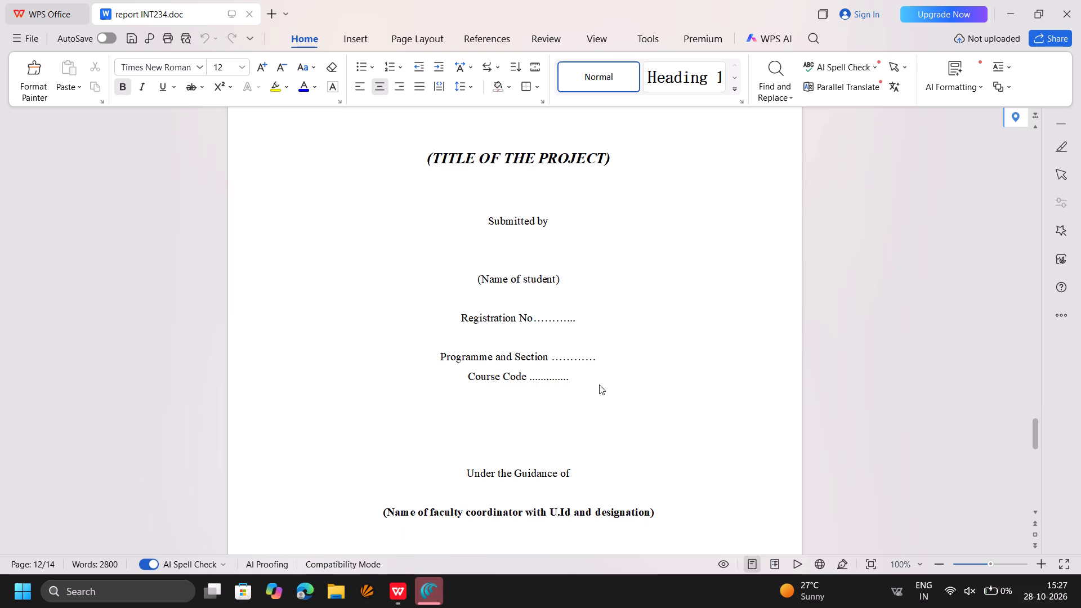
{"action": "scroll", "coordinate": [599, 385], "scroll_direction": "down", "scroll_amount": 1}
{"action": "scroll", "coordinate": [599, 385], "scroll_direction": "up", "scroll_amount": 5}
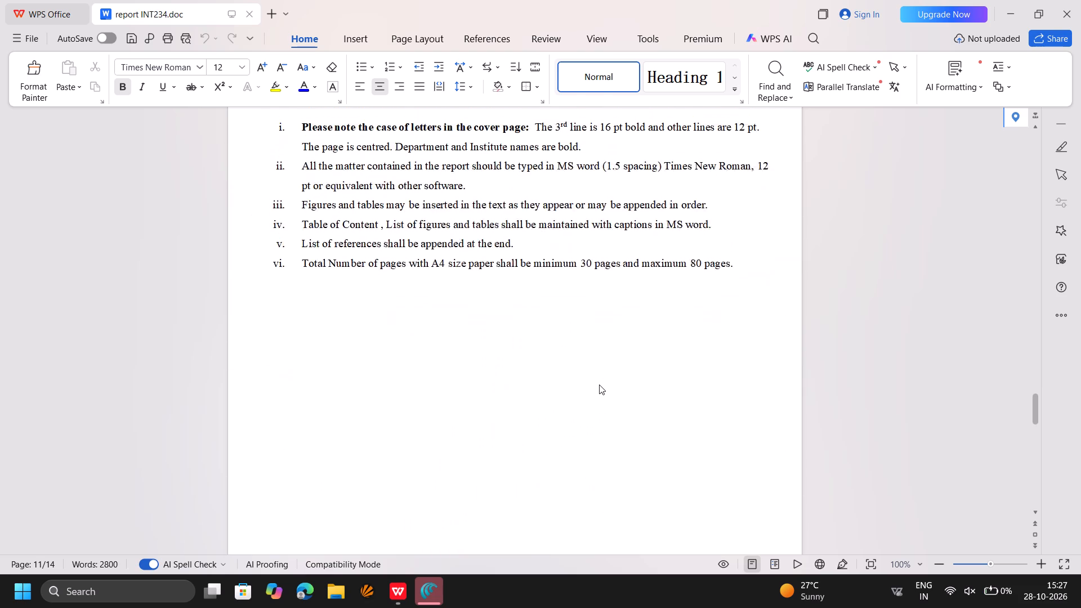
{"action": "scroll", "coordinate": [599, 385], "scroll_direction": "up", "scroll_amount": 2}
{"action": "scroll", "coordinate": [599, 385], "scroll_direction": "down", "scroll_amount": 4}
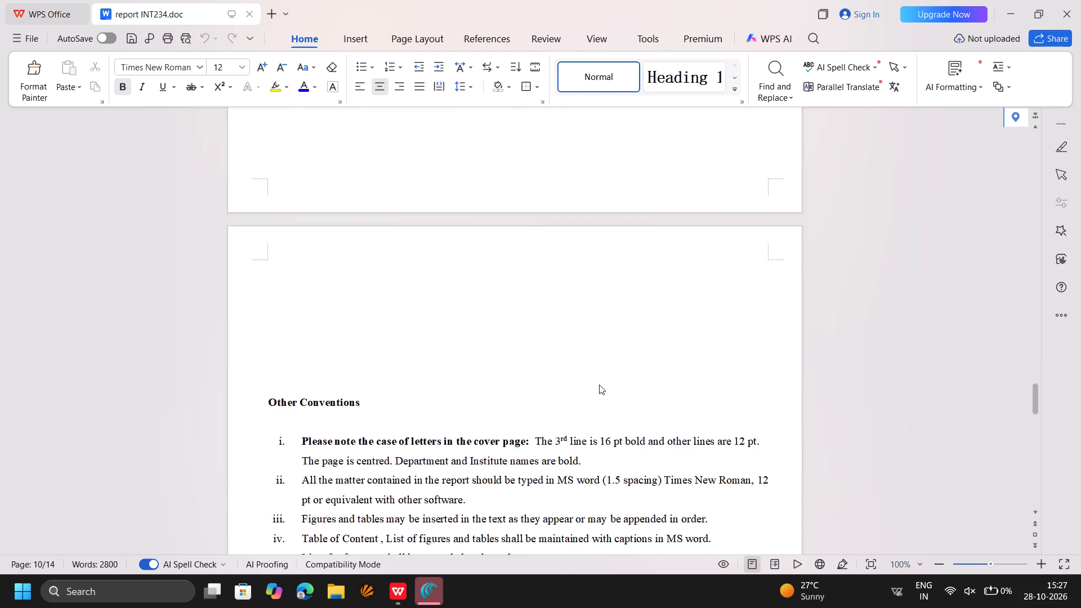
{"action": "scroll", "coordinate": [599, 385], "scroll_direction": "down", "scroll_amount": 6}
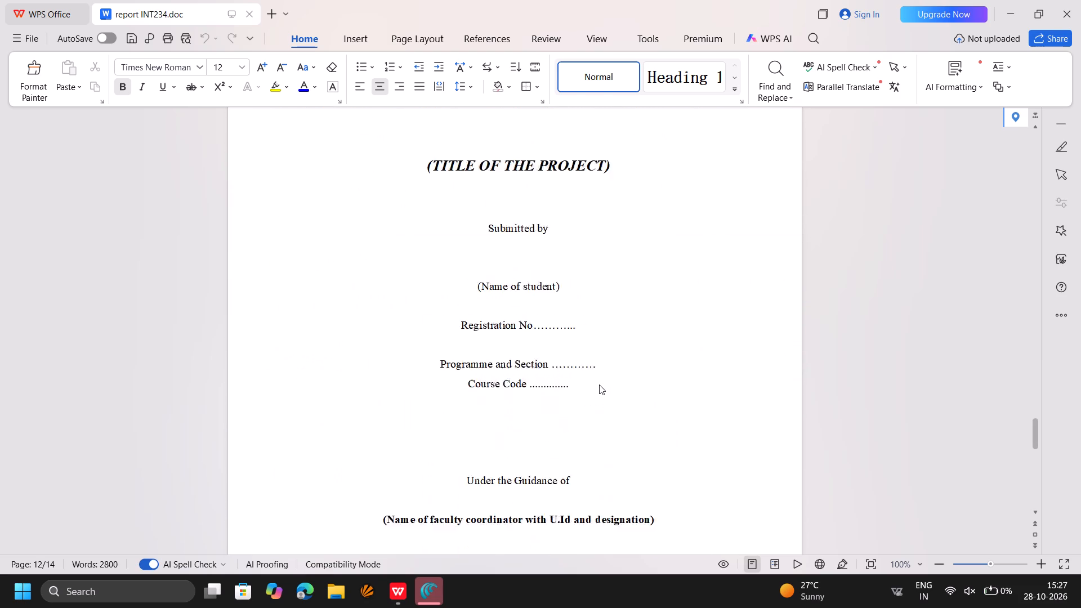
{"action": "scroll", "coordinate": [599, 385], "scroll_direction": "down", "scroll_amount": 4}
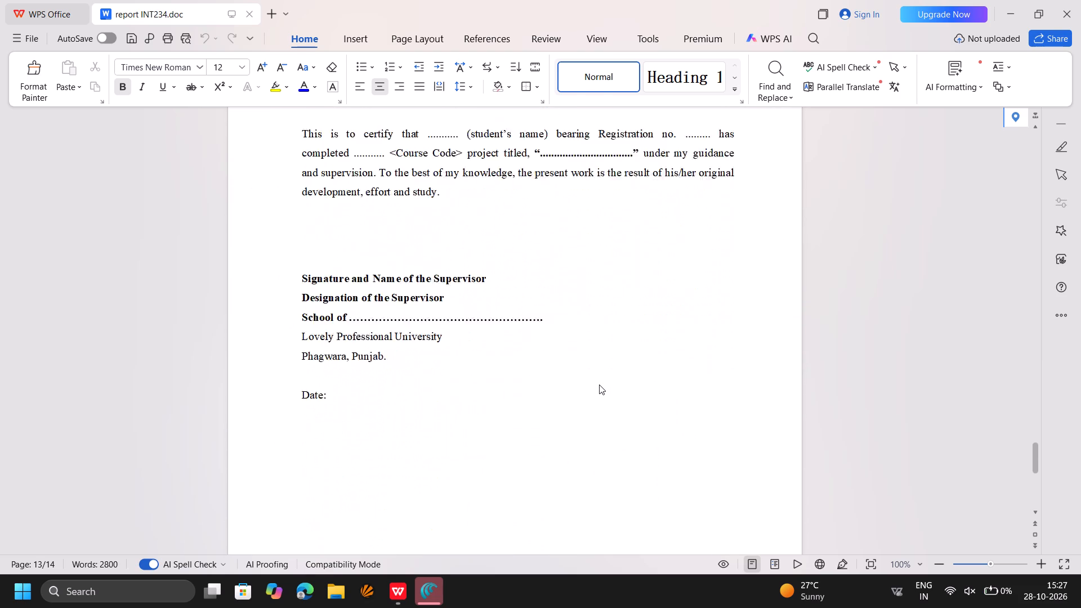
{"action": "scroll", "coordinate": [599, 385], "scroll_direction": "down", "scroll_amount": 4}
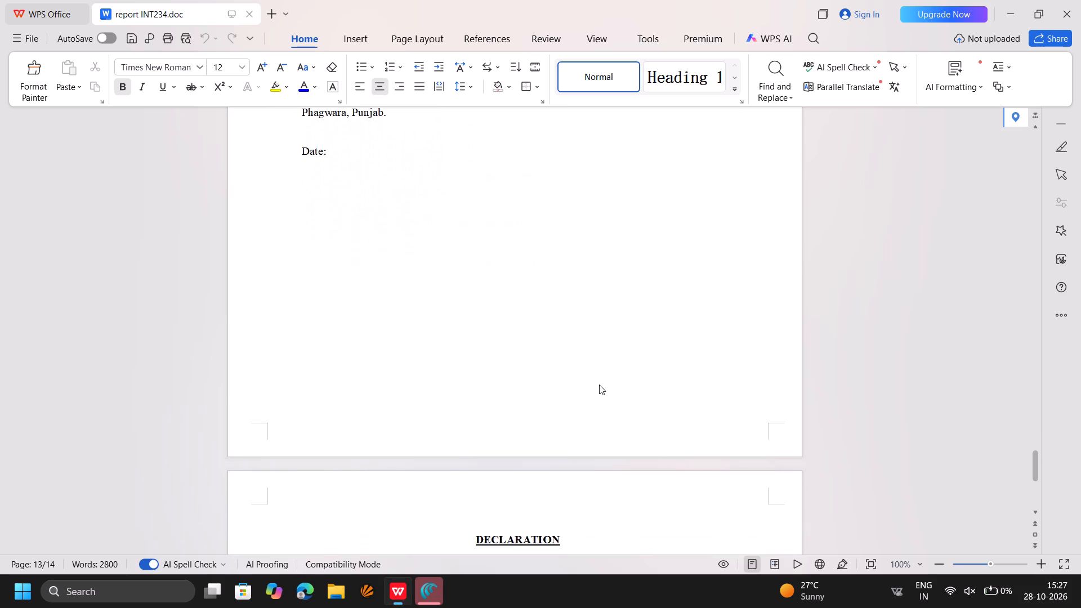
{"action": "scroll", "coordinate": [599, 385], "scroll_direction": "down", "scroll_amount": 4}
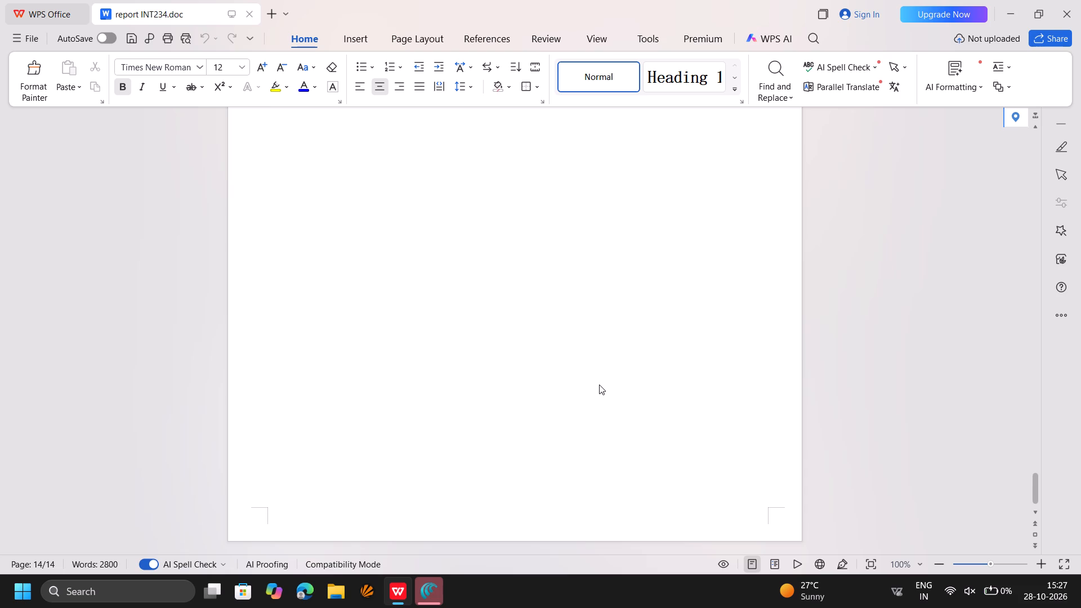
{"action": "scroll", "coordinate": [599, 385], "scroll_direction": "up", "scroll_amount": 4}
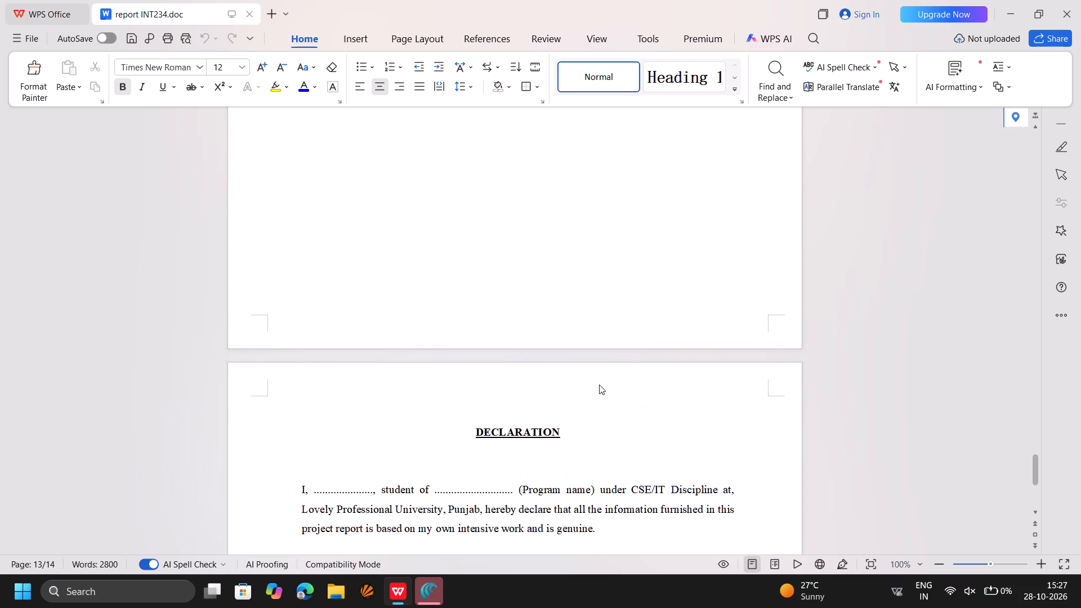
{"action": "scroll", "coordinate": [599, 385], "scroll_direction": "up", "scroll_amount": 3}
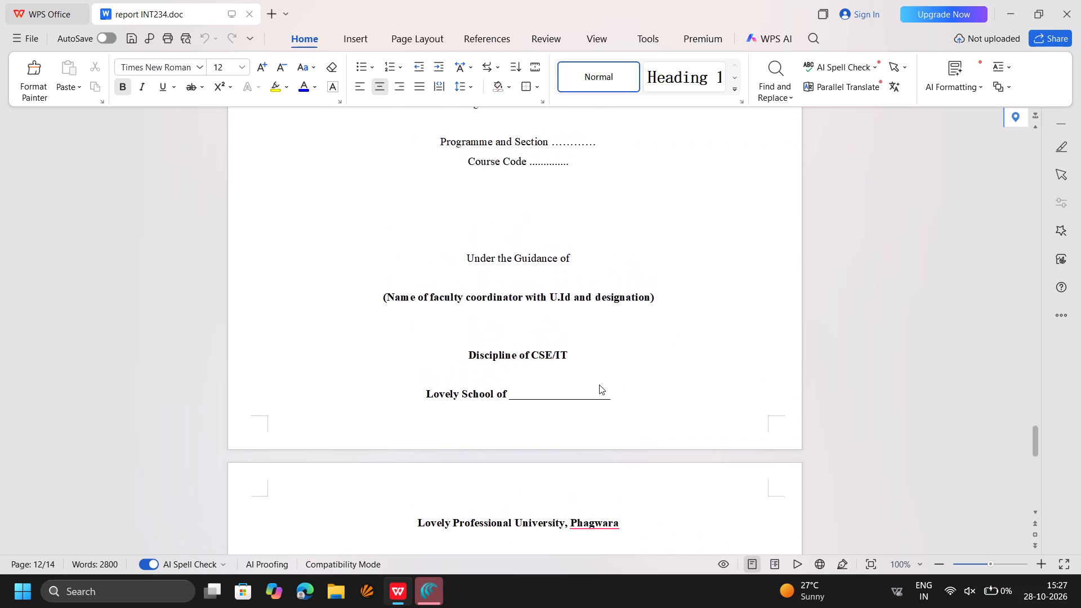
{"action": "scroll", "coordinate": [599, 385], "scroll_direction": "up", "scroll_amount": 5}
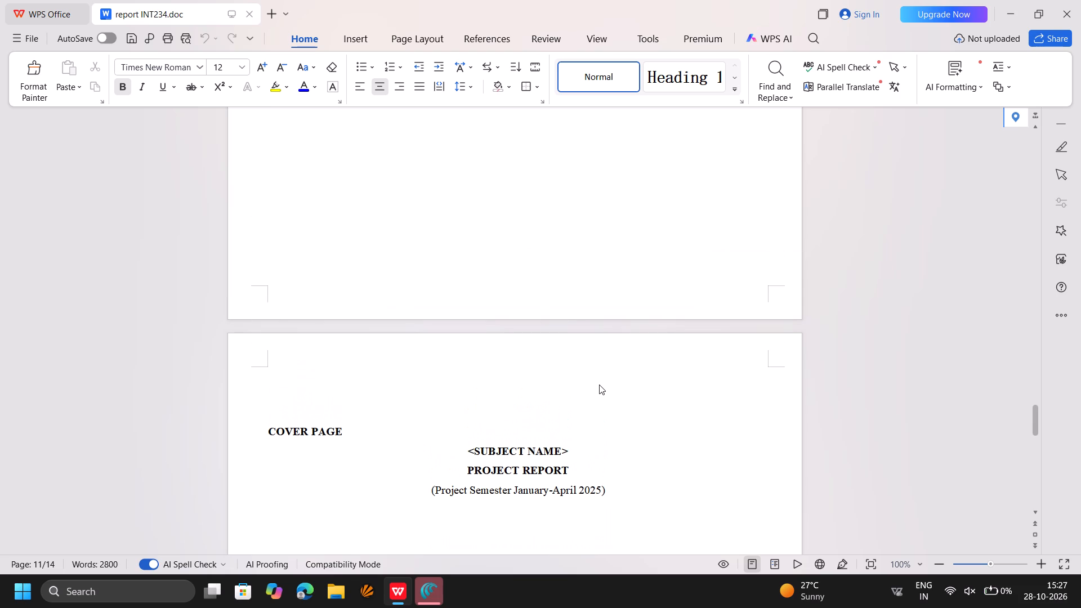
{"action": "scroll", "coordinate": [599, 385], "scroll_direction": "up", "scroll_amount": 3}
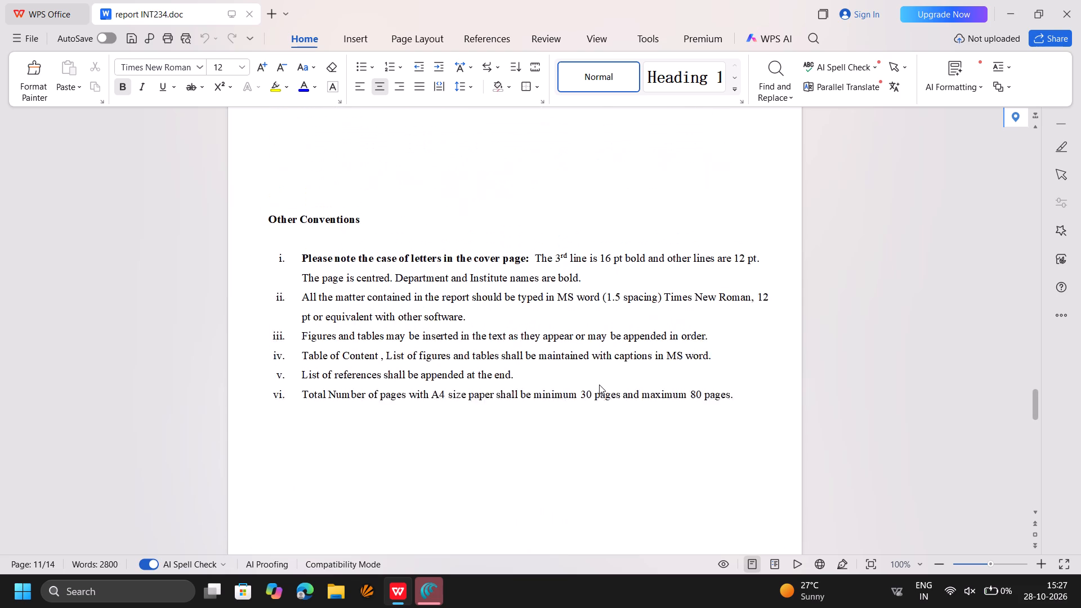
Review sections 3.5 to 3.8 of the EDA chapter and the outline list that follows them.
{"action": "scroll", "coordinate": [599, 385], "scroll_direction": "up", "scroll_amount": 3}
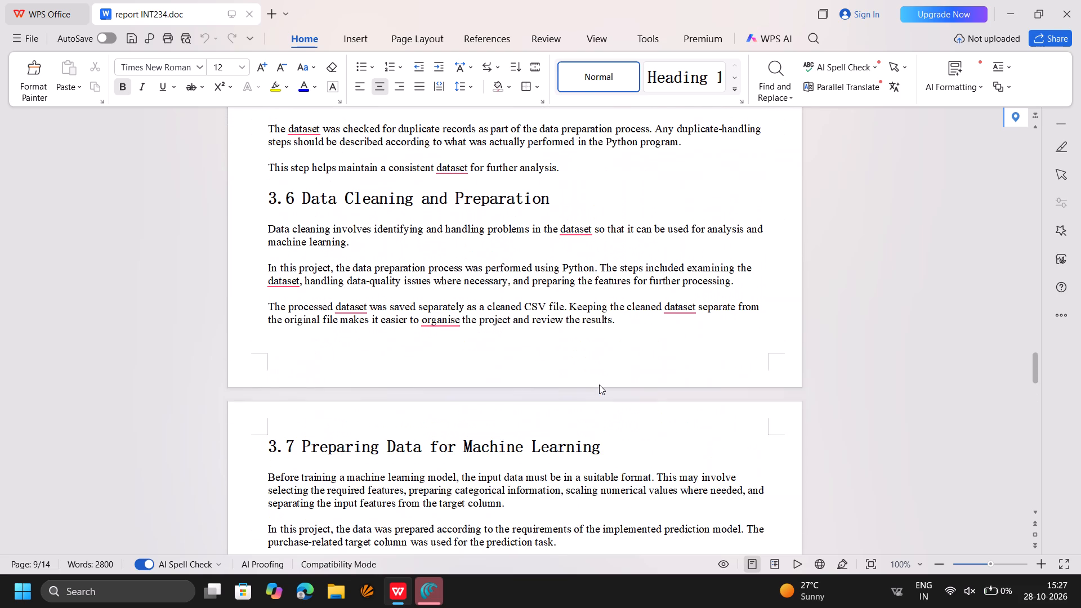
{"action": "scroll", "coordinate": [599, 385], "scroll_direction": "down", "scroll_amount": 5}
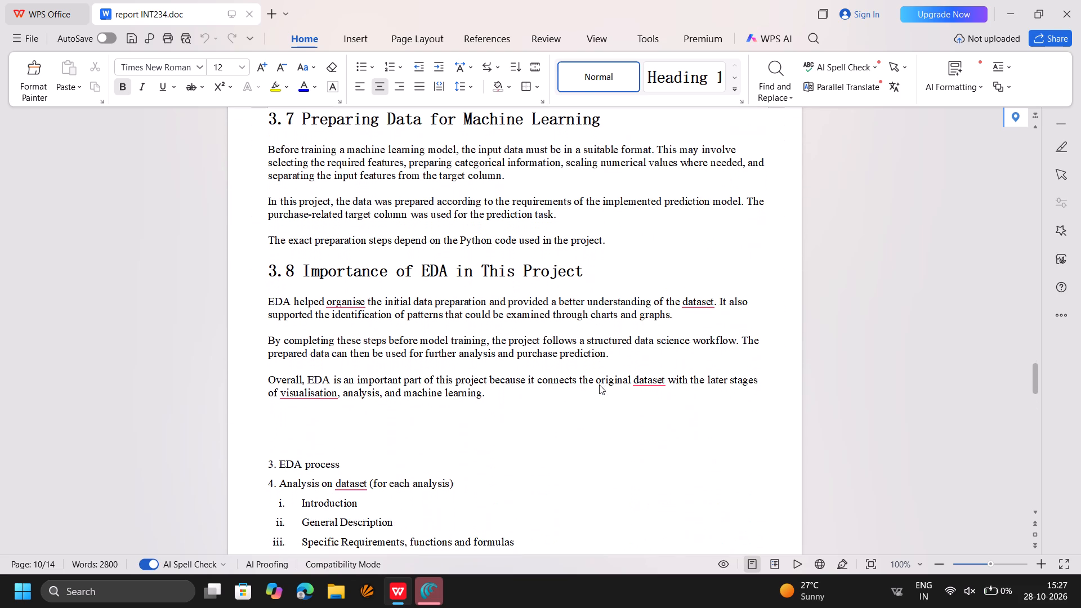
{"action": "scroll", "coordinate": [599, 385], "scroll_direction": "down", "scroll_amount": 3}
{"action": "scroll", "coordinate": [599, 385], "scroll_direction": "up", "scroll_amount": 3}
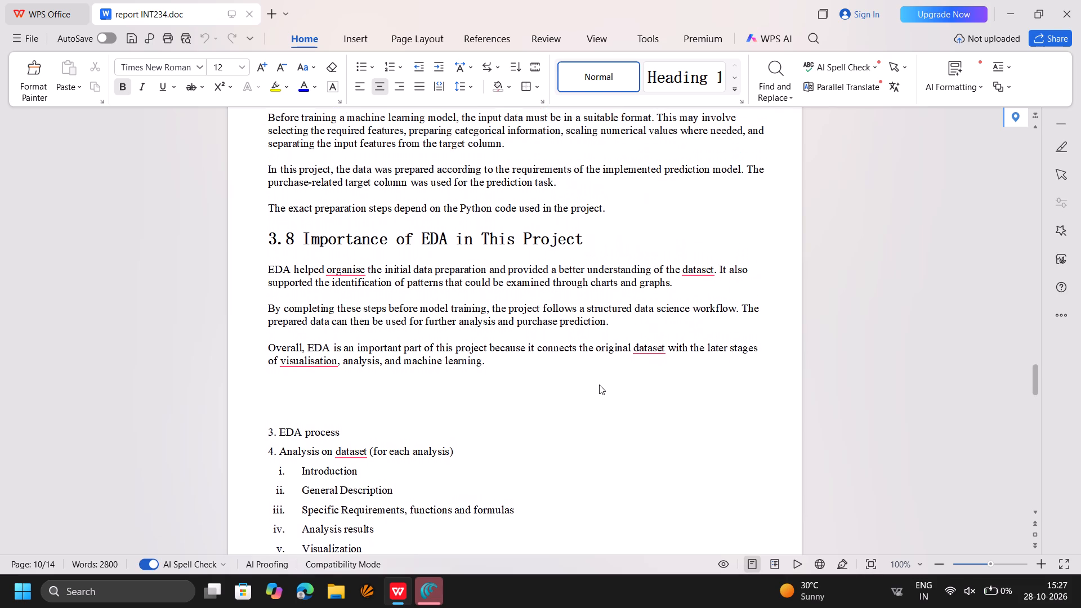
{"action": "scroll", "coordinate": [599, 385], "scroll_direction": "up", "scroll_amount": 5}
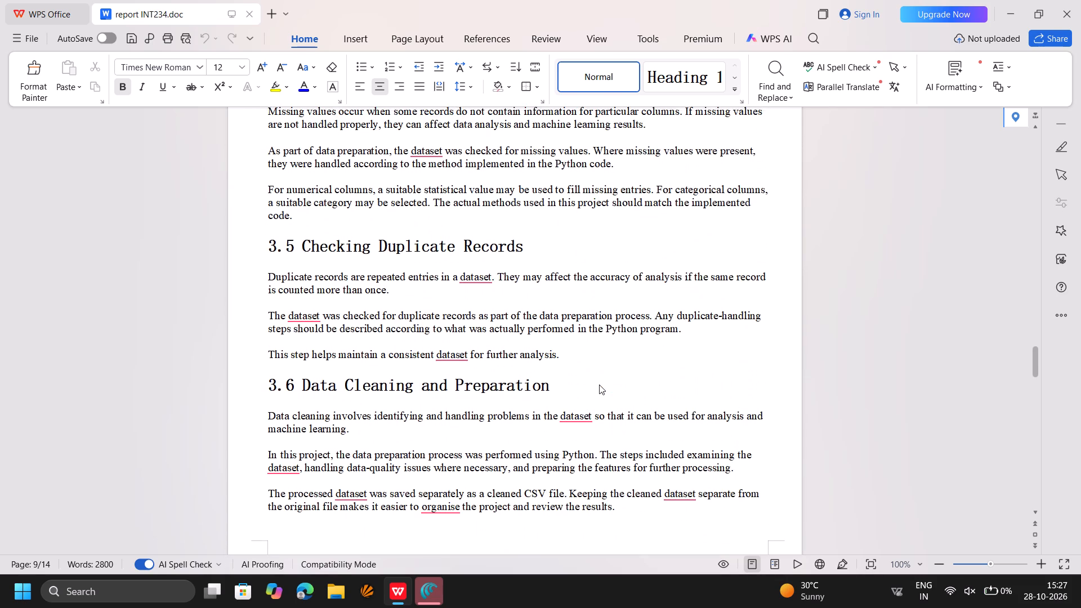
{"action": "scroll", "coordinate": [599, 385], "scroll_direction": "down", "scroll_amount": 8}
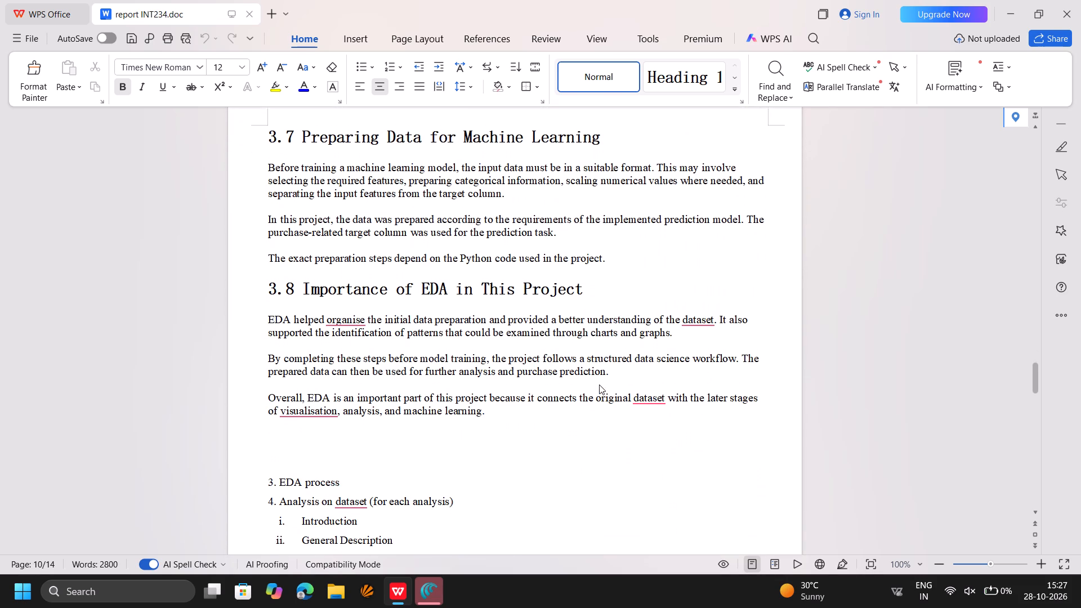
{"action": "scroll", "coordinate": [599, 385], "scroll_direction": "down", "scroll_amount": 2}
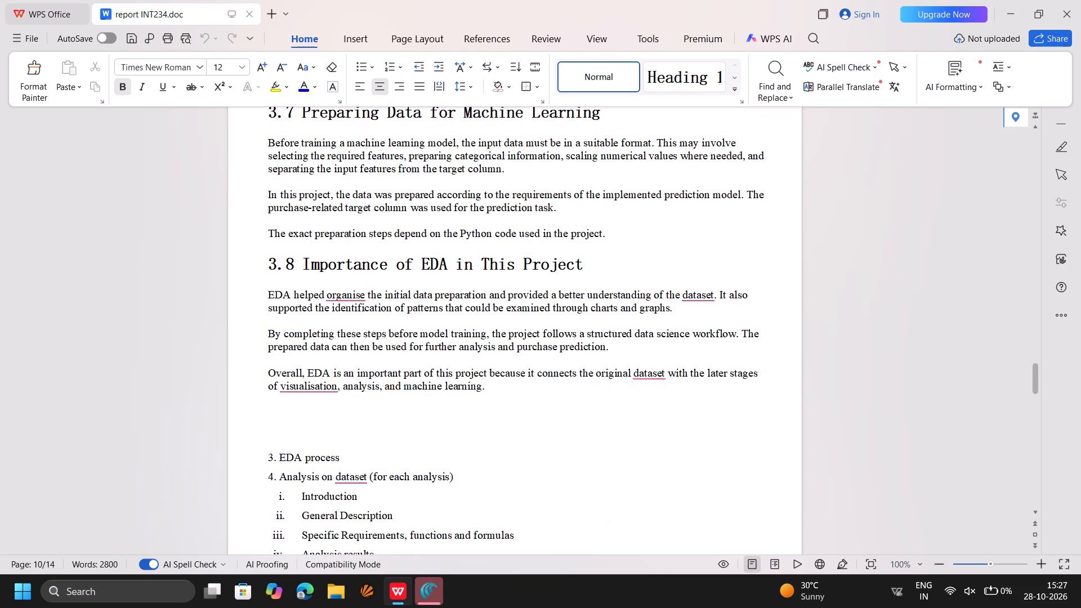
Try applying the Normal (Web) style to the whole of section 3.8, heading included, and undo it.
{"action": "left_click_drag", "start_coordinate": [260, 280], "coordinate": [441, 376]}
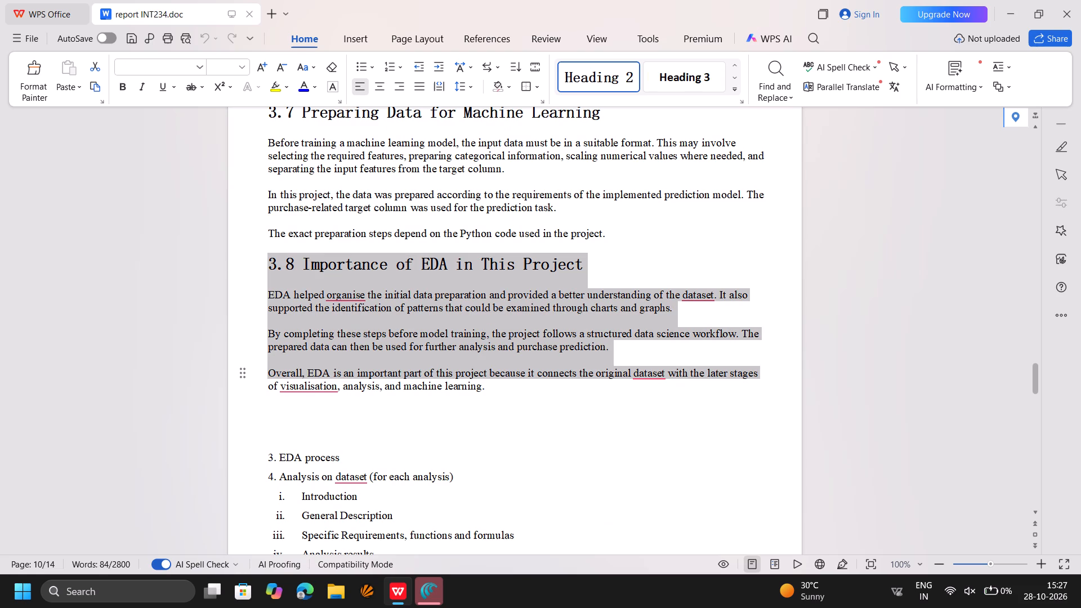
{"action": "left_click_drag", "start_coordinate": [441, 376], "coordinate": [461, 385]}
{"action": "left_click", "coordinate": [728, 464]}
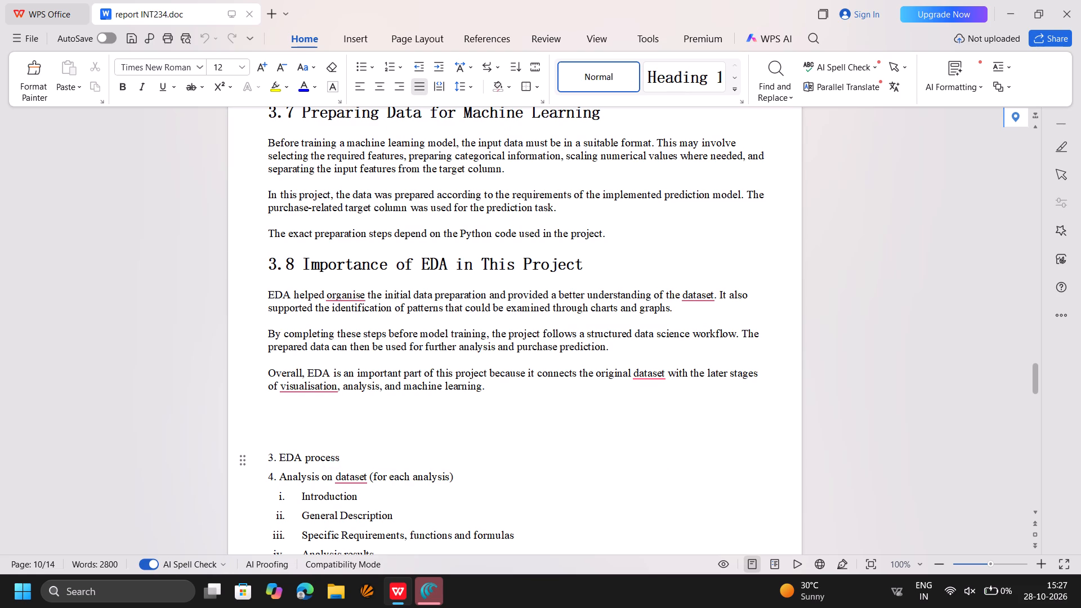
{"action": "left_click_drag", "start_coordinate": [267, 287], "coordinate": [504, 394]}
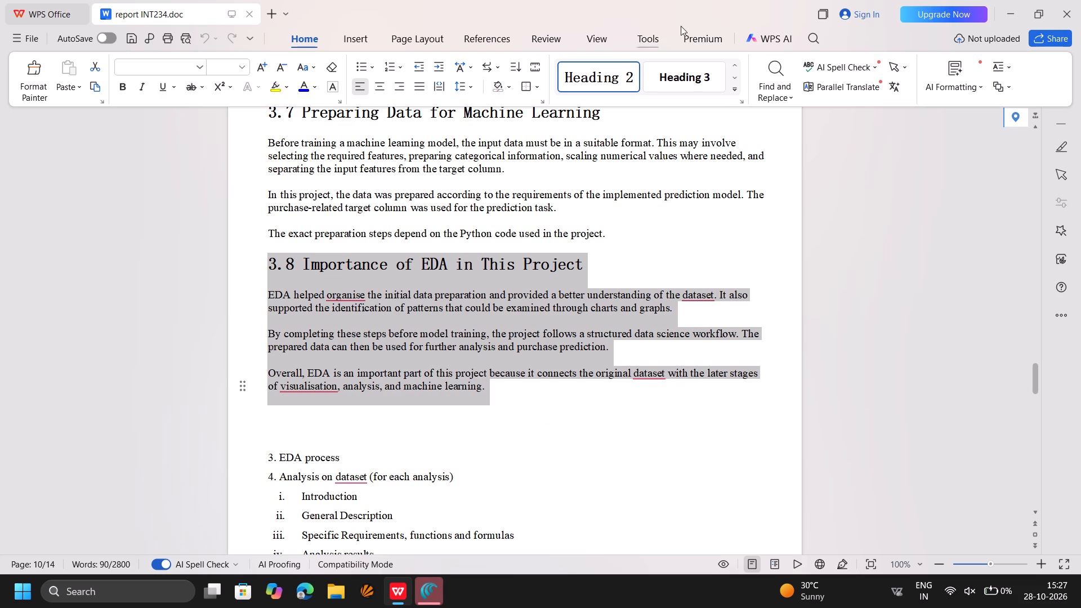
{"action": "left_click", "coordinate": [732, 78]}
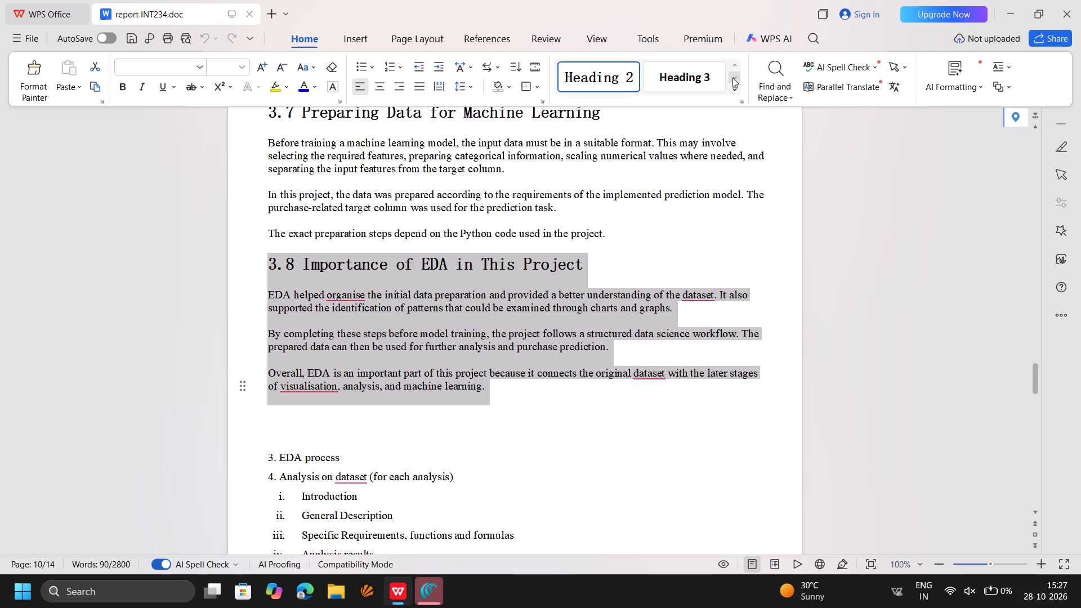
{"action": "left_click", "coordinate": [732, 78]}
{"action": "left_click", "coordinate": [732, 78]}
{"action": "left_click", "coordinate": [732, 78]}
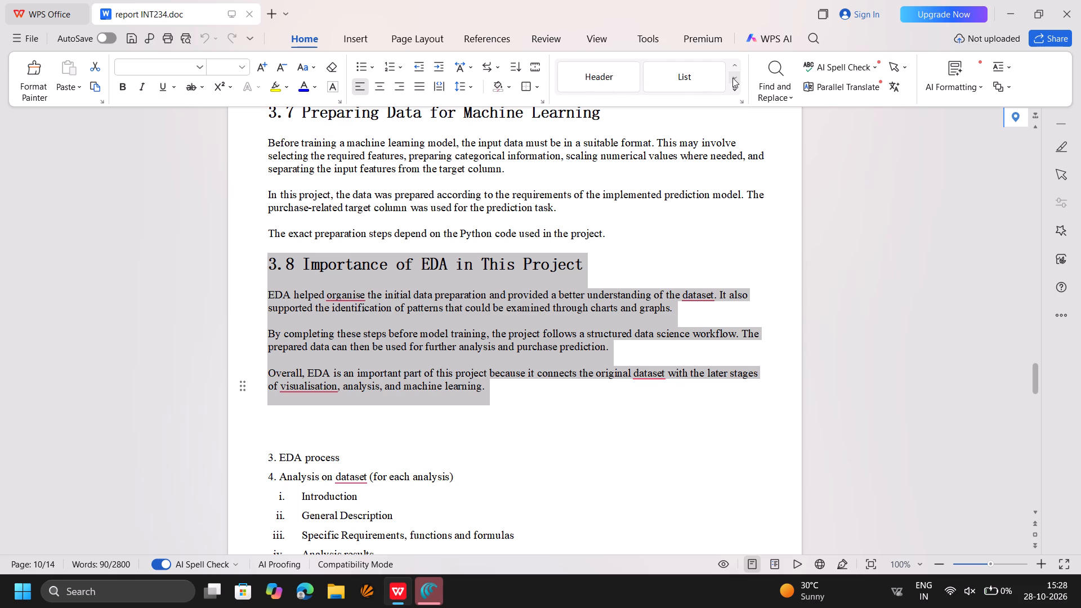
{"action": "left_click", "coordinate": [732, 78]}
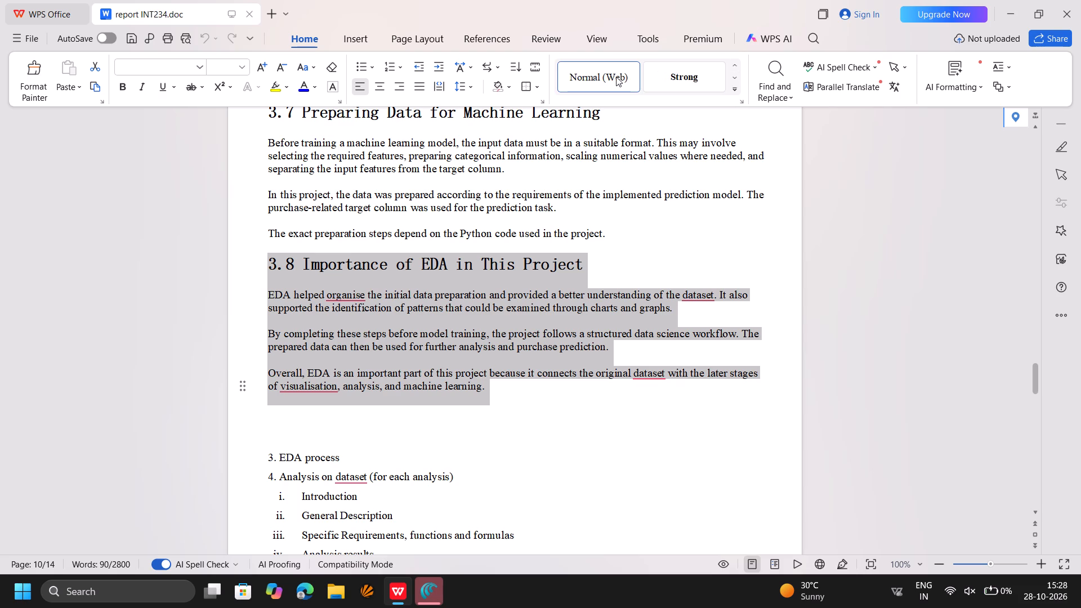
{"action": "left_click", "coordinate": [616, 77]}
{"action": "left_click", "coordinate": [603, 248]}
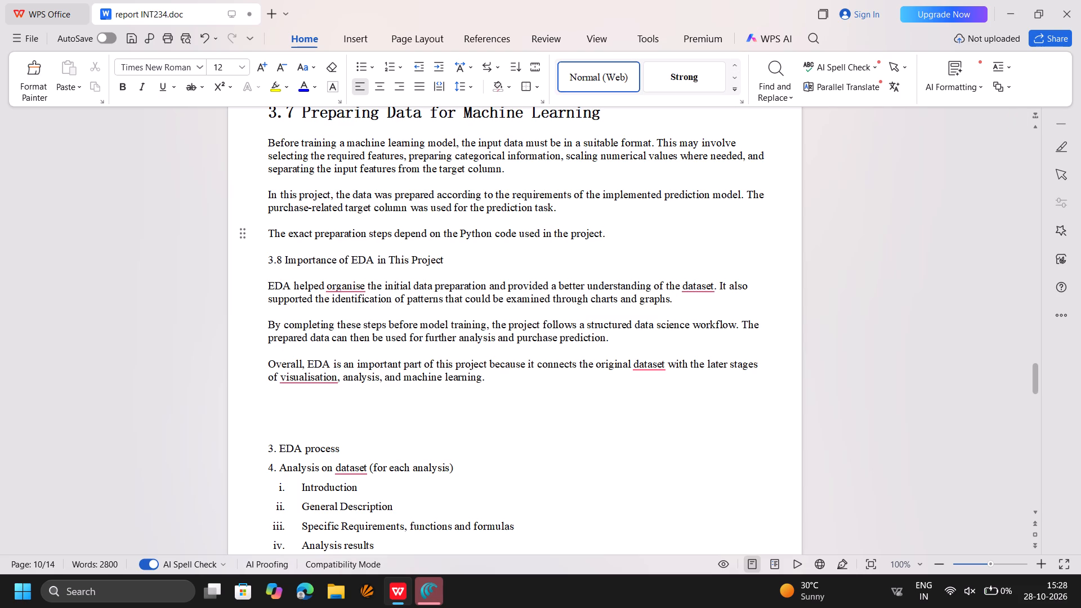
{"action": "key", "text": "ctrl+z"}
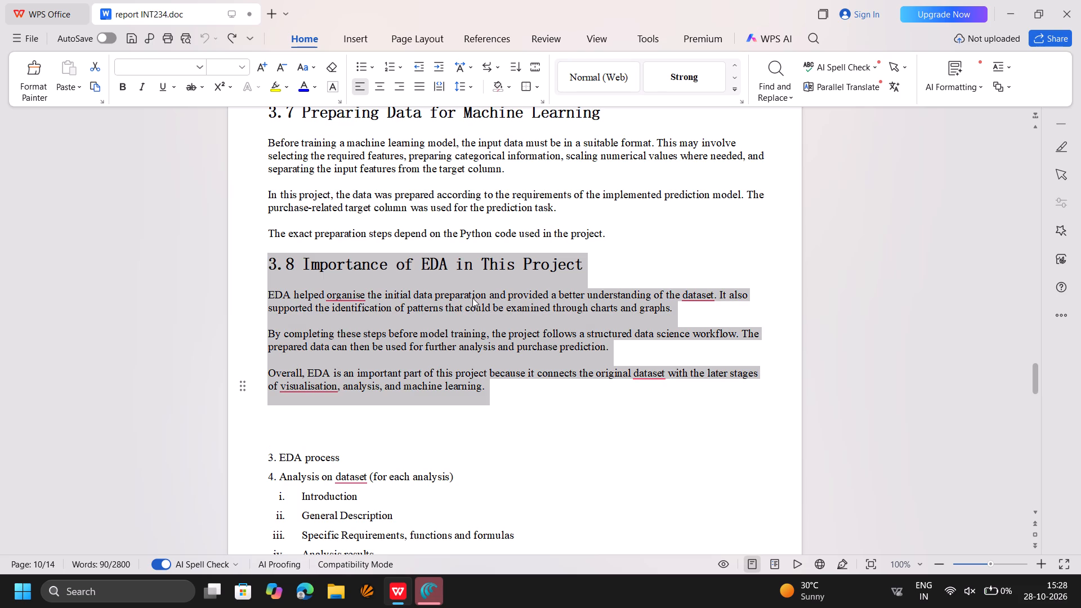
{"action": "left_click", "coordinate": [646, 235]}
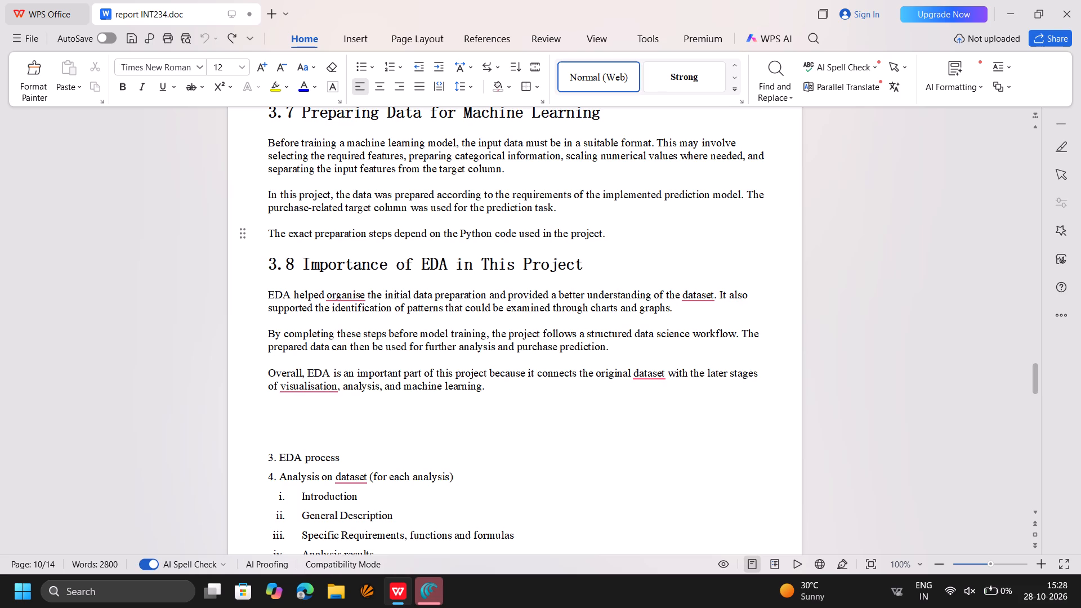
Apply the Normal (Web) style to the three body paragraphs of section 3.8, leaving out its heading.
{"action": "left_click_drag", "start_coordinate": [267, 294], "coordinate": [493, 421]}
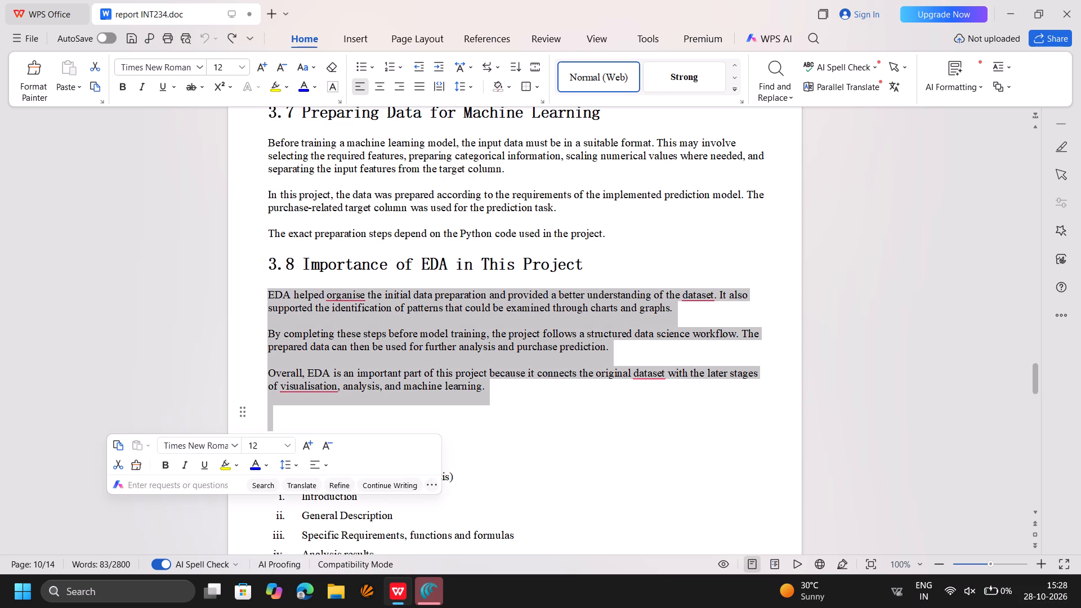
{"action": "left_click", "coordinate": [610, 78]}
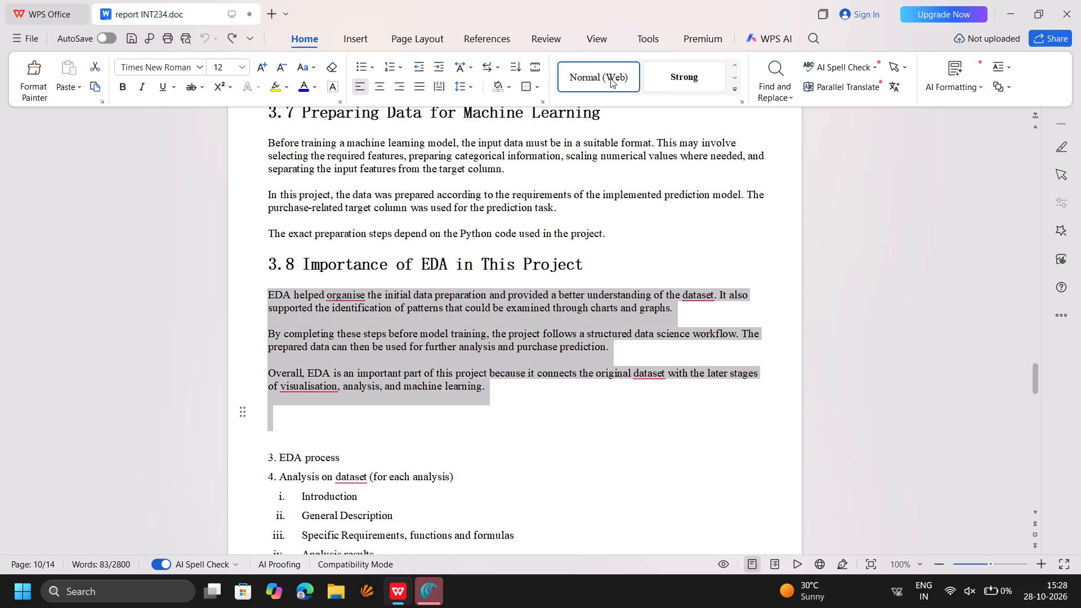
{"action": "left_click", "coordinate": [599, 73]}
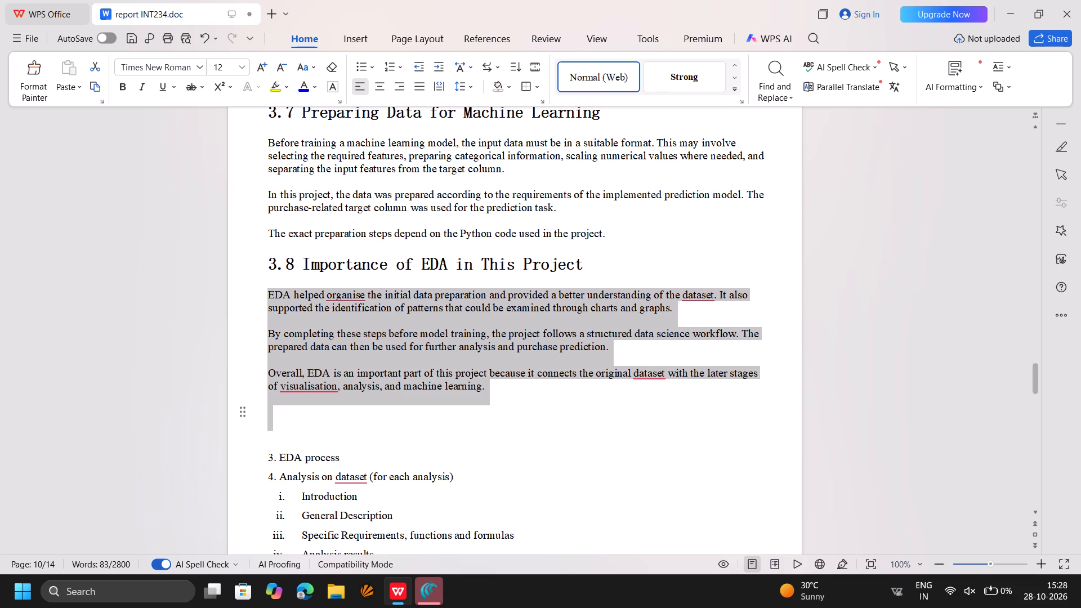
{"action": "left_click", "coordinate": [699, 229]}
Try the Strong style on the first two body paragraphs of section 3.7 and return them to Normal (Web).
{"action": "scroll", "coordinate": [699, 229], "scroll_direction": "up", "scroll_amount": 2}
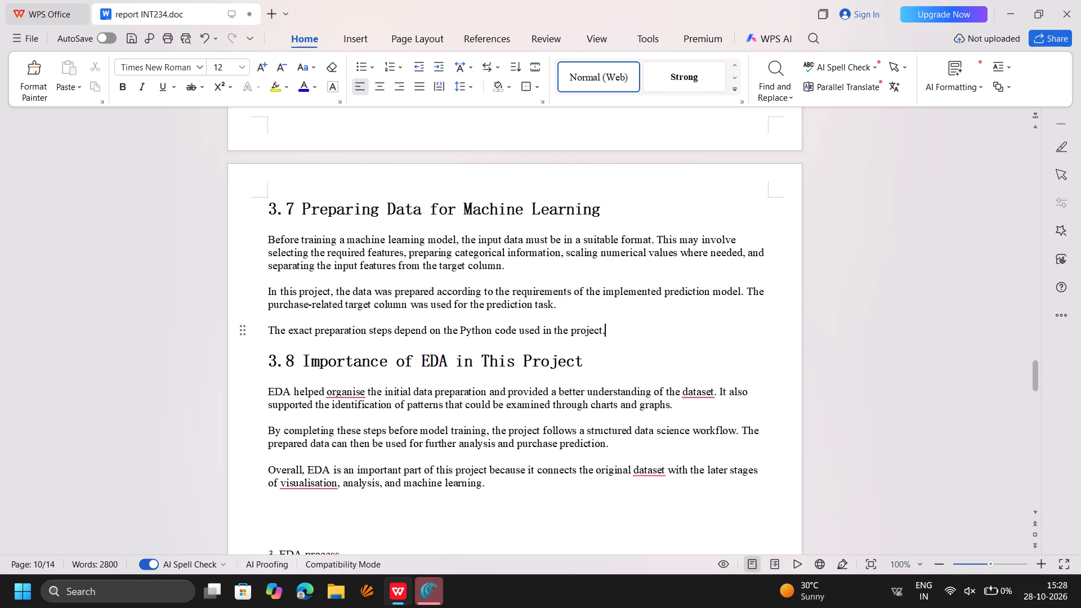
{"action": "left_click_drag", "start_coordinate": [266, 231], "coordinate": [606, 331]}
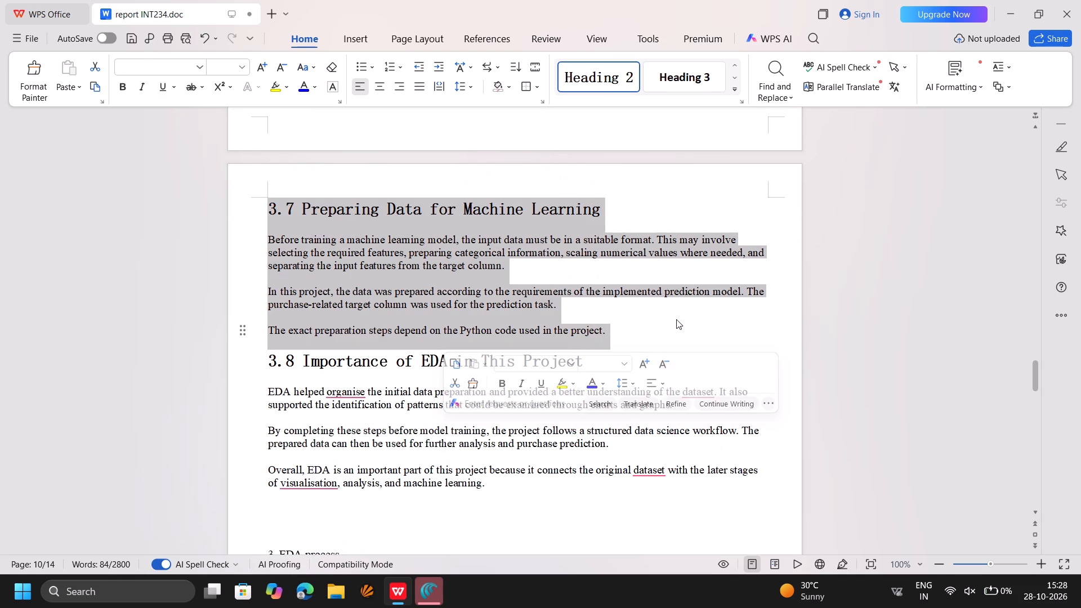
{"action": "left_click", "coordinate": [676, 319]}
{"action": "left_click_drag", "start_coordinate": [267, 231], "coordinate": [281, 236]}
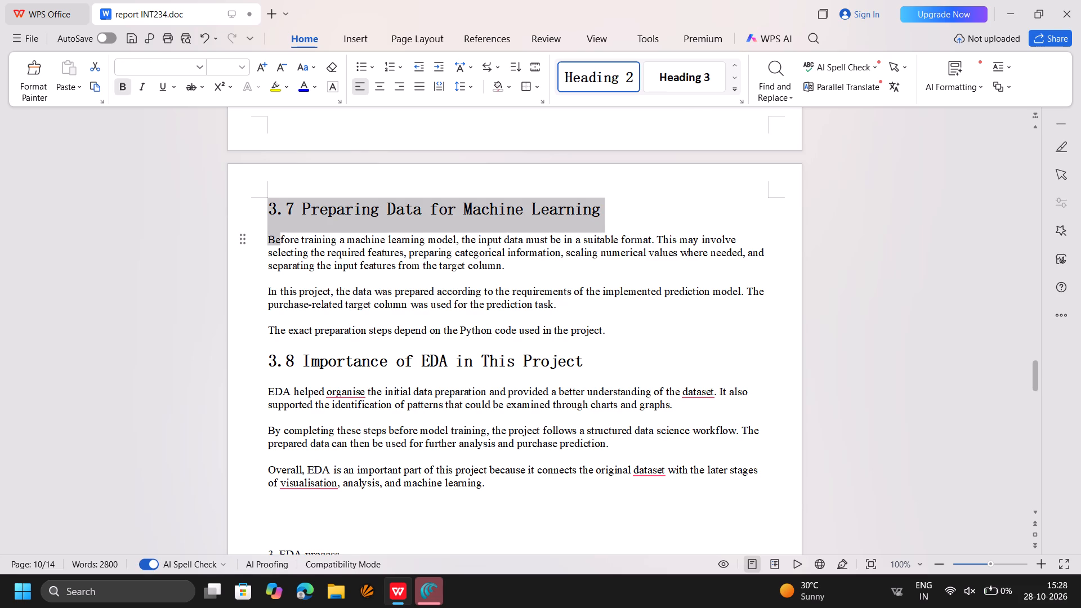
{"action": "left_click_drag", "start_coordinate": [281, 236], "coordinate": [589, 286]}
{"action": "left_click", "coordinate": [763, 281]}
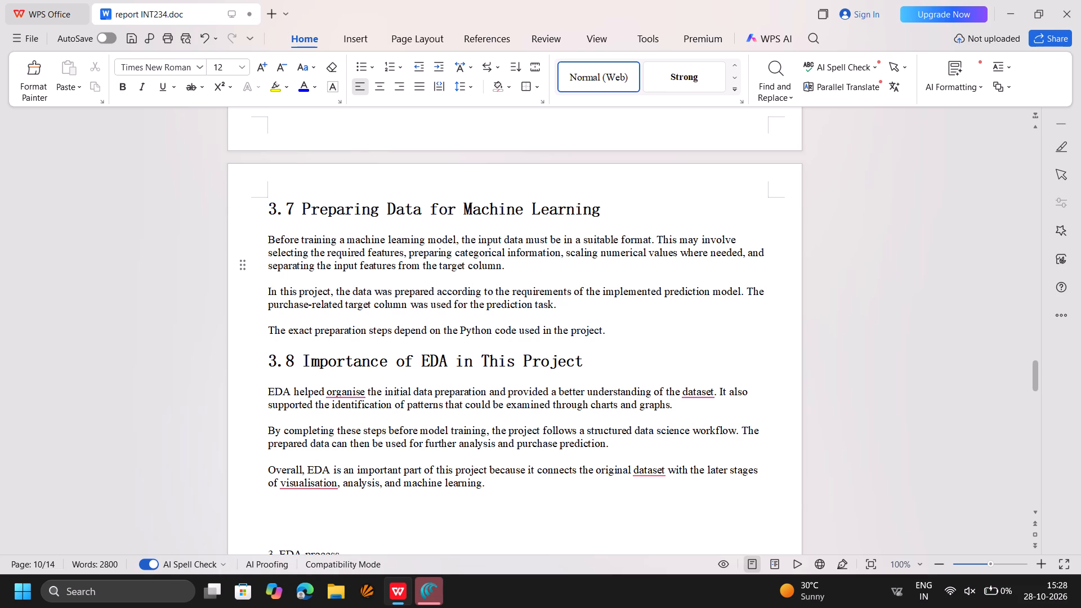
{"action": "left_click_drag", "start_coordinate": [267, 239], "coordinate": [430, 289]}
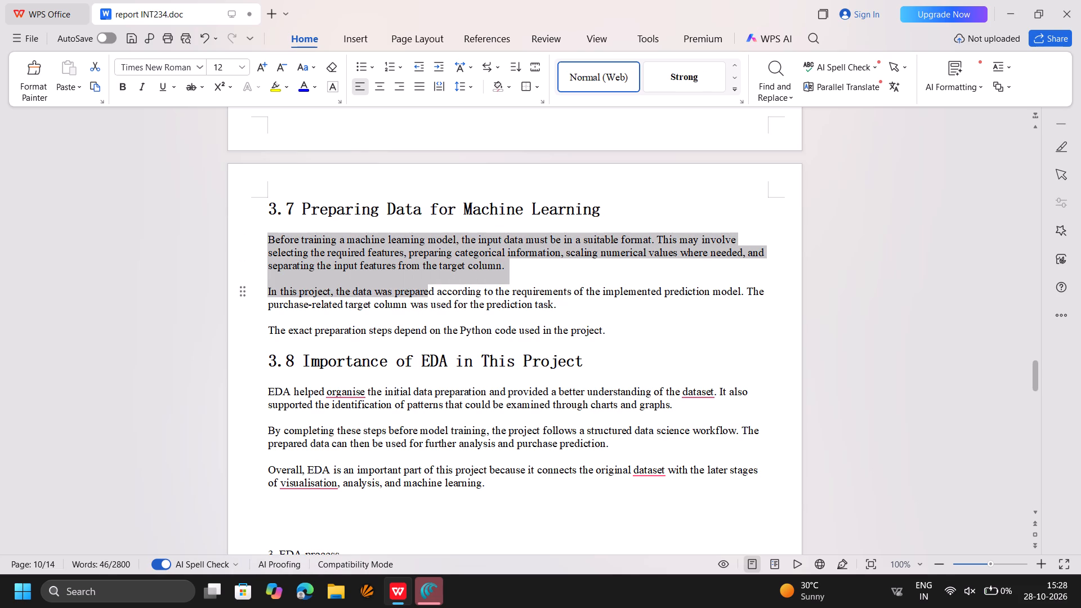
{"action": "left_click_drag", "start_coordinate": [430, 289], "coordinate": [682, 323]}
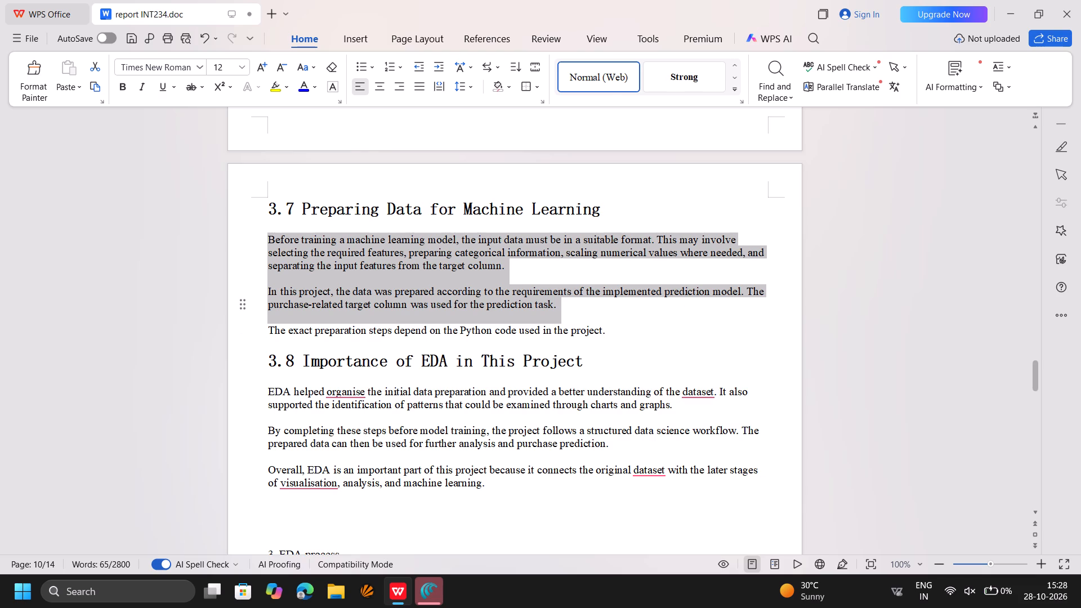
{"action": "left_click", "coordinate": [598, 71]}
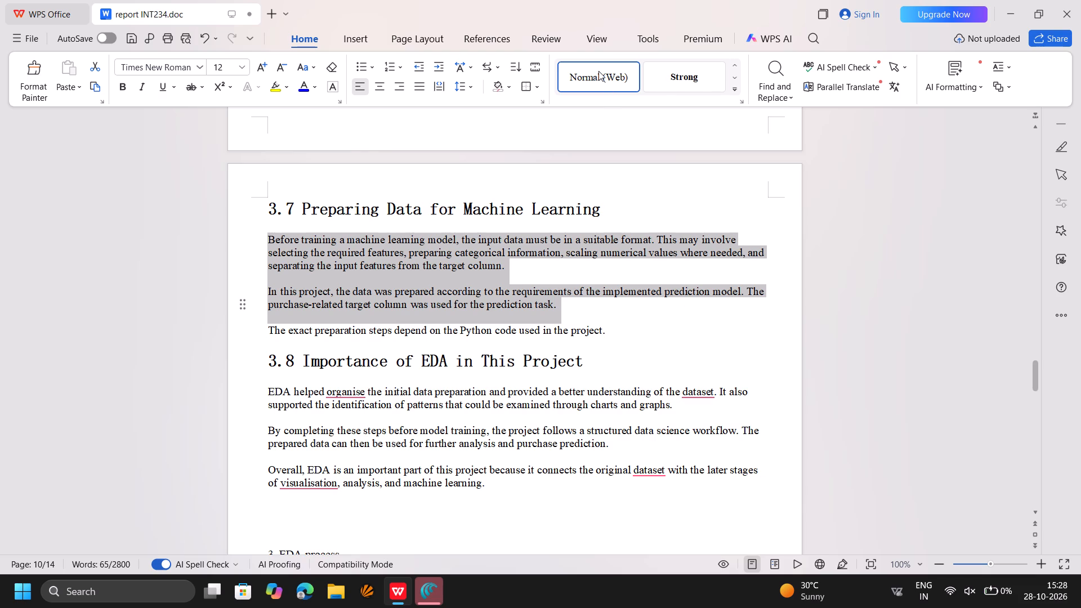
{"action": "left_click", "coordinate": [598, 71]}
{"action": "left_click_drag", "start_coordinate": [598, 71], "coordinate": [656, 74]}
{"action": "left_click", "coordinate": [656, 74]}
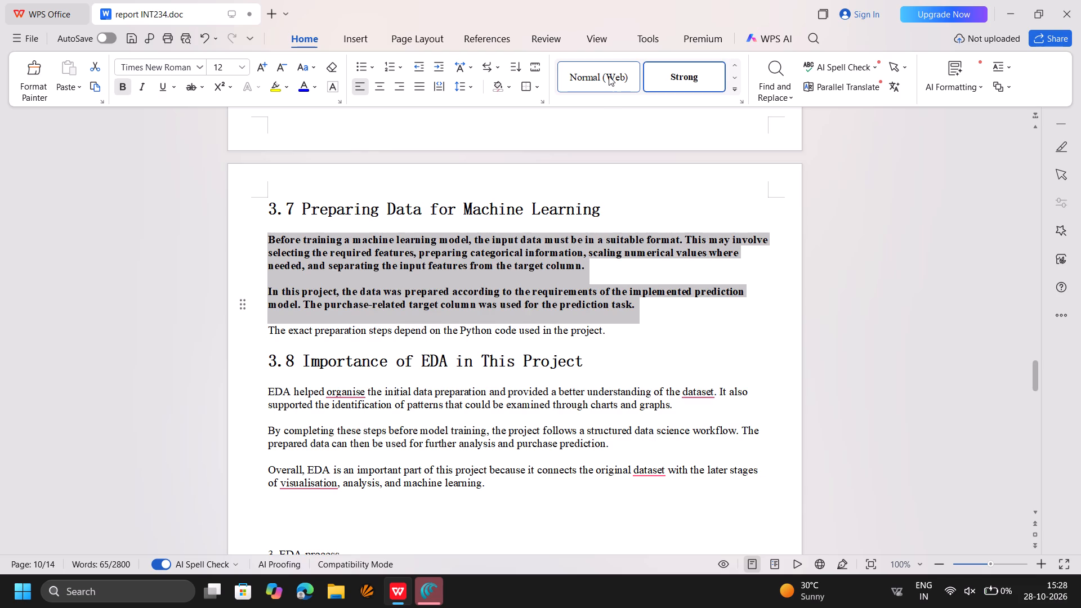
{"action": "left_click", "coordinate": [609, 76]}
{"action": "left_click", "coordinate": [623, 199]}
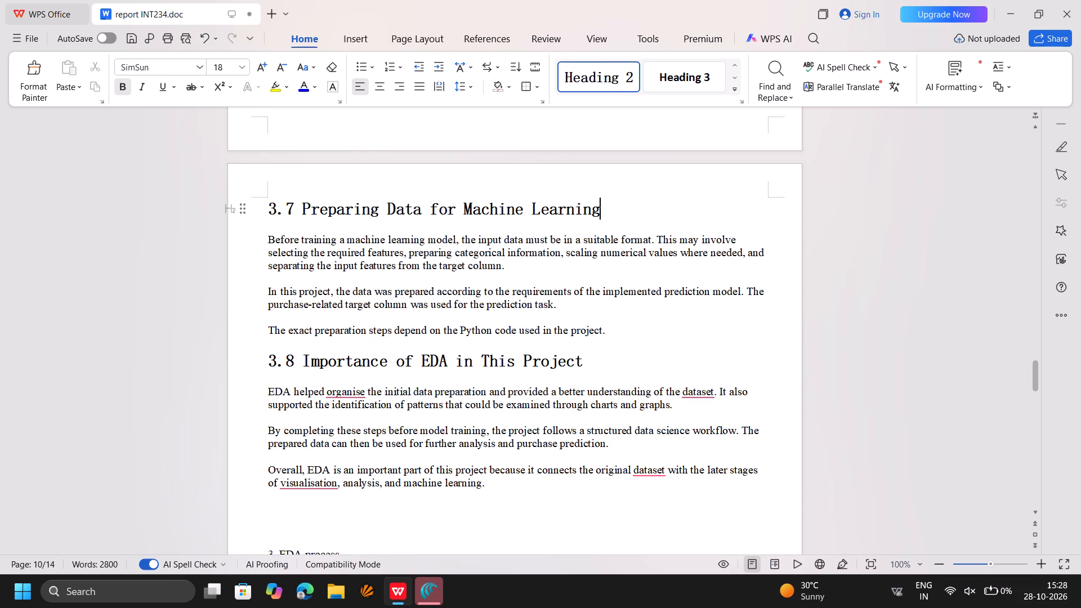
Apply the Normal (Web) style to all three body paragraphs of section 3.7, leaving out its heading.
{"action": "left_click", "coordinate": [735, 78]}
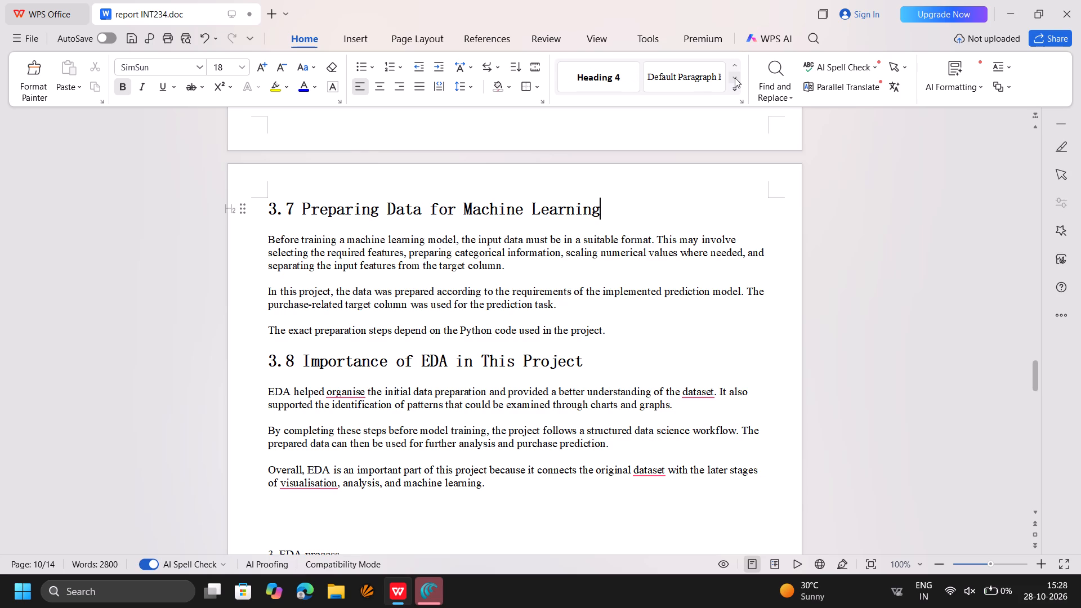
{"action": "left_click", "coordinate": [735, 78]}
{"action": "left_click", "coordinate": [735, 78]}
{"action": "left_click", "coordinate": [735, 78]}
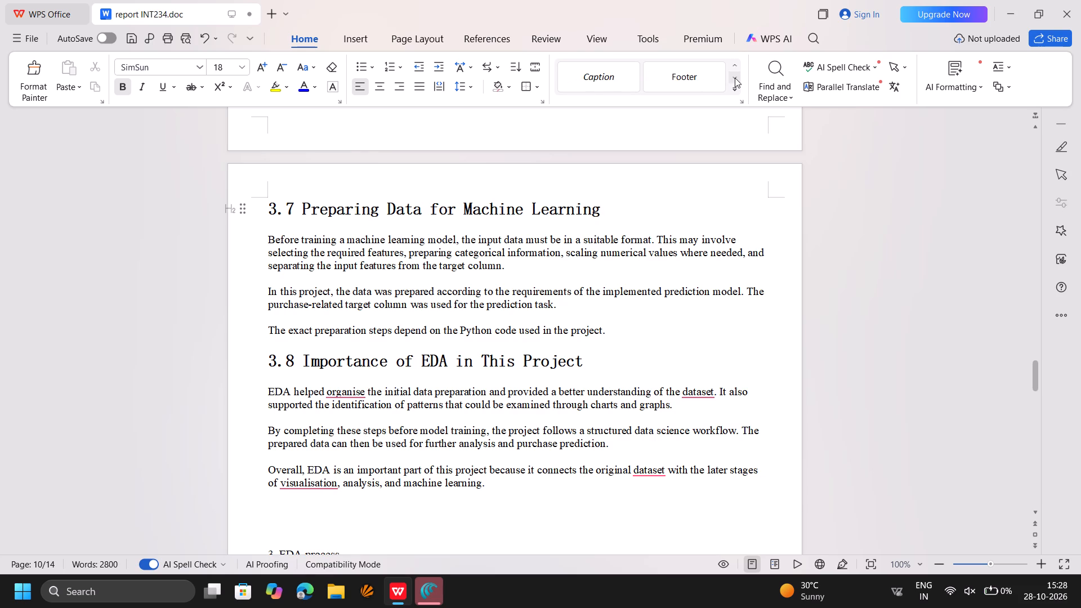
{"action": "left_click", "coordinate": [735, 78]}
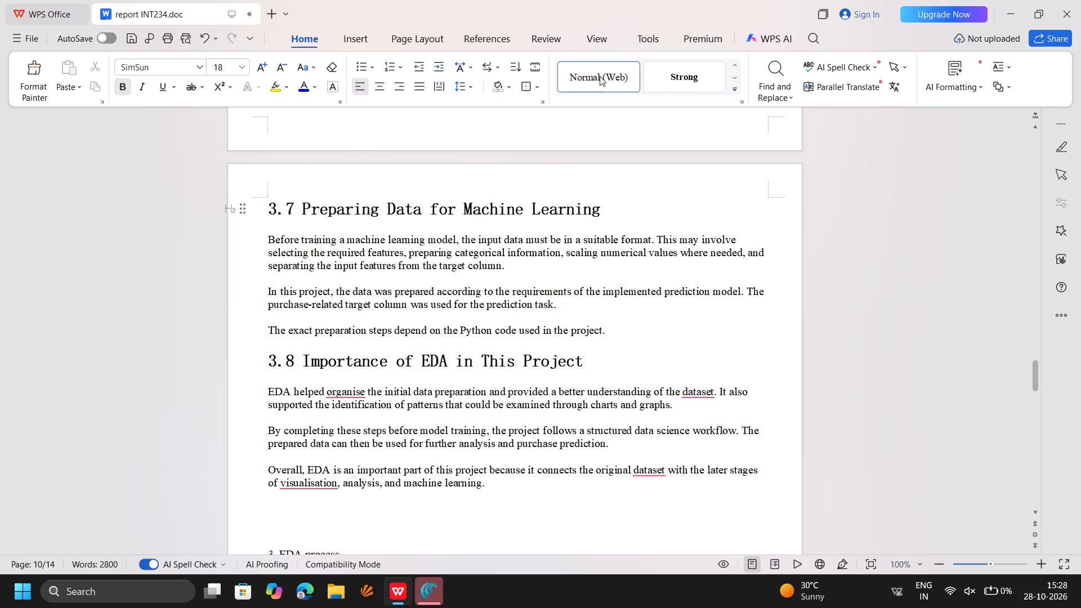
{"action": "left_click_drag", "start_coordinate": [263, 239], "coordinate": [511, 326]}
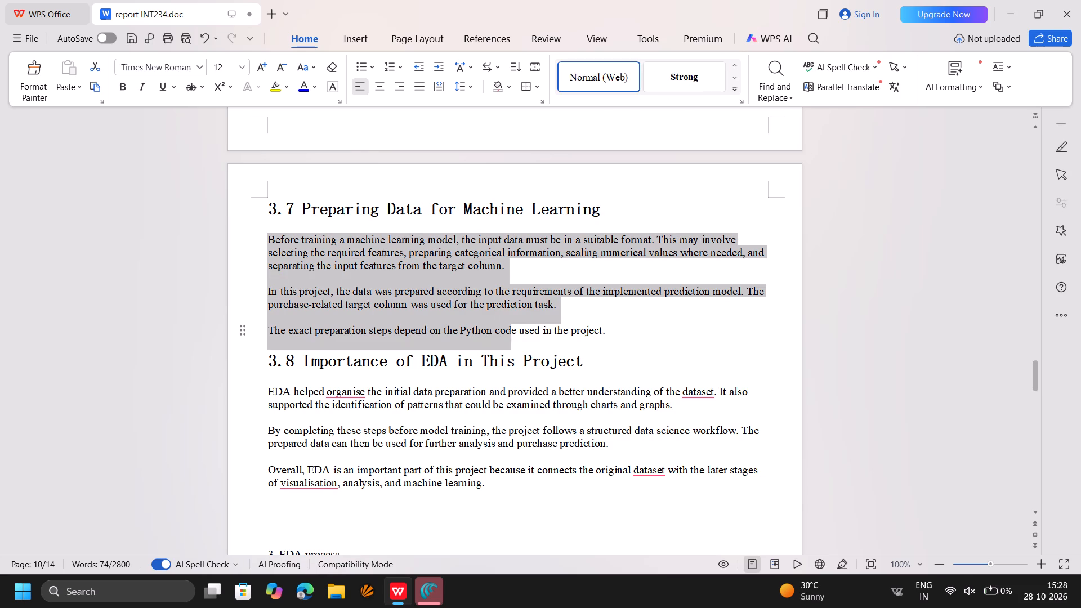
{"action": "left_click_drag", "start_coordinate": [511, 326], "coordinate": [604, 339]}
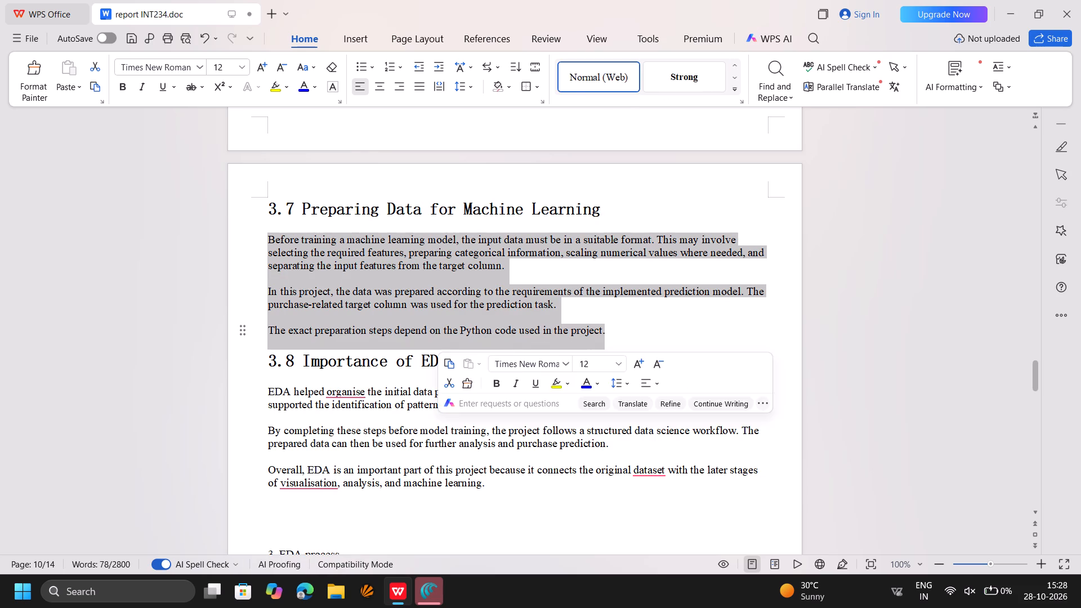
{"action": "left_click", "coordinate": [577, 76]}
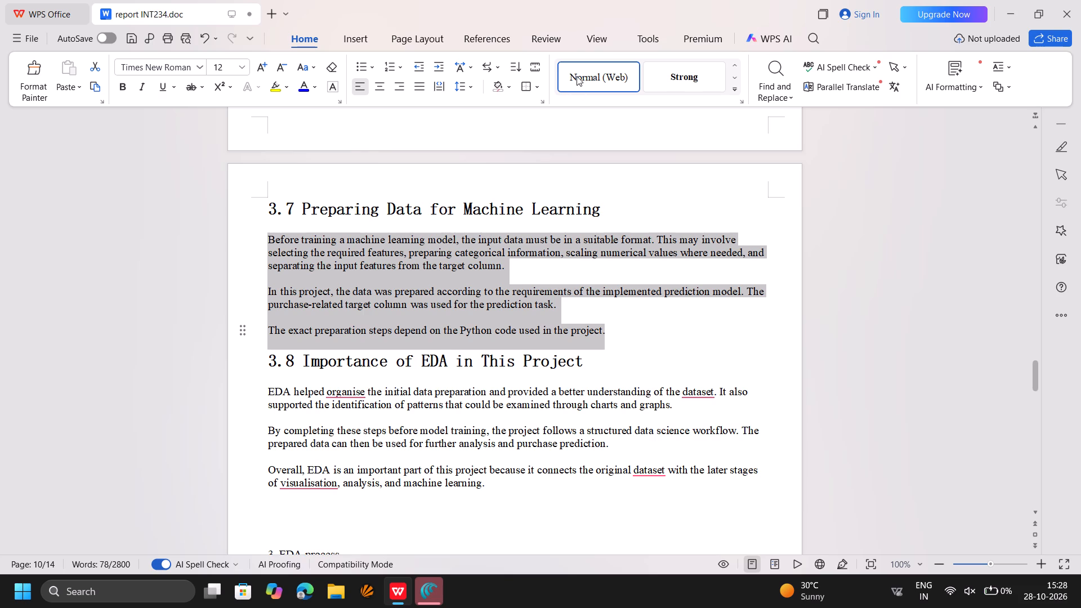
{"action": "double_click", "coordinate": [603, 68]}
{"action": "left_click_drag", "start_coordinate": [603, 68], "coordinate": [608, 81]}
{"action": "double_click", "coordinate": [608, 81]}
{"action": "left_click", "coordinate": [688, 79]}
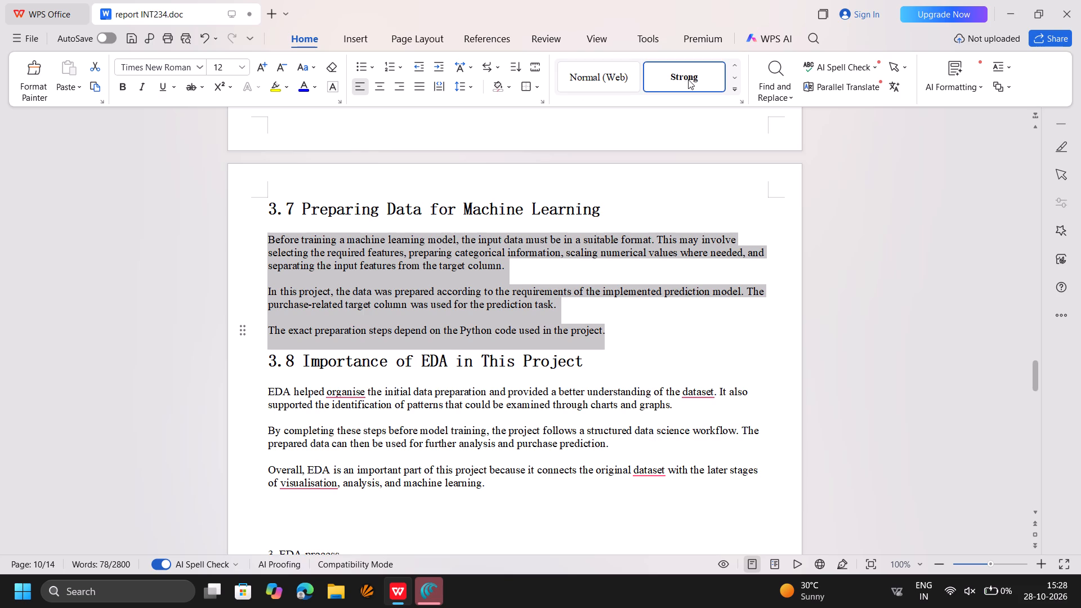
{"action": "left_click", "coordinate": [620, 79]}
{"action": "left_click", "coordinate": [673, 207]}
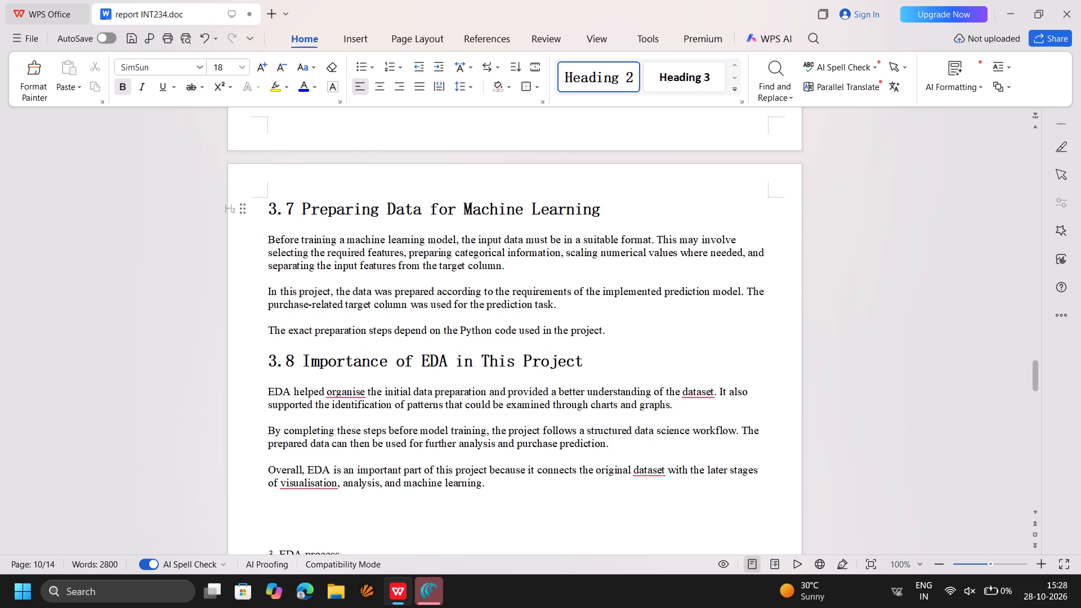
Apply the Normal (Web) style to the three body paragraphs of section 3.6, Data Cleaning and Preparation.
{"action": "scroll", "coordinate": [653, 326], "scroll_direction": "up", "scroll_amount": 2}
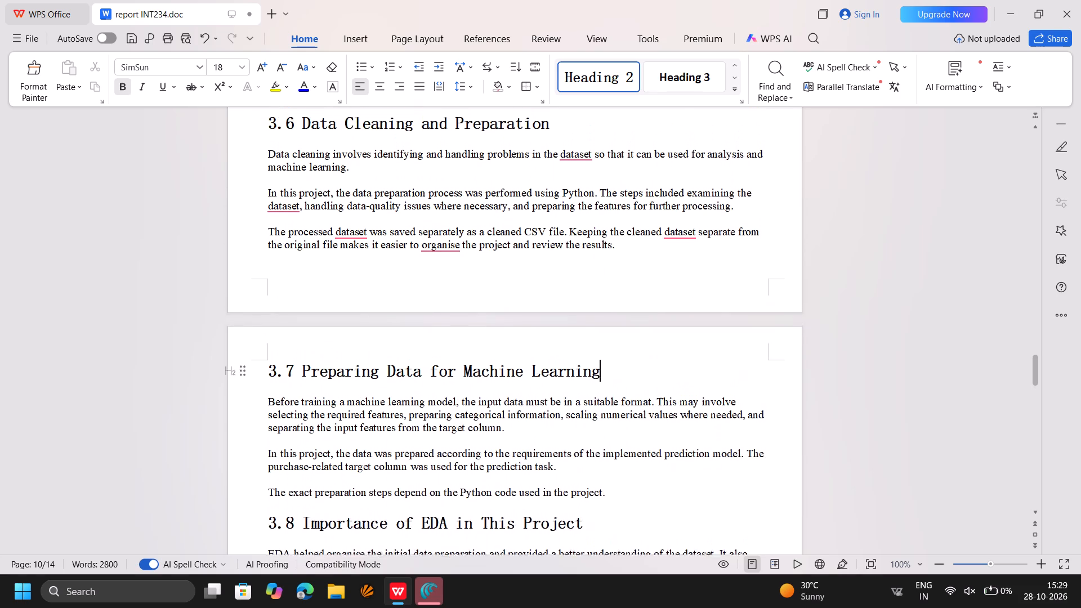
{"action": "scroll", "coordinate": [653, 326], "scroll_direction": "up", "scroll_amount": 1}
{"action": "left_click_drag", "start_coordinate": [267, 198], "coordinate": [701, 293]}
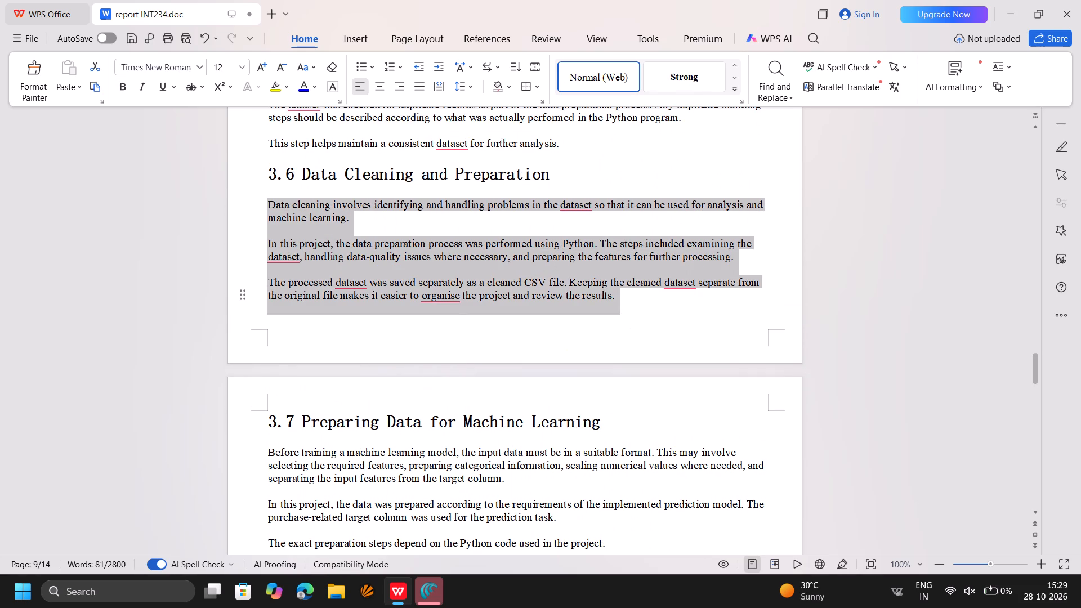
{"action": "left_click", "coordinate": [736, 78]}
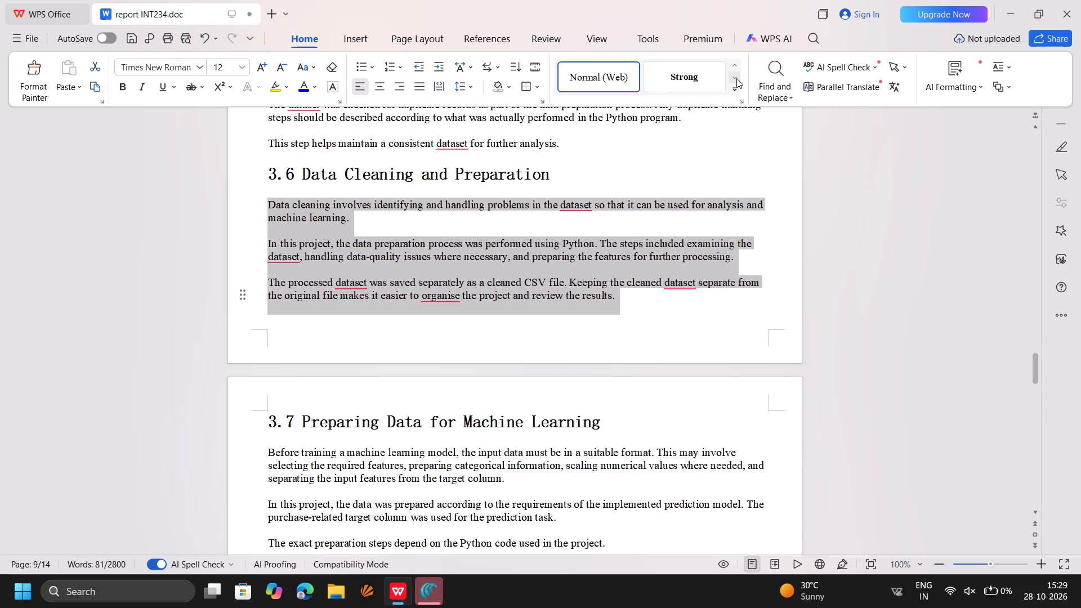
{"action": "left_click", "coordinate": [735, 62]}
{"action": "left_click", "coordinate": [574, 71]}
{"action": "triple_click", "coordinate": [574, 71]}
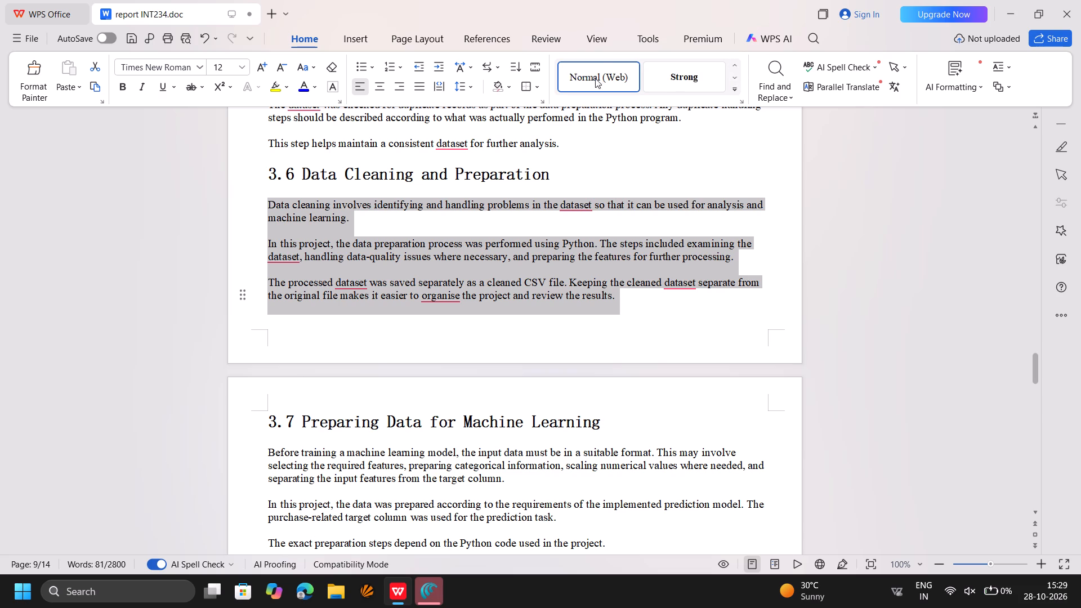
{"action": "left_click", "coordinate": [598, 79]}
{"action": "left_click", "coordinate": [676, 180]}
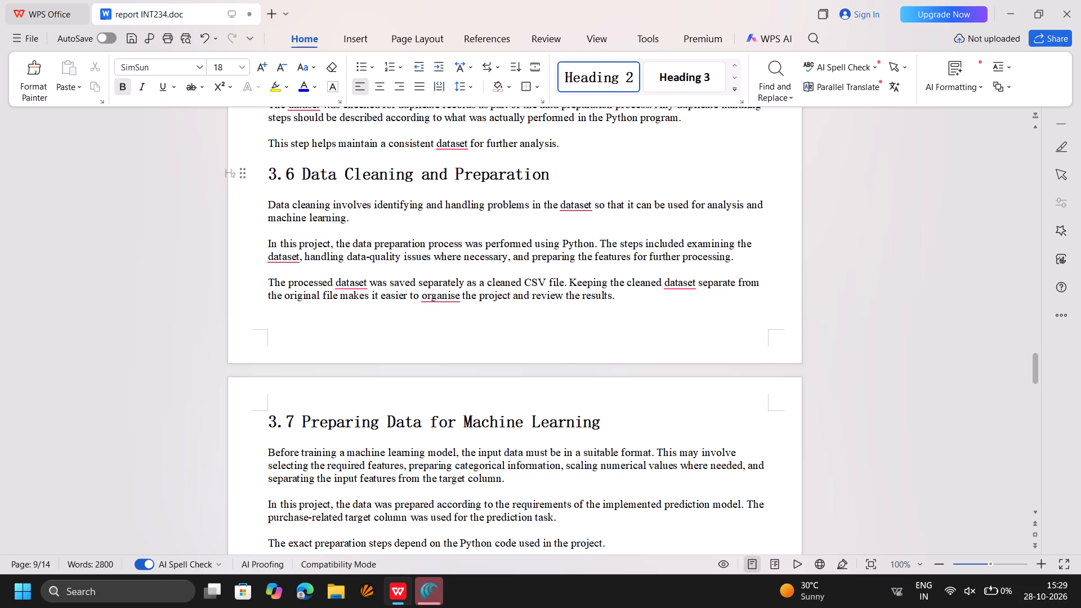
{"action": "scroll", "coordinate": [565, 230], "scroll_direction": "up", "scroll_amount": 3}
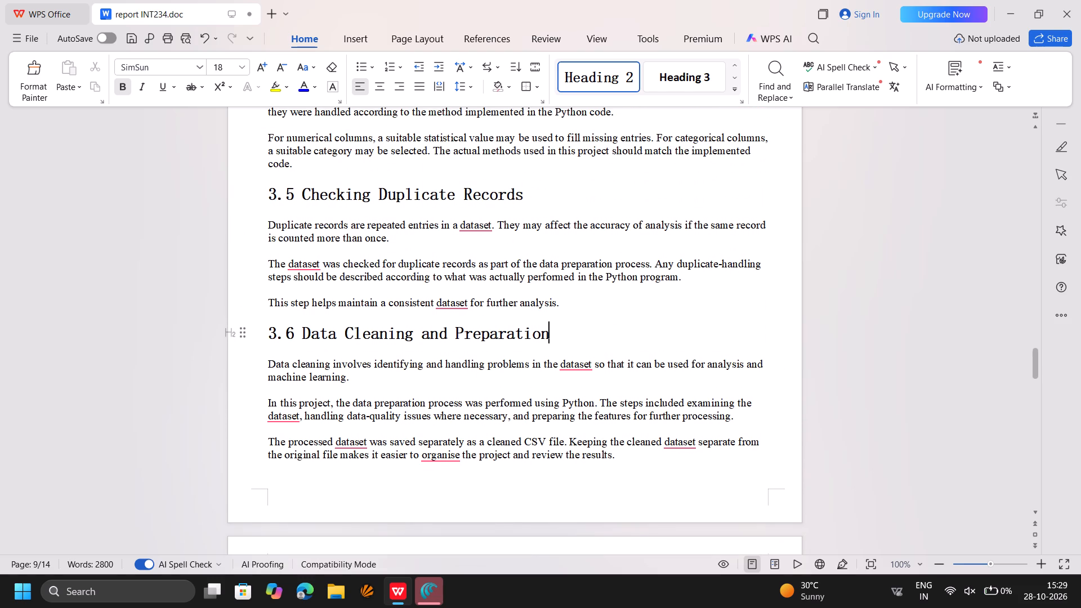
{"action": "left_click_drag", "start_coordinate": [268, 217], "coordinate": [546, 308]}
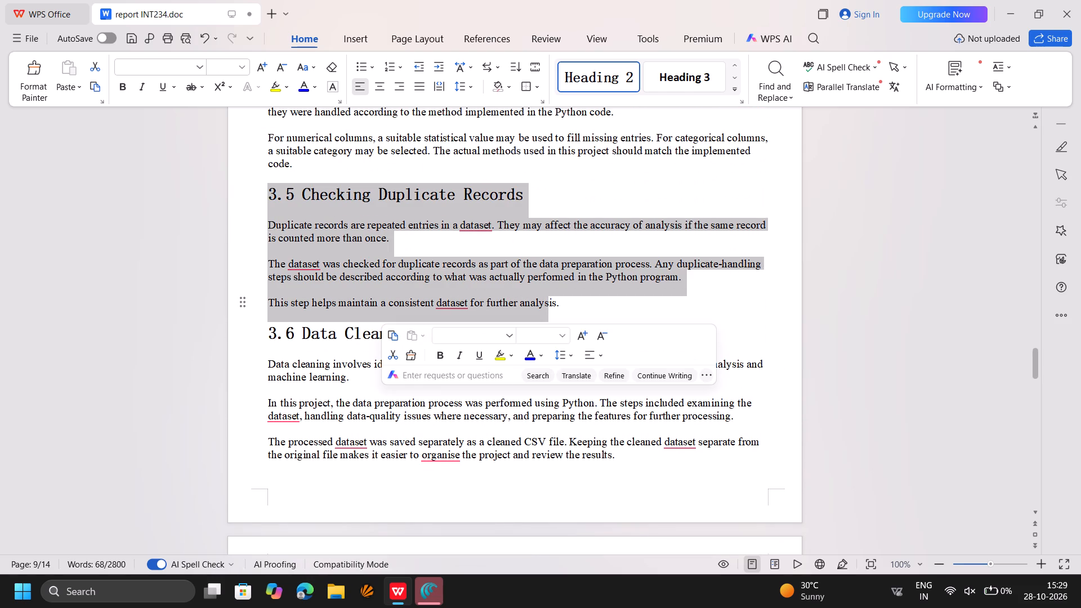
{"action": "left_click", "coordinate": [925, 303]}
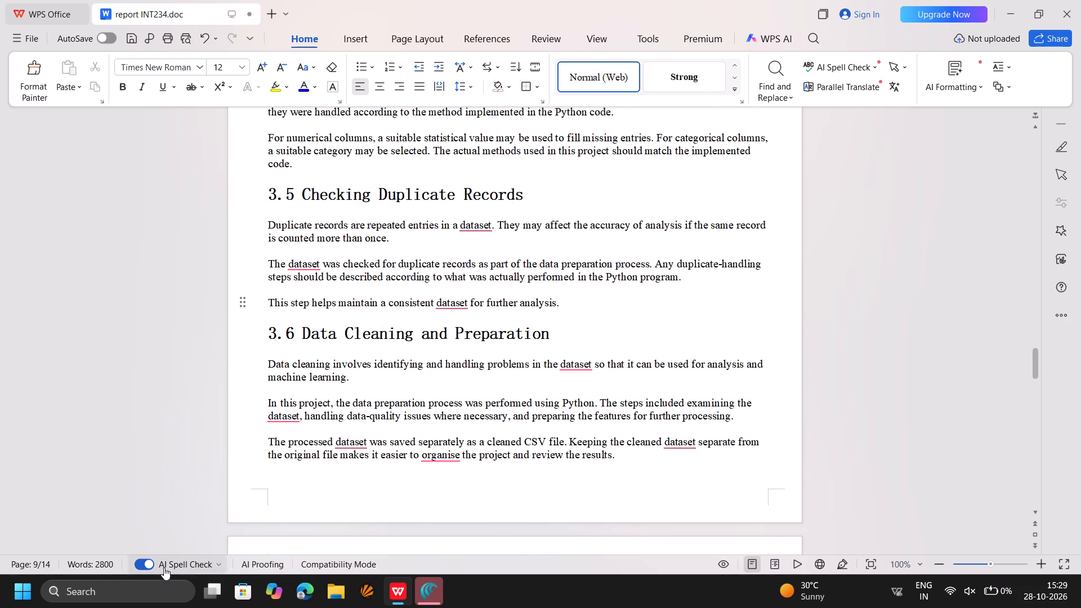
Launch Spyder and dismiss the autosave recovery dialog without restoring any files.
{"action": "left_click", "coordinate": [137, 585]}
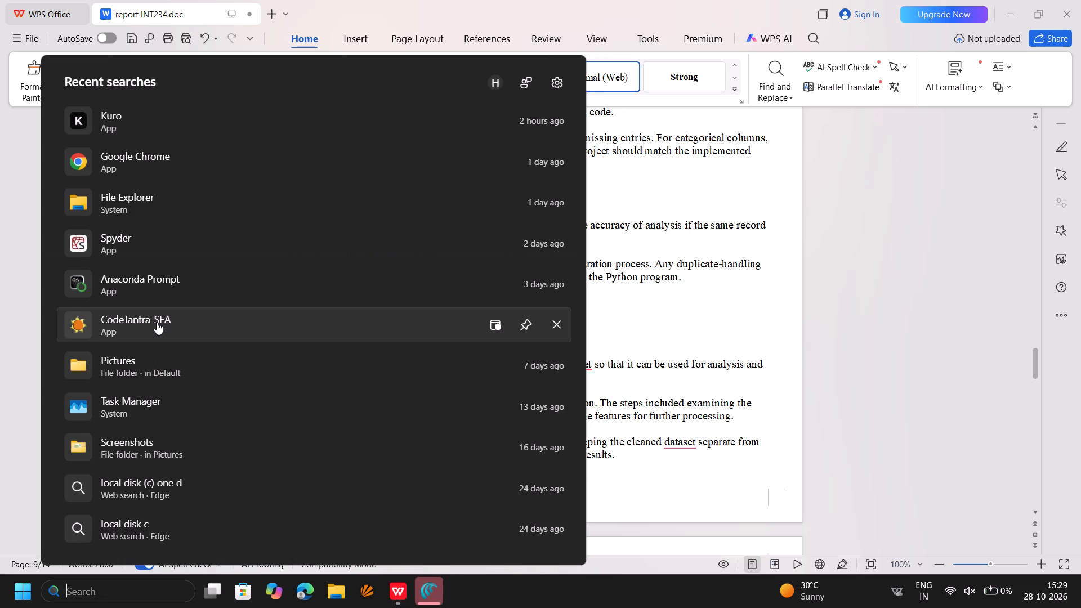
{"action": "type", "text": "spy"}
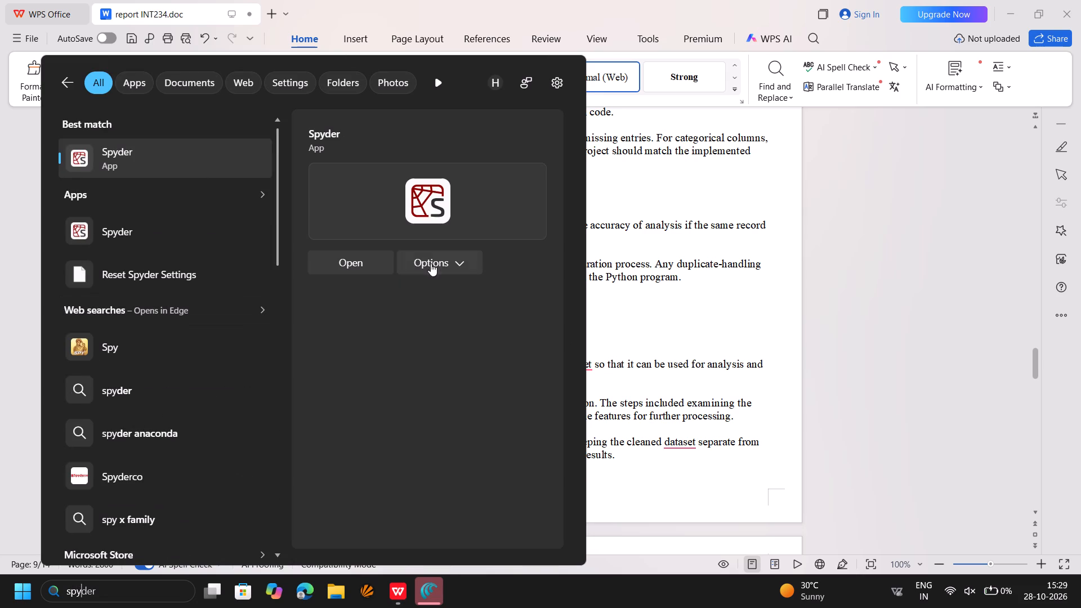
{"action": "left_click", "coordinate": [355, 266]}
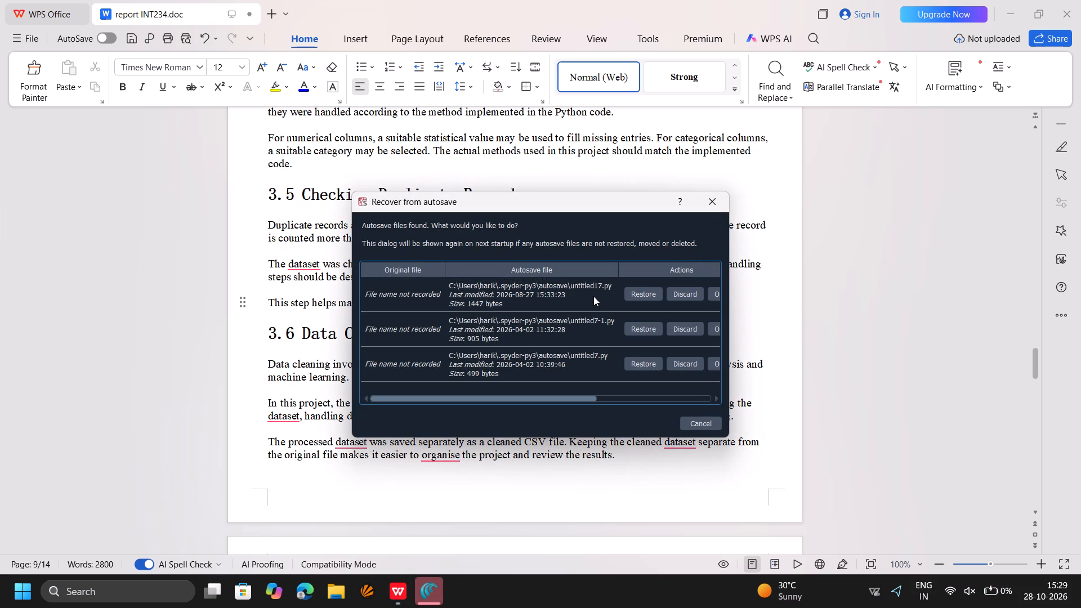
{"action": "left_click", "coordinate": [708, 199]}
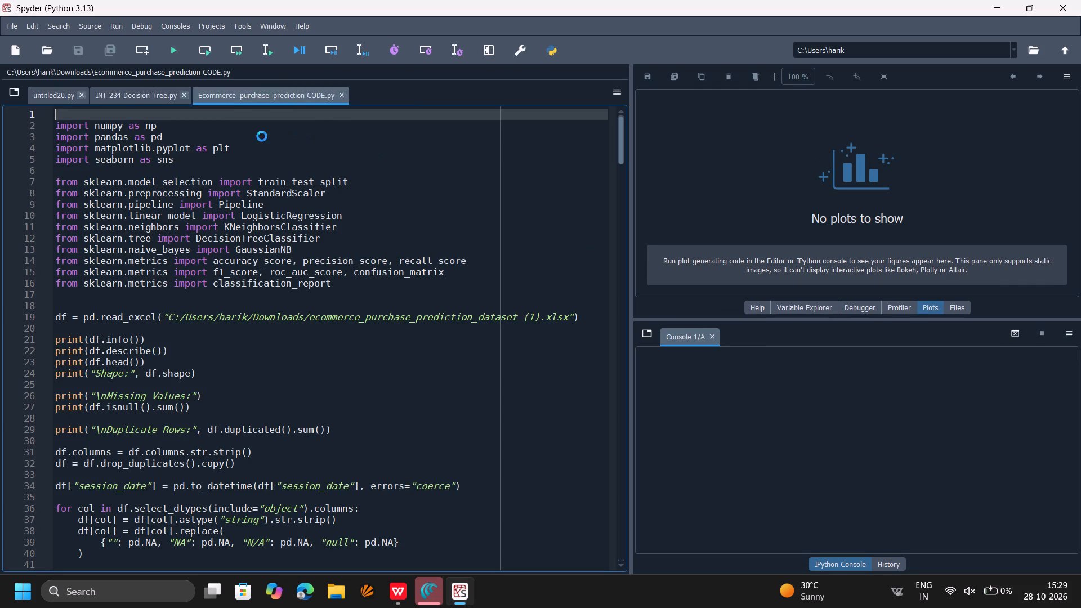
Look through the plotting and data preparation code in Ecommerce_purchase_prediction CODE.py.
{"action": "scroll", "coordinate": [279, 261], "scroll_direction": "down", "scroll_amount": 8}
{"action": "scroll", "coordinate": [309, 443], "scroll_direction": "down", "scroll_amount": 20}
{"action": "scroll", "coordinate": [309, 443], "scroll_direction": "down", "scroll_amount": 20}
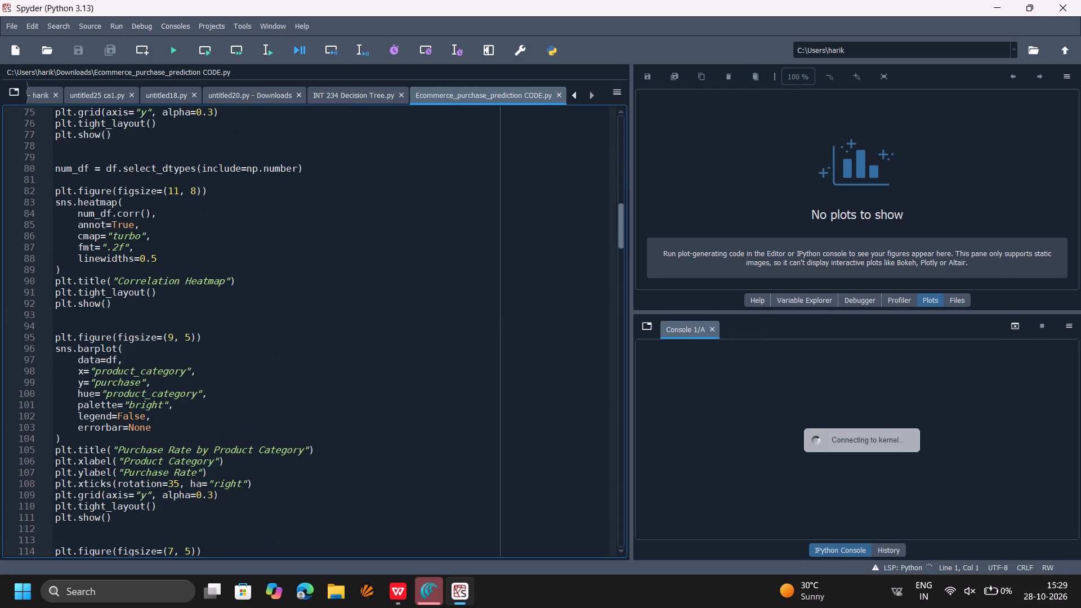
{"action": "scroll", "coordinate": [309, 443], "scroll_direction": "down", "scroll_amount": 10}
{"action": "scroll", "coordinate": [309, 443], "scroll_direction": "up", "scroll_amount": 13}
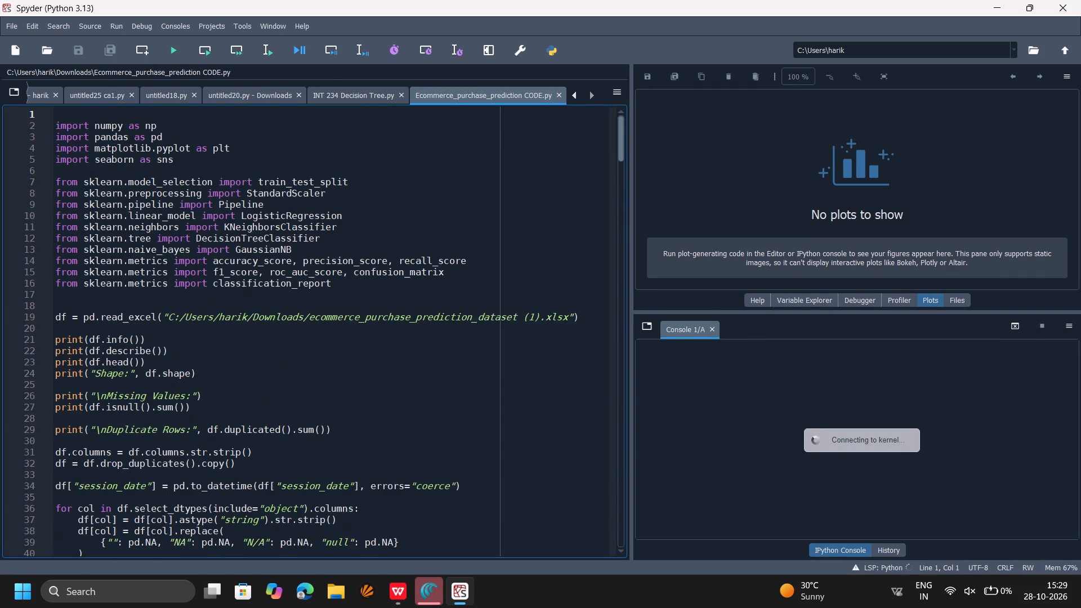
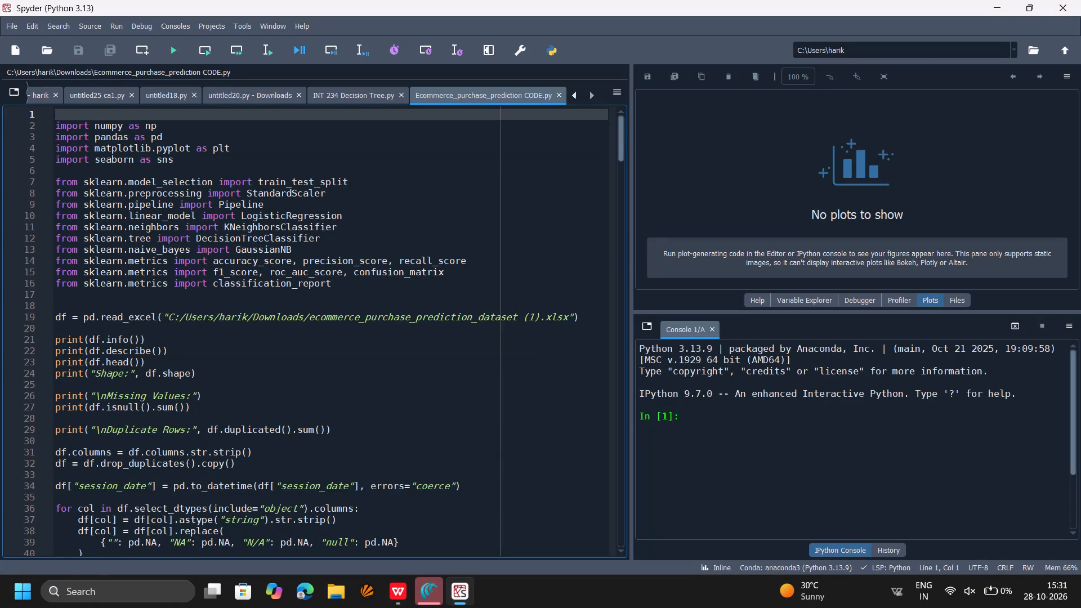
Run the whole Ecommerce_purchase_prediction CODE.py script in the IPython console.
{"action": "left_click", "coordinate": [163, 55]}
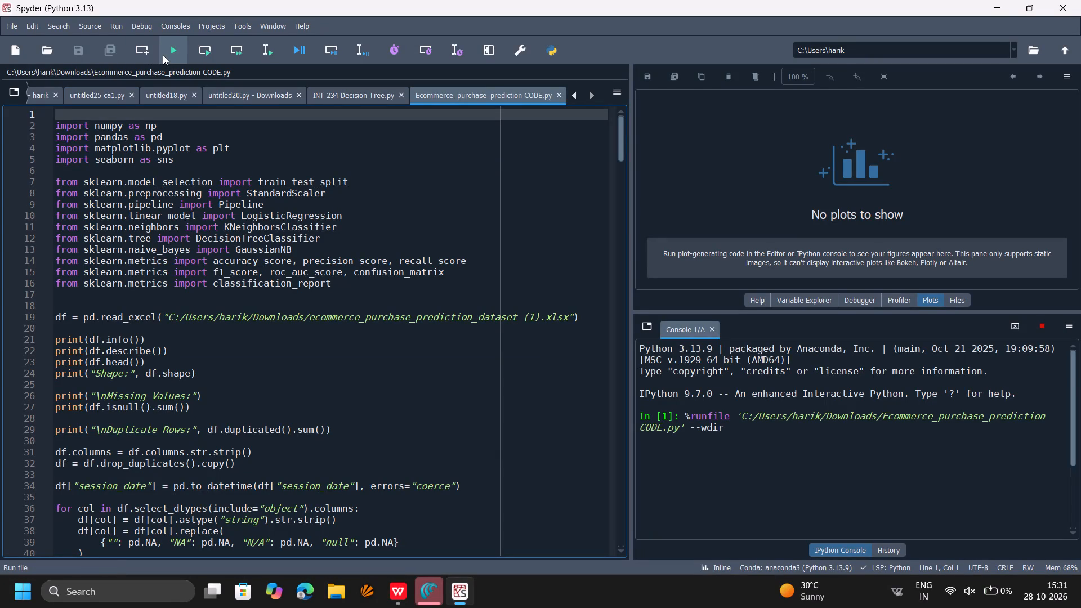
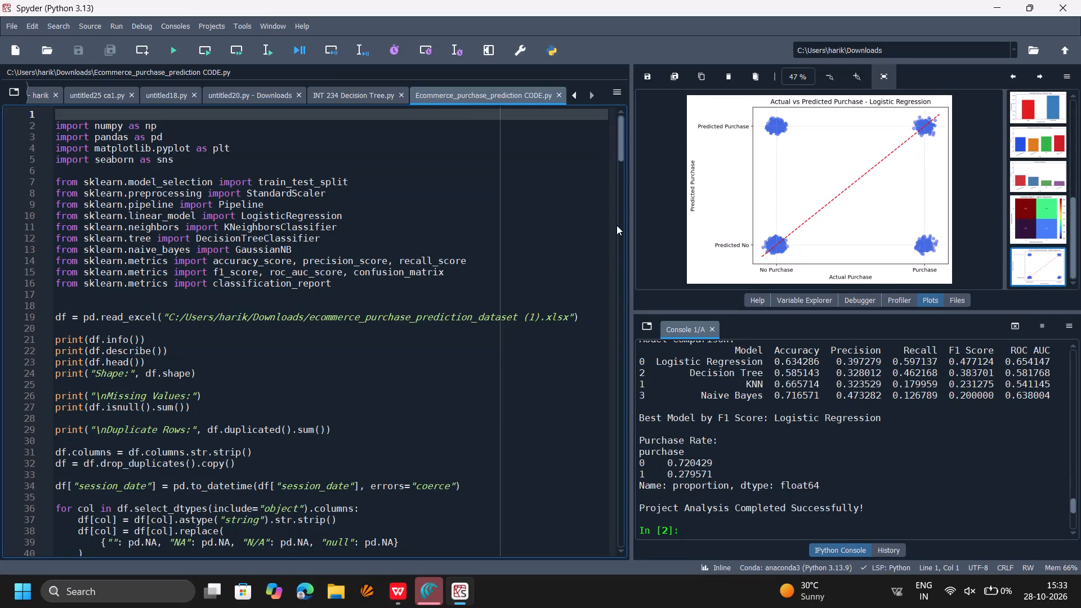
Read through the purchase prediction script from the imports through data cleaning and plotting code to the model definitions.
{"action": "scroll", "coordinate": [209, 227], "scroll_direction": "down", "scroll_amount": 1}
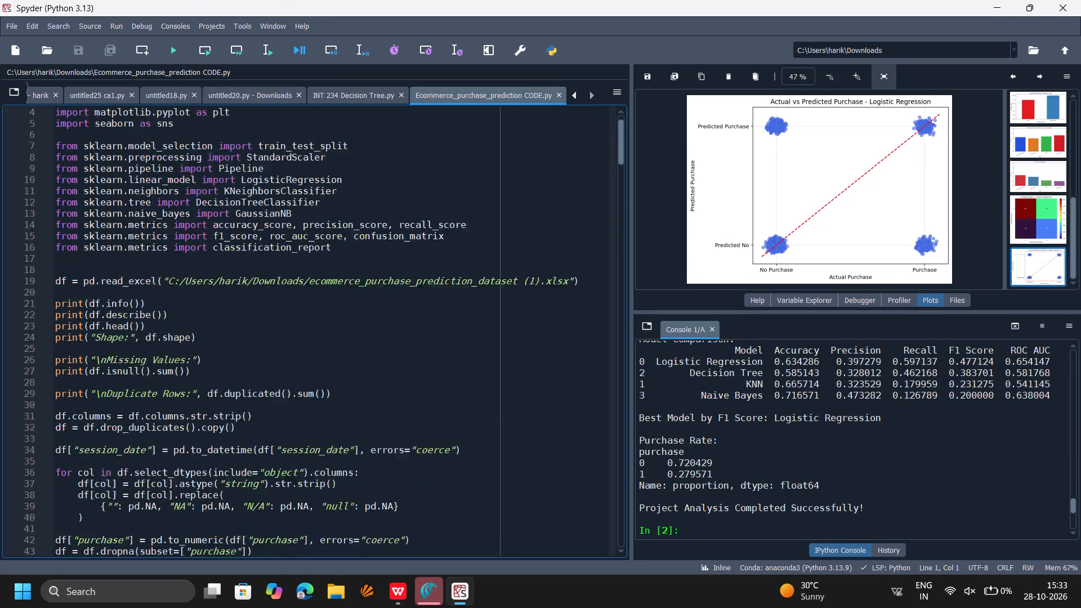
{"action": "scroll", "coordinate": [209, 227], "scroll_direction": "down", "scroll_amount": 2}
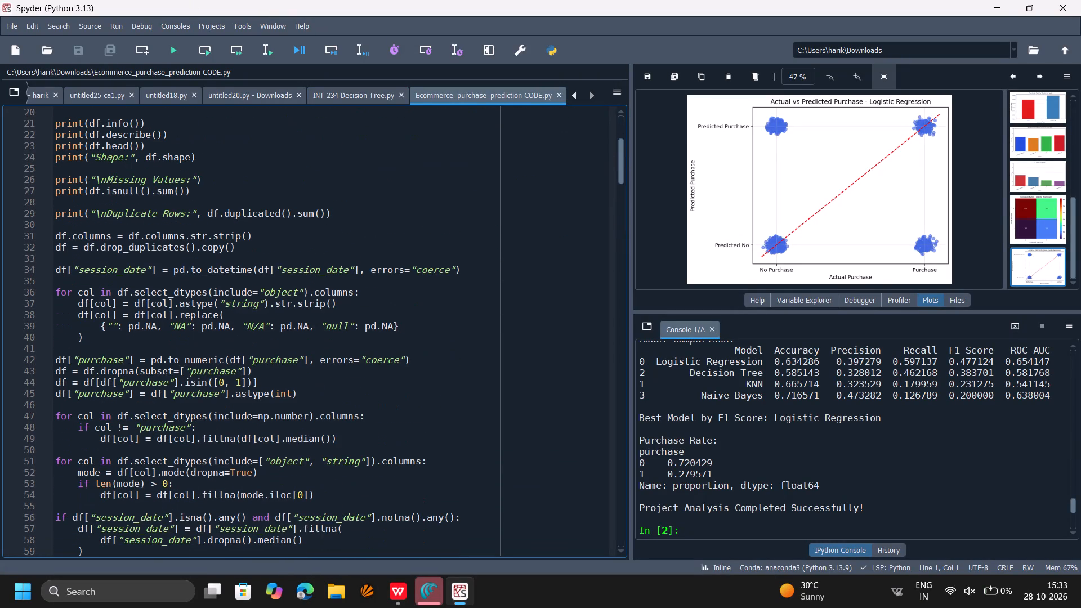
{"action": "scroll", "coordinate": [209, 227], "scroll_direction": "down", "scroll_amount": 4}
{"action": "scroll", "coordinate": [209, 227], "scroll_direction": "up", "scroll_amount": 1}
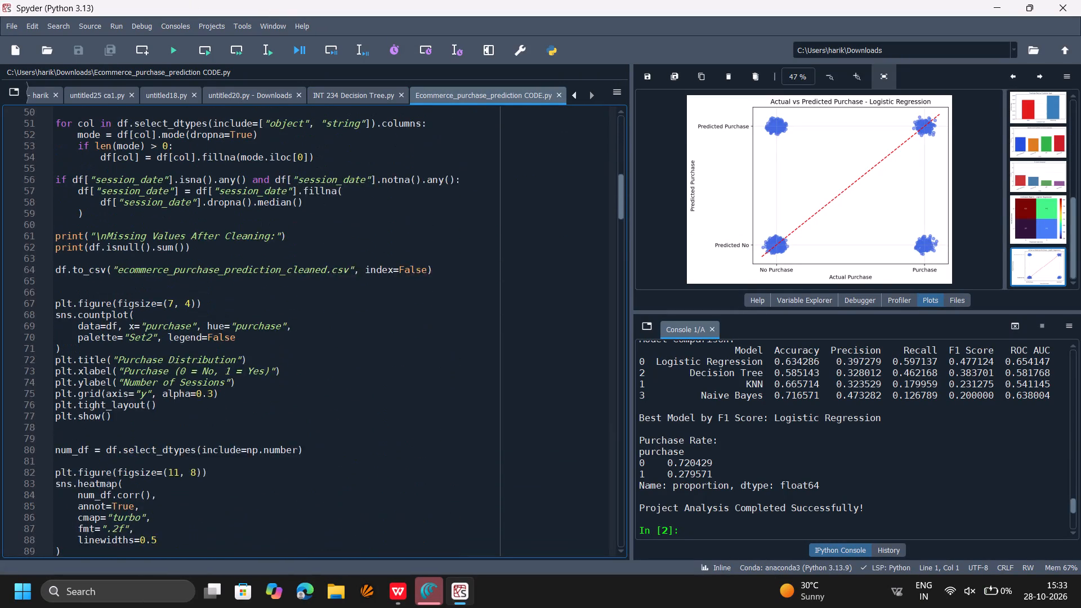
{"action": "scroll", "coordinate": [209, 227], "scroll_direction": "down", "scroll_amount": 7}
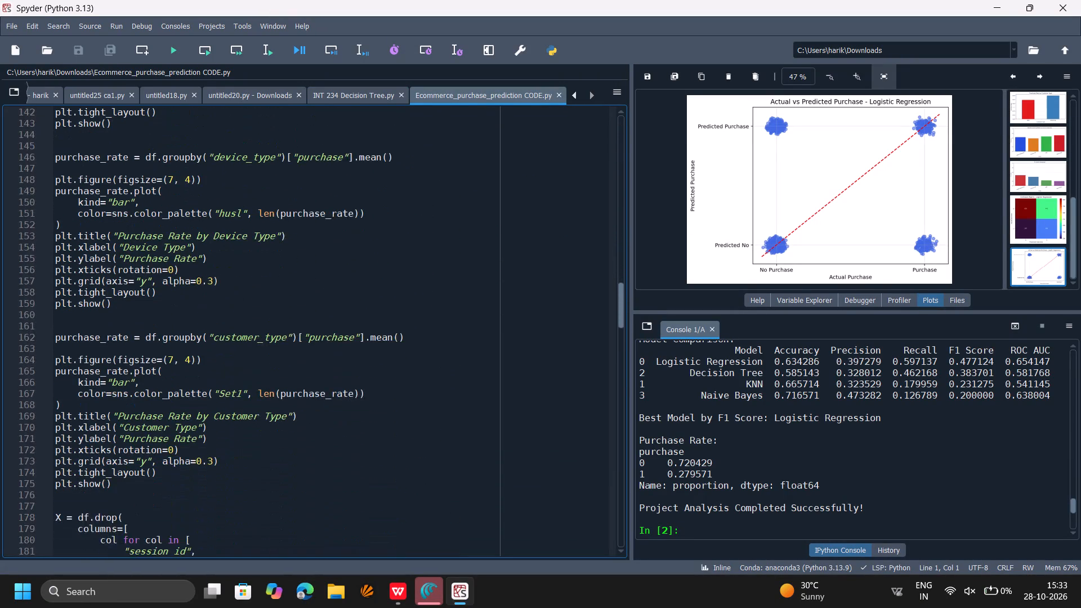
{"action": "scroll", "coordinate": [209, 227], "scroll_direction": "down", "scroll_amount": 3}
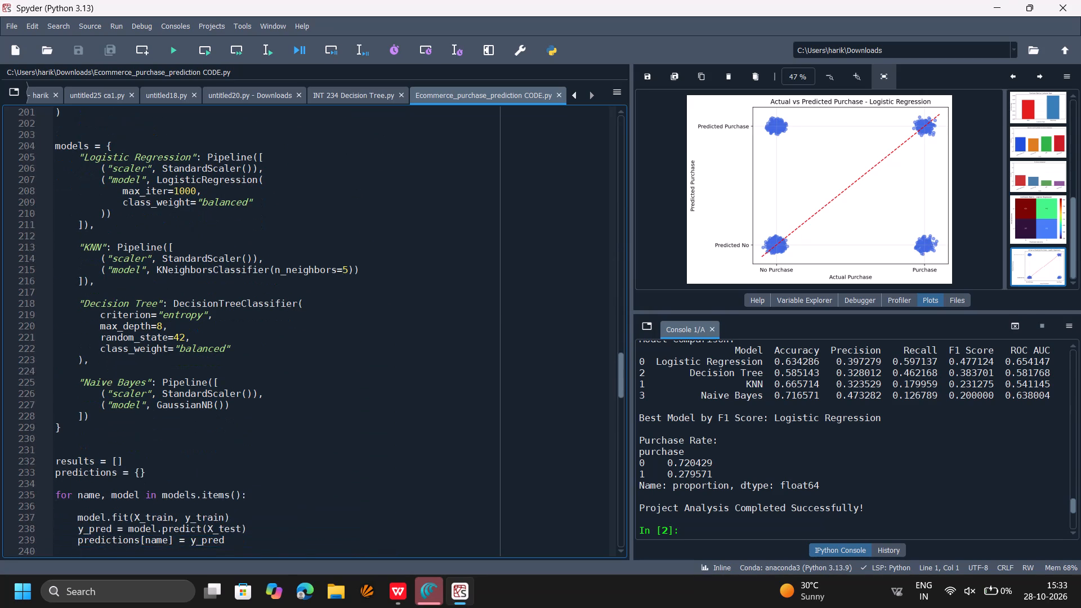
Examine the models dictionary defining the Logistic Regression, KNN, Decision Tree and Naive Bayes classifiers, along with the train-test split above it.
{"action": "scroll", "coordinate": [209, 227], "scroll_direction": "up", "scroll_amount": 1}
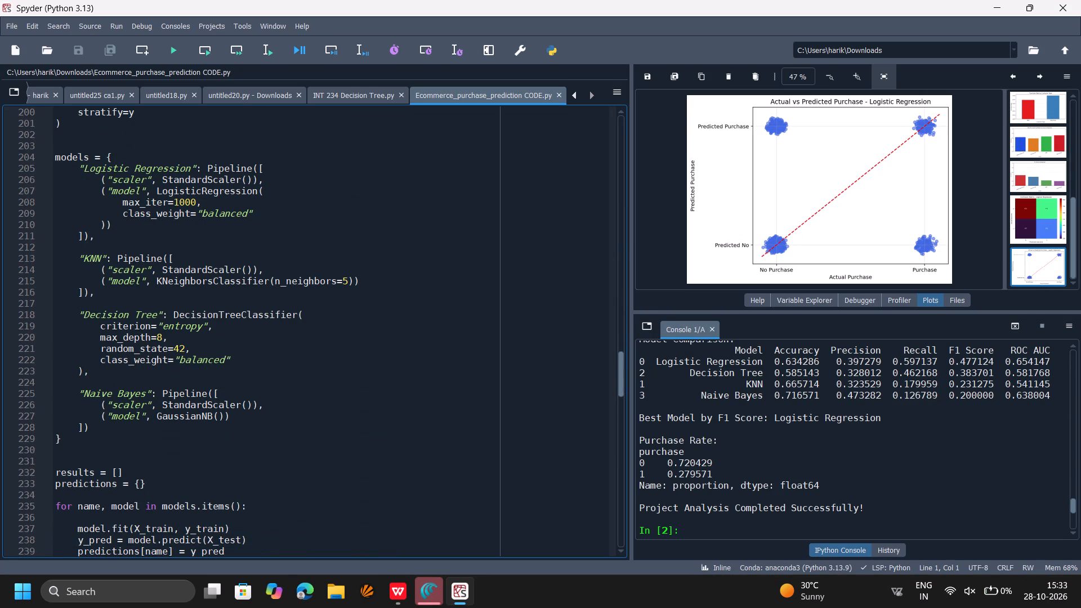
{"action": "scroll", "coordinate": [203, 364], "scroll_direction": "down", "scroll_amount": 1}
{"action": "scroll", "coordinate": [203, 364], "scroll_direction": "up", "scroll_amount": 2}
{"action": "scroll", "coordinate": [203, 364], "scroll_direction": "down", "scroll_amount": 1}
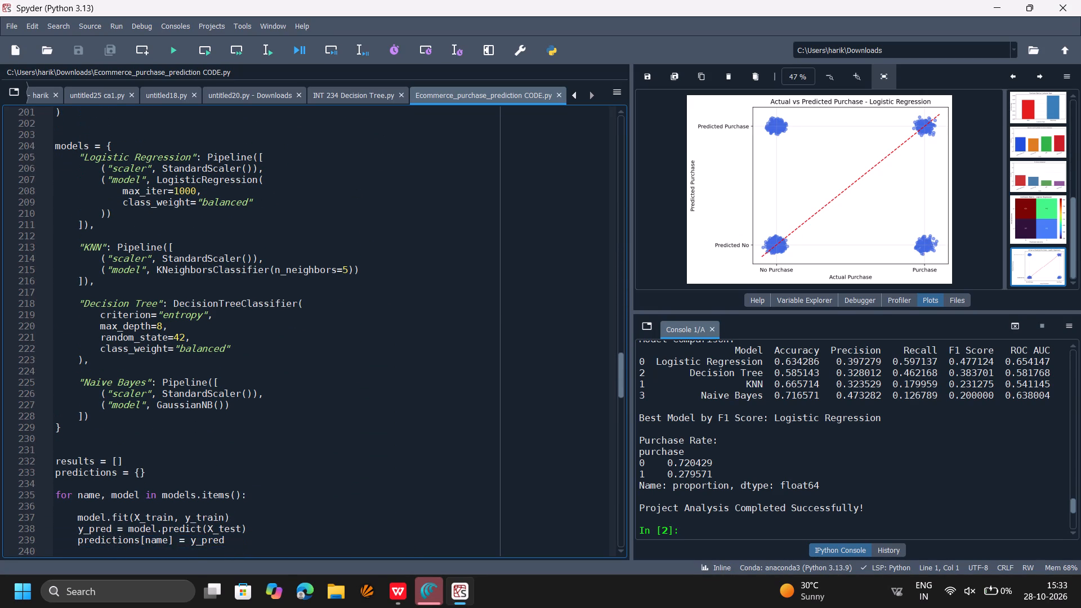
{"action": "scroll", "coordinate": [203, 364], "scroll_direction": "up", "scroll_amount": 2}
{"action": "scroll", "coordinate": [203, 364], "scroll_direction": "down", "scroll_amount": 1}
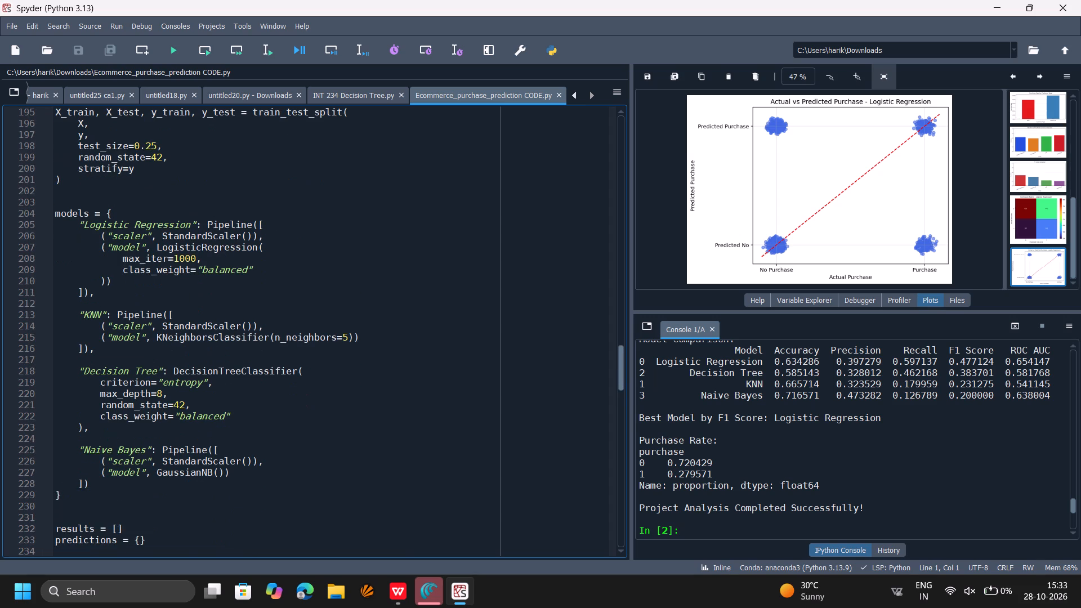
{"action": "scroll", "coordinate": [203, 364], "scroll_direction": "down", "scroll_amount": 2}
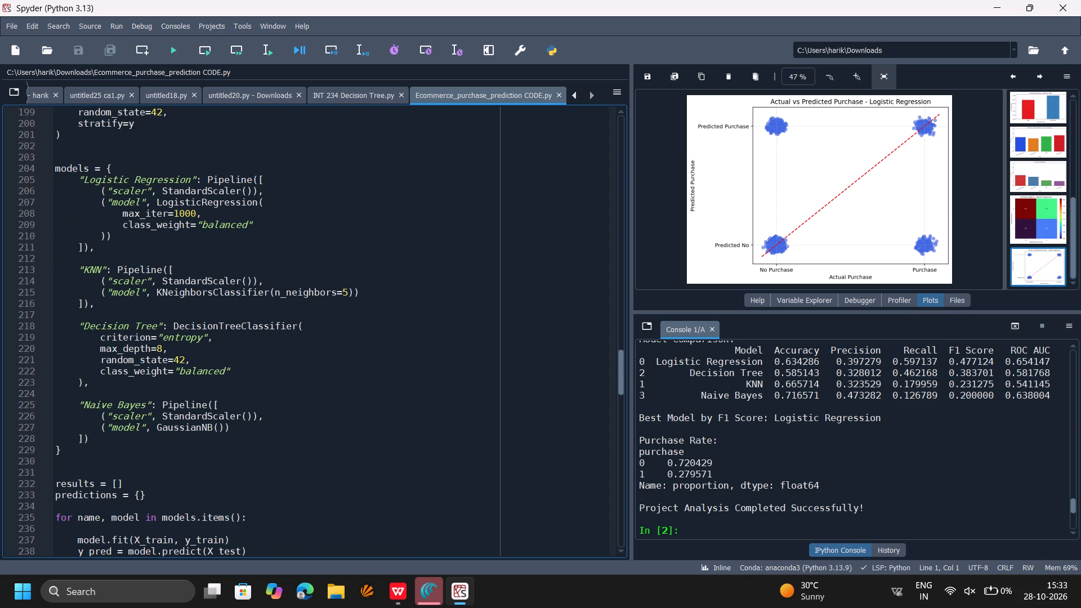
{"action": "scroll", "coordinate": [203, 364], "scroll_direction": "down", "scroll_amount": 1}
{"action": "scroll", "coordinate": [203, 364], "scroll_direction": "up", "scroll_amount": 1}
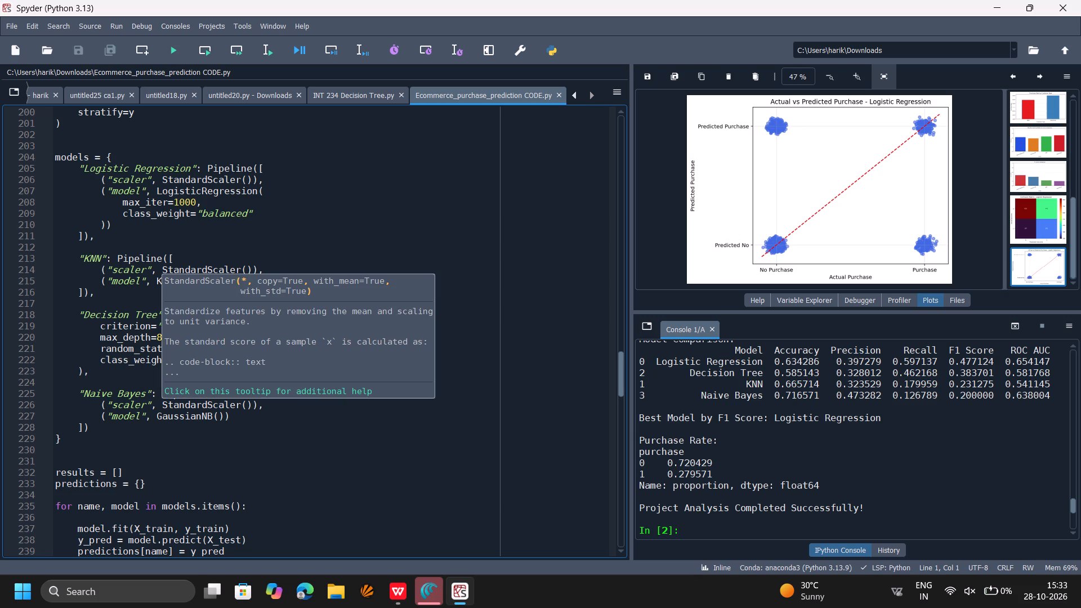
{"action": "left_click", "coordinate": [361, 240]}
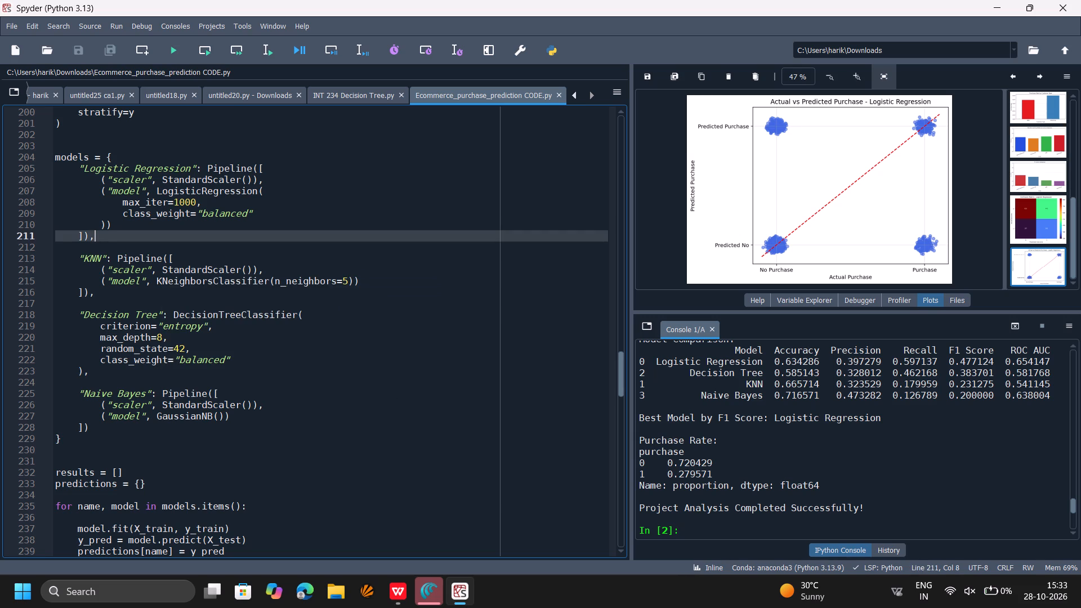
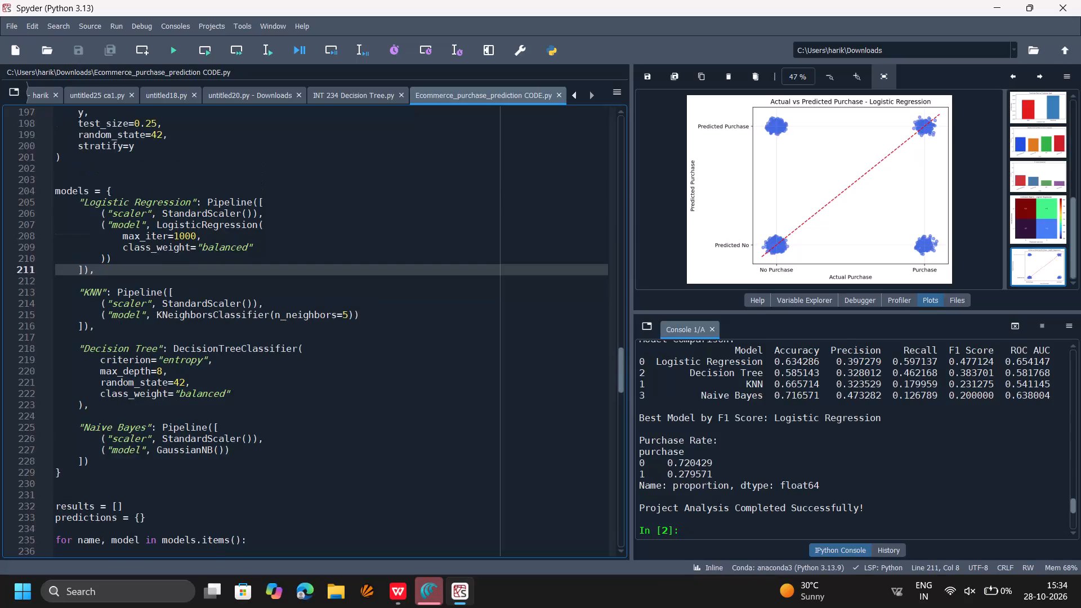
Read the rest of the prediction script, from the results comparison and score bar plots through the confusion matrix, scatter plot and closing prints.
{"action": "scroll", "coordinate": [361, 240], "scroll_direction": "down", "scroll_amount": 6}
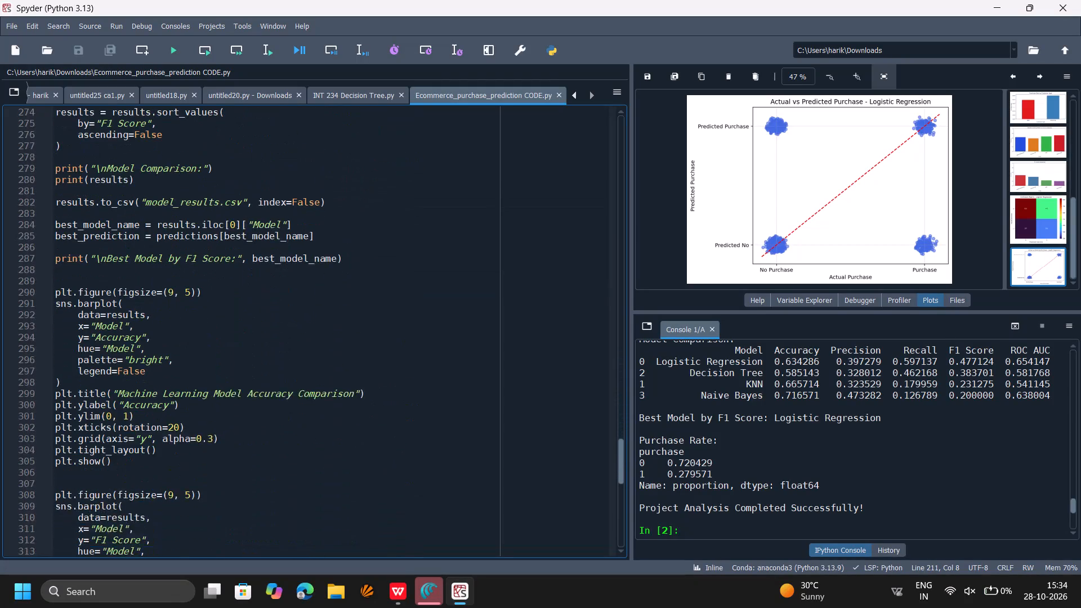
{"action": "scroll", "coordinate": [361, 240], "scroll_direction": "down", "scroll_amount": 4}
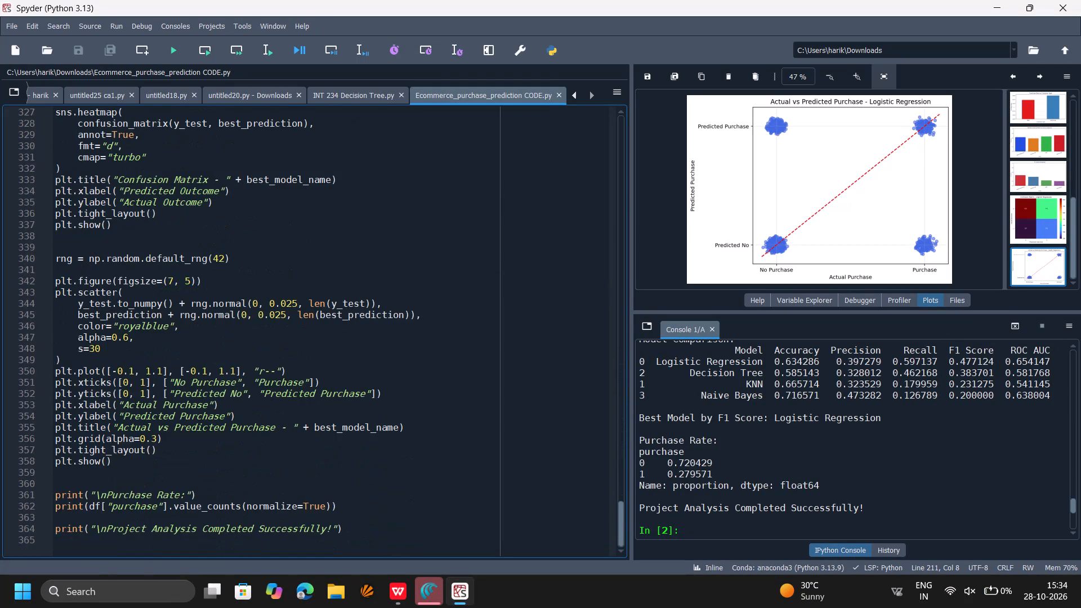
{"action": "scroll", "coordinate": [361, 240], "scroll_direction": "down", "scroll_amount": 1}
{"action": "scroll", "coordinate": [361, 240], "scroll_direction": "up", "scroll_amount": 2}
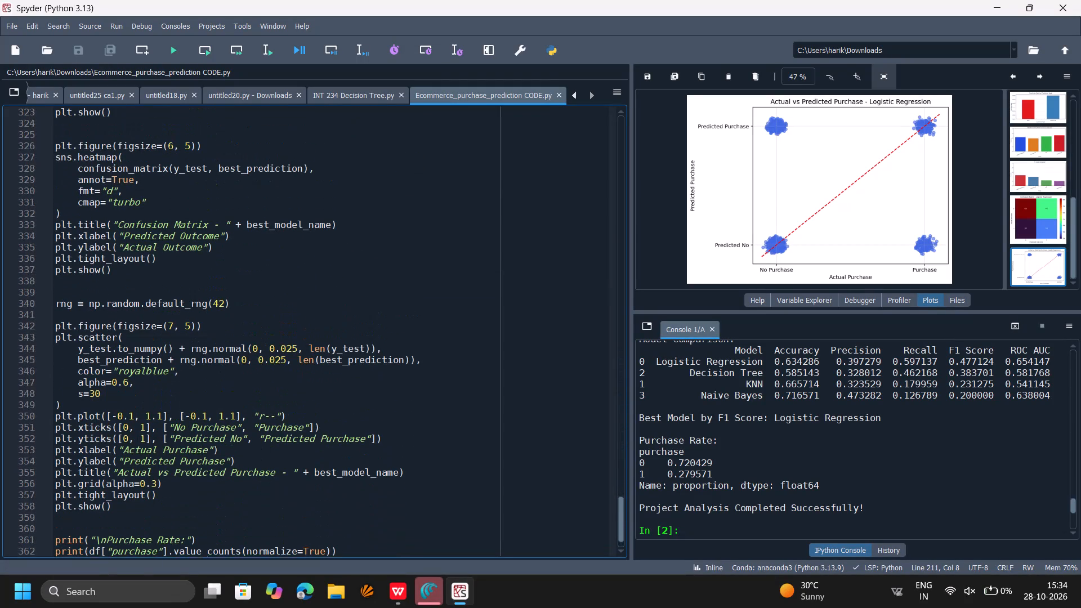
{"action": "scroll", "coordinate": [361, 240], "scroll_direction": "up", "scroll_amount": 1}
{"action": "scroll", "coordinate": [361, 240], "scroll_direction": "down", "scroll_amount": 2}
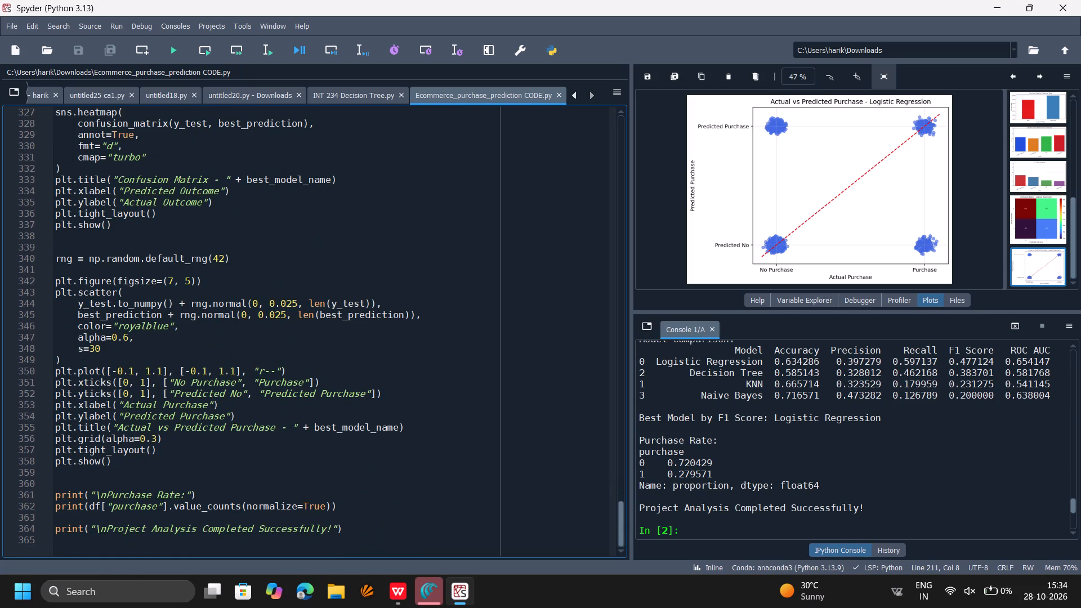
{"action": "scroll", "coordinate": [363, 244], "scroll_direction": "up", "scroll_amount": 1}
{"action": "scroll", "coordinate": [363, 244], "scroll_direction": "down", "scroll_amount": 2}
{"action": "scroll", "coordinate": [363, 244], "scroll_direction": "up", "scroll_amount": 1}
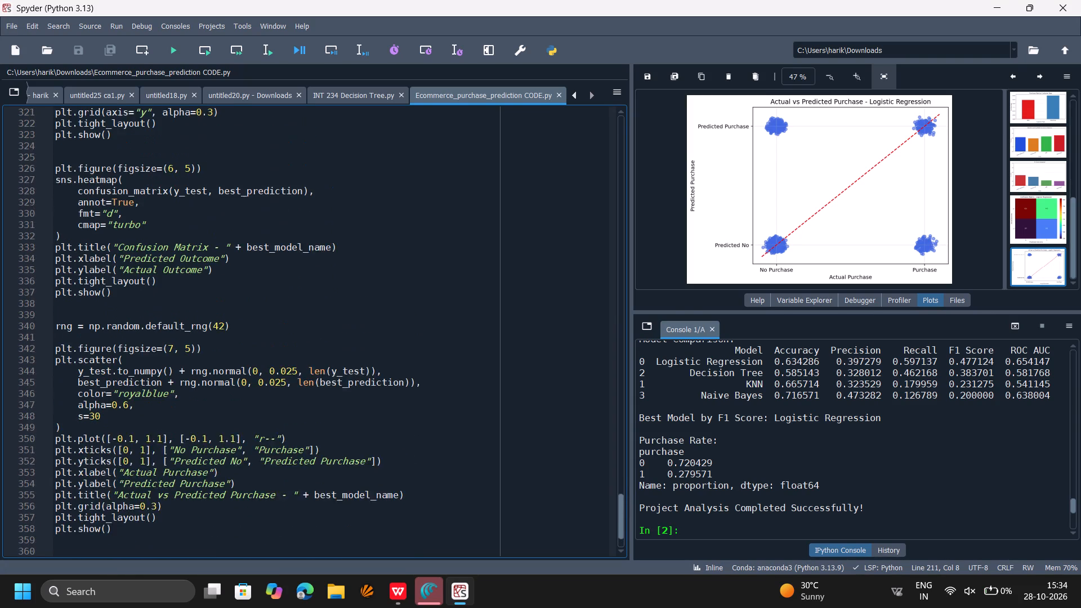
{"action": "scroll", "coordinate": [363, 244], "scroll_direction": "up", "scroll_amount": 1}
{"action": "scroll", "coordinate": [1036, 112], "scroll_direction": "up", "scroll_amount": 2}
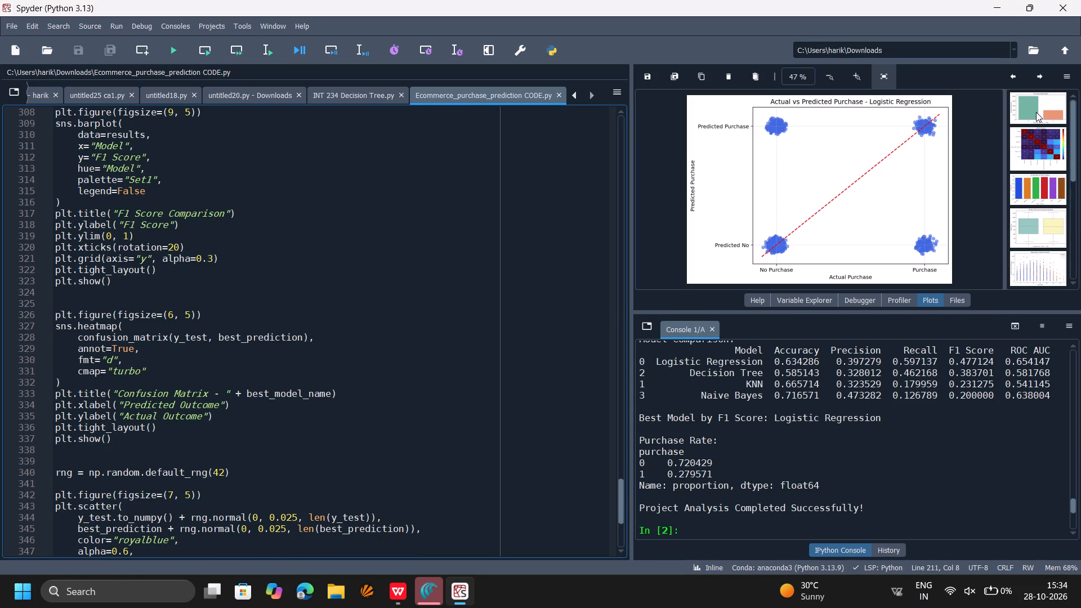
Review the exploratory plots in order, from Purchase Distribution and the correlation heatmap through to Purchase Rate by Customer Type.
{"action": "left_click", "coordinate": [1033, 103]}
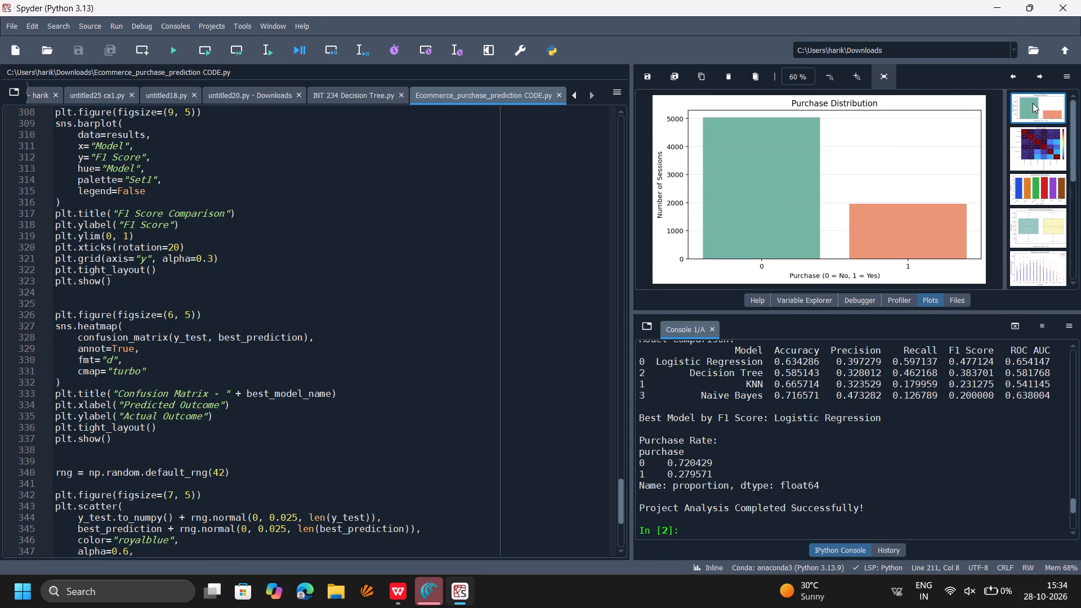
{"action": "key", "text": "Right"}
{"action": "key", "text": "Right"}
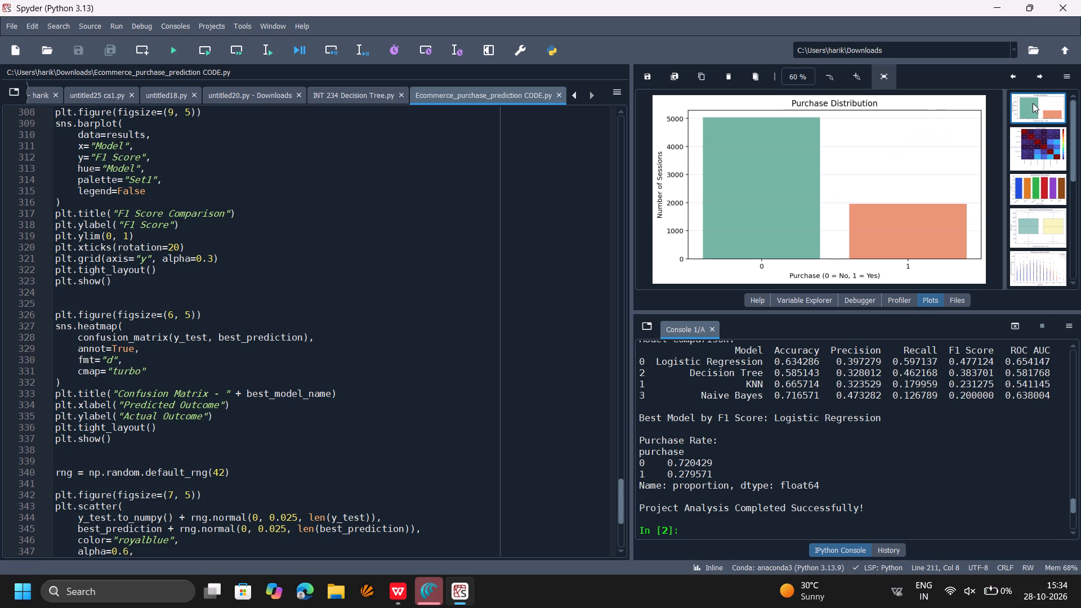
{"action": "left_click", "coordinate": [1035, 135]}
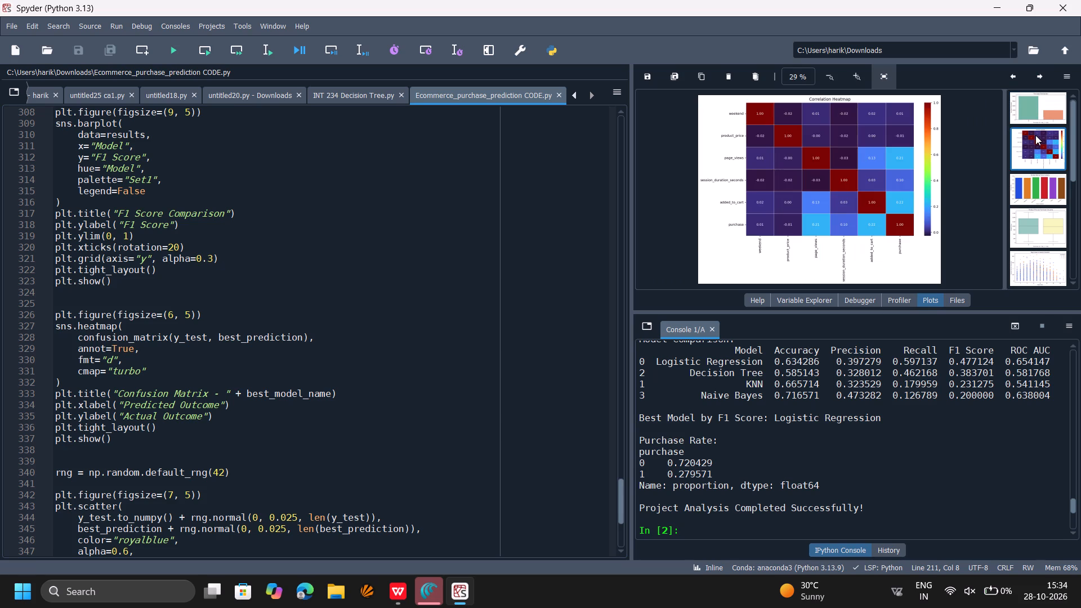
{"action": "left_click", "coordinate": [1034, 178]}
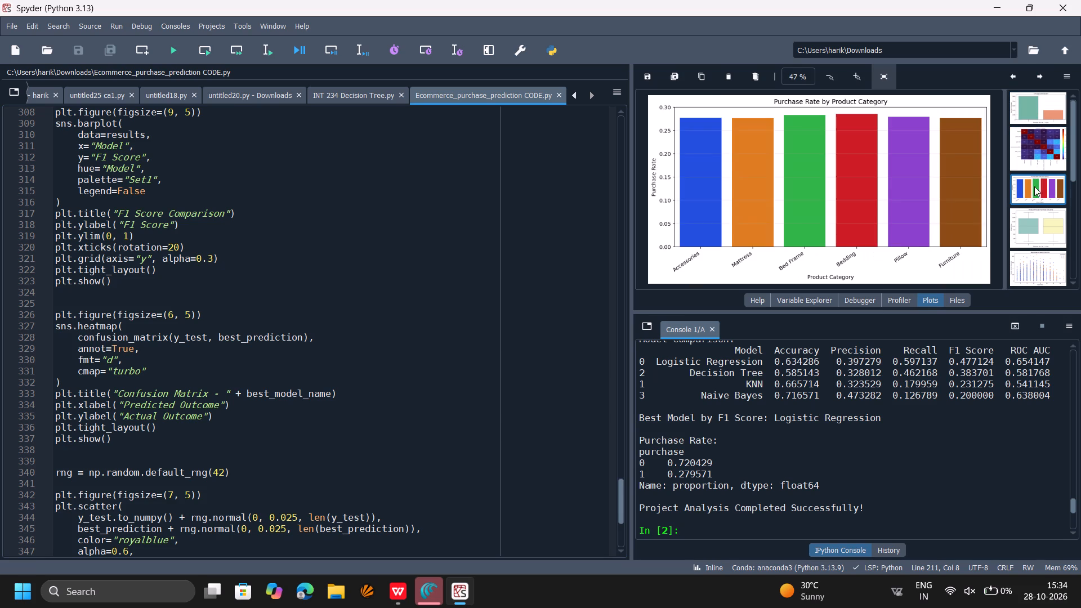
{"action": "left_click", "coordinate": [1037, 220]}
{"action": "scroll", "coordinate": [1037, 185], "scroll_direction": "down", "scroll_amount": 1}
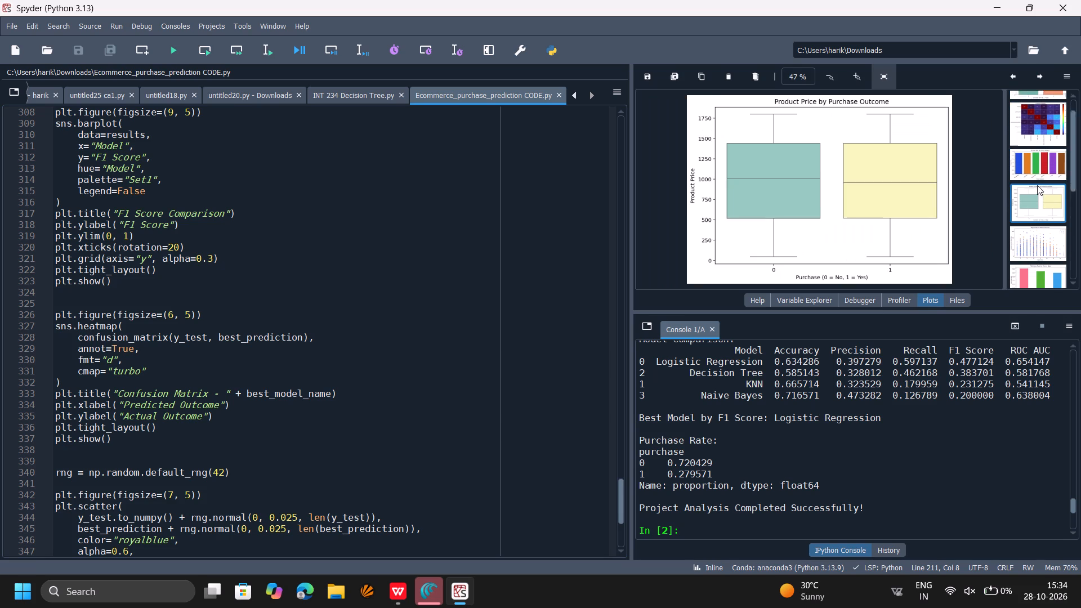
{"action": "scroll", "coordinate": [1037, 185], "scroll_direction": "down", "scroll_amount": 1}
{"action": "left_click", "coordinate": [1033, 173]}
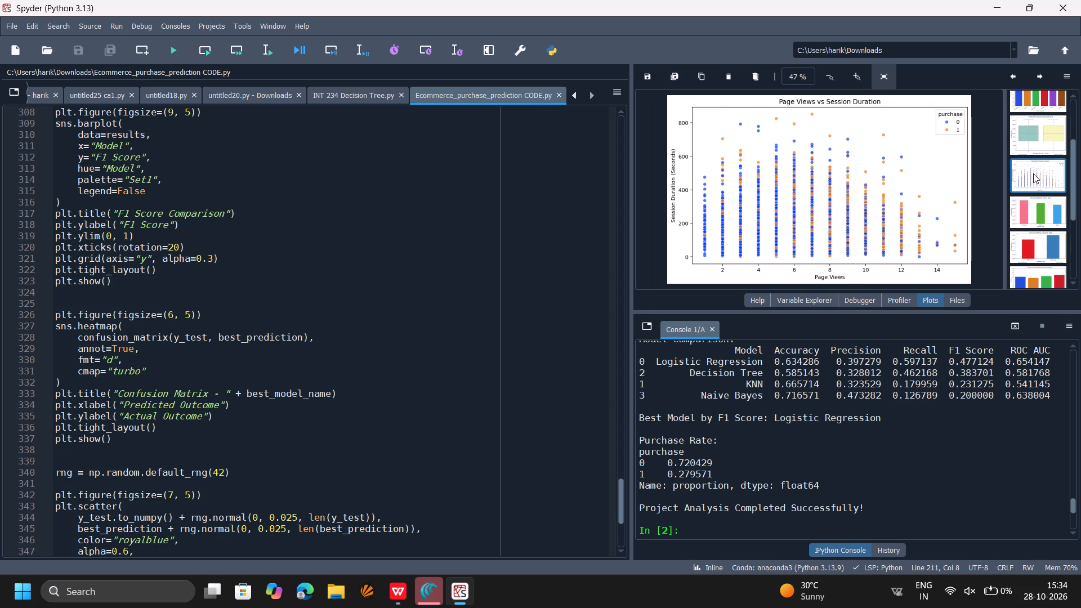
{"action": "scroll", "coordinate": [1033, 173], "scroll_direction": "down", "scroll_amount": 1}
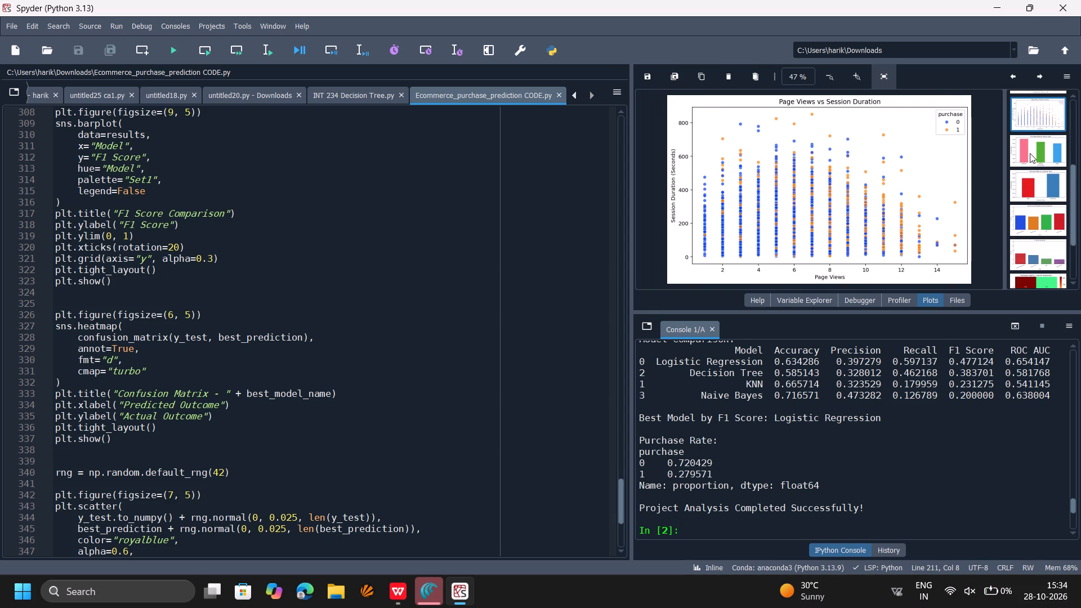
{"action": "left_click", "coordinate": [1030, 153]}
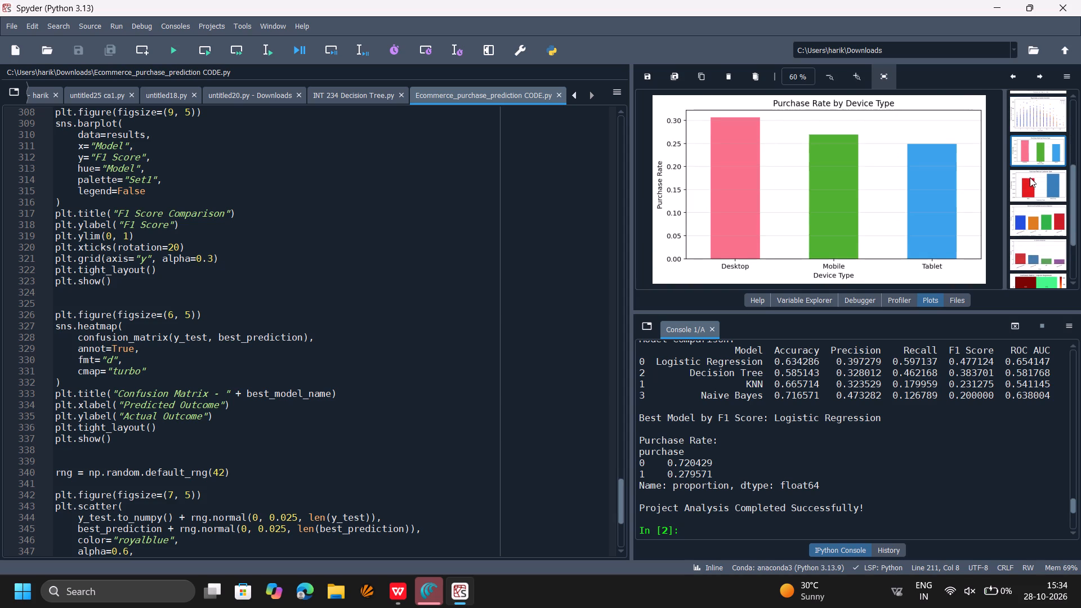
{"action": "left_click", "coordinate": [1030, 181]}
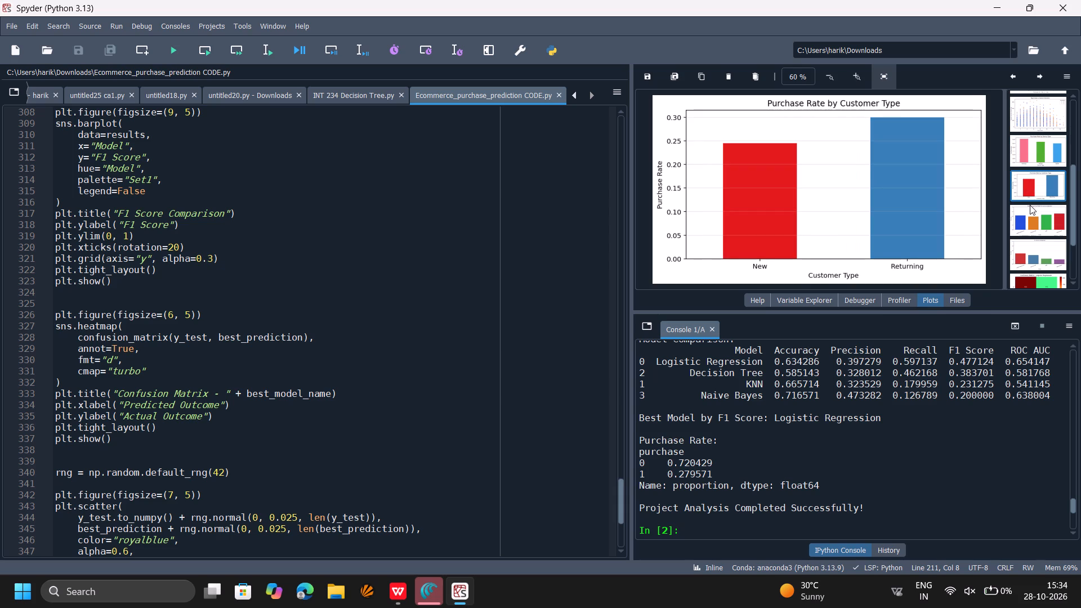
Review the model evaluation plots: accuracy comparison, F1 score comparison, confusion matrix and actual vs predicted purchase.
{"action": "left_click", "coordinate": [1029, 221]}
{"action": "scroll", "coordinate": [1029, 221], "scroll_direction": "down", "scroll_amount": 1}
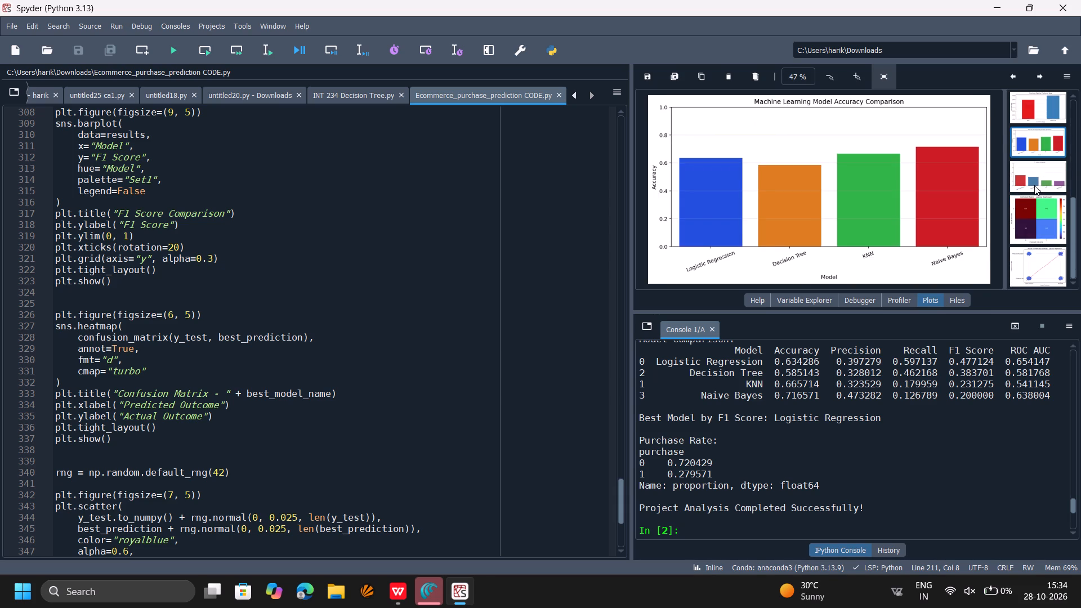
{"action": "left_click", "coordinate": [1034, 185]}
{"action": "left_click", "coordinate": [1047, 211]}
{"action": "scroll", "coordinate": [1047, 211], "scroll_direction": "down", "scroll_amount": 1}
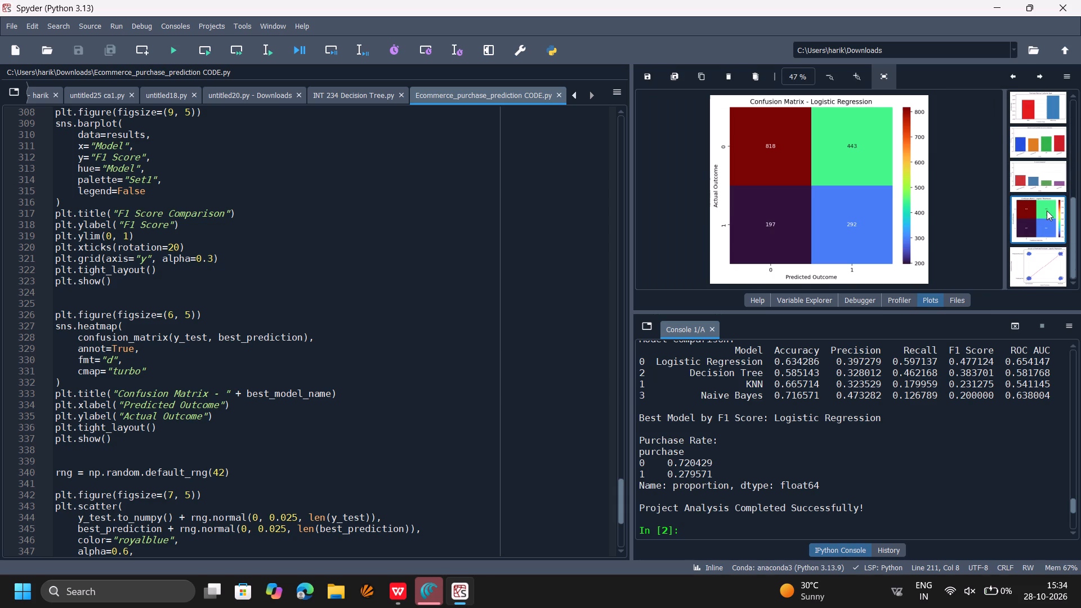
{"action": "left_click", "coordinate": [1039, 266]}
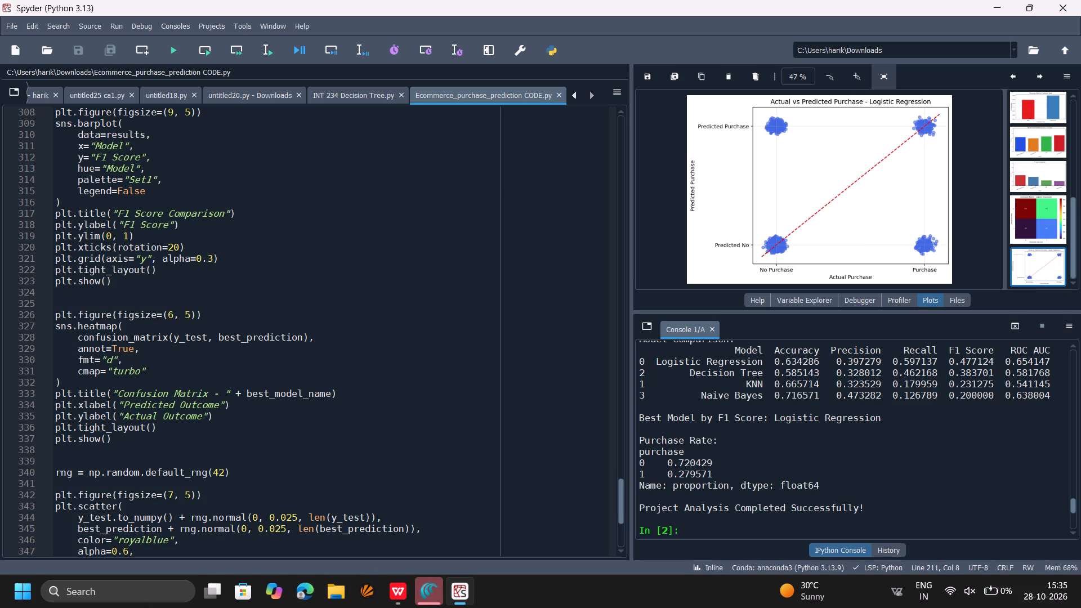
Launch Google Chrome, search for LinkedIn, and open the account owner's own profile page from the feed.
{"action": "left_click", "coordinate": [140, 594]}
{"action": "type", "text": "ch"}
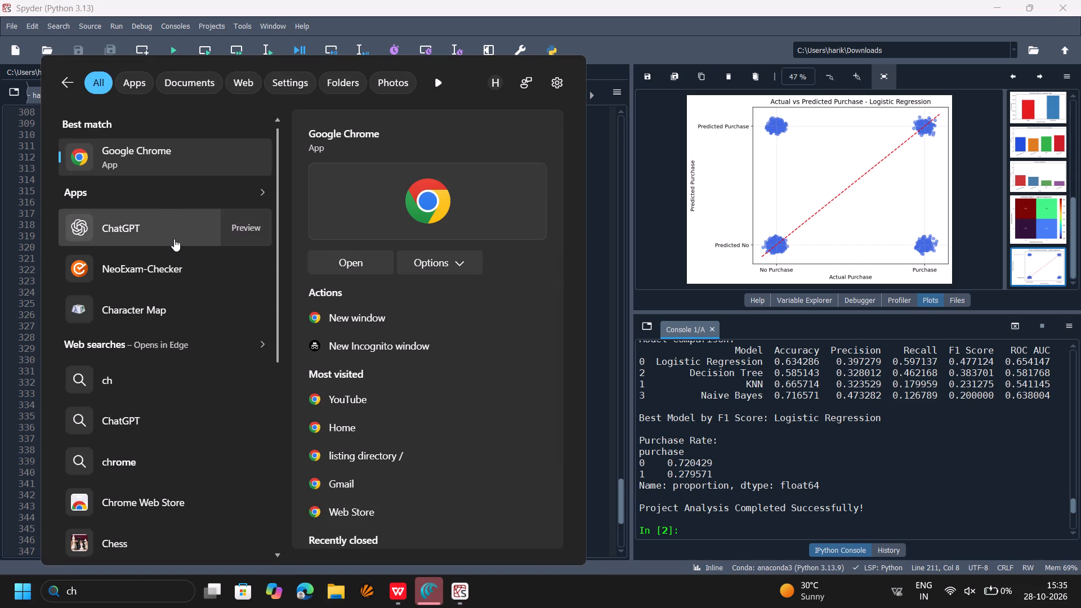
{"action": "left_click", "coordinate": [154, 154]}
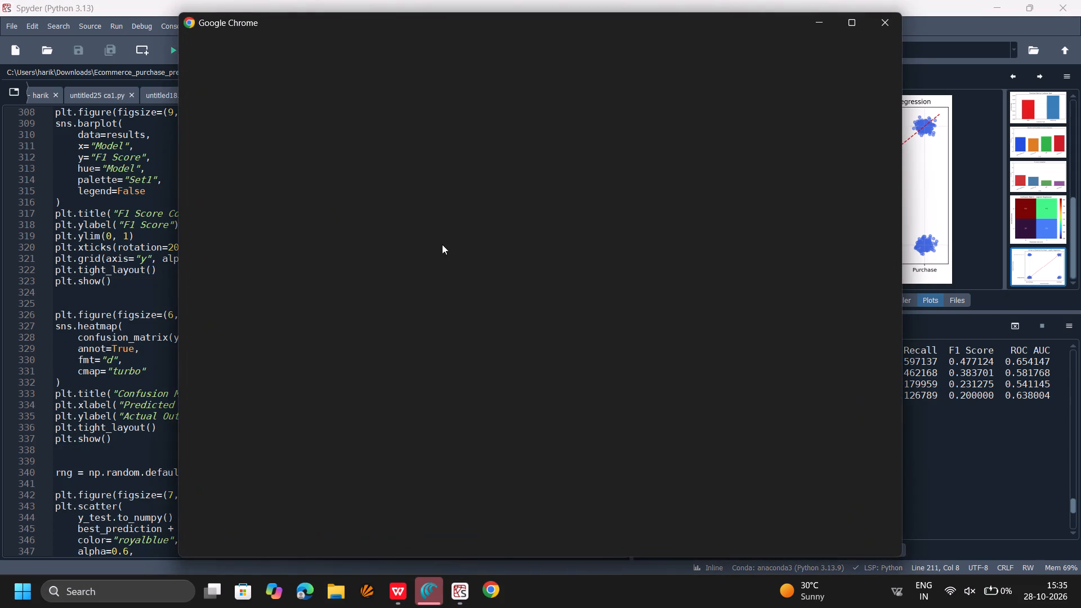
{"action": "left_click", "coordinate": [492, 339]}
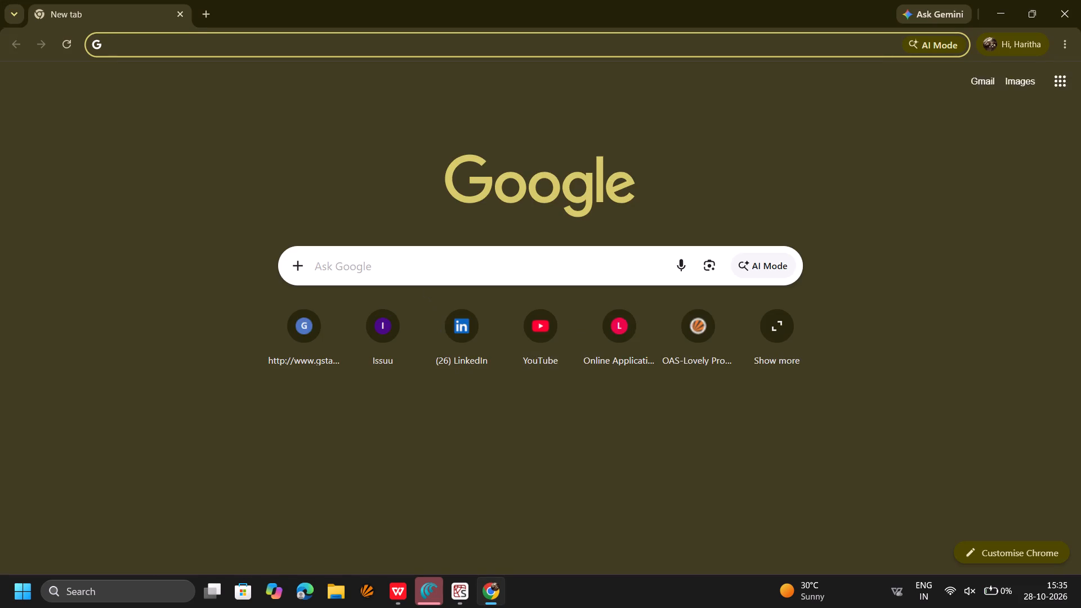
{"action": "left_click", "coordinate": [416, 273]}
{"action": "type", "text": "li"}
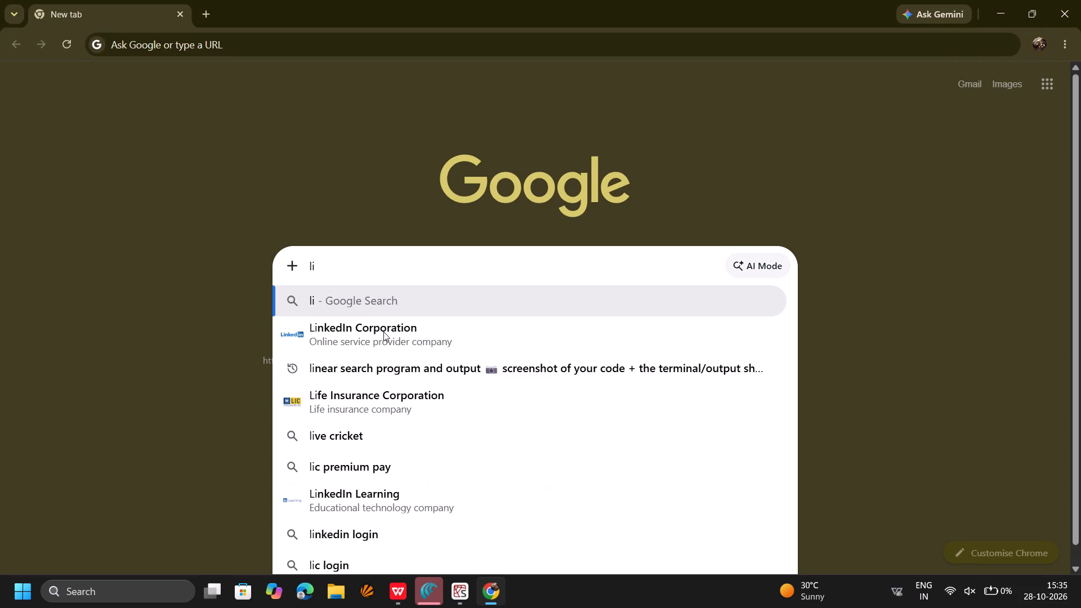
{"action": "left_click", "coordinate": [383, 336]}
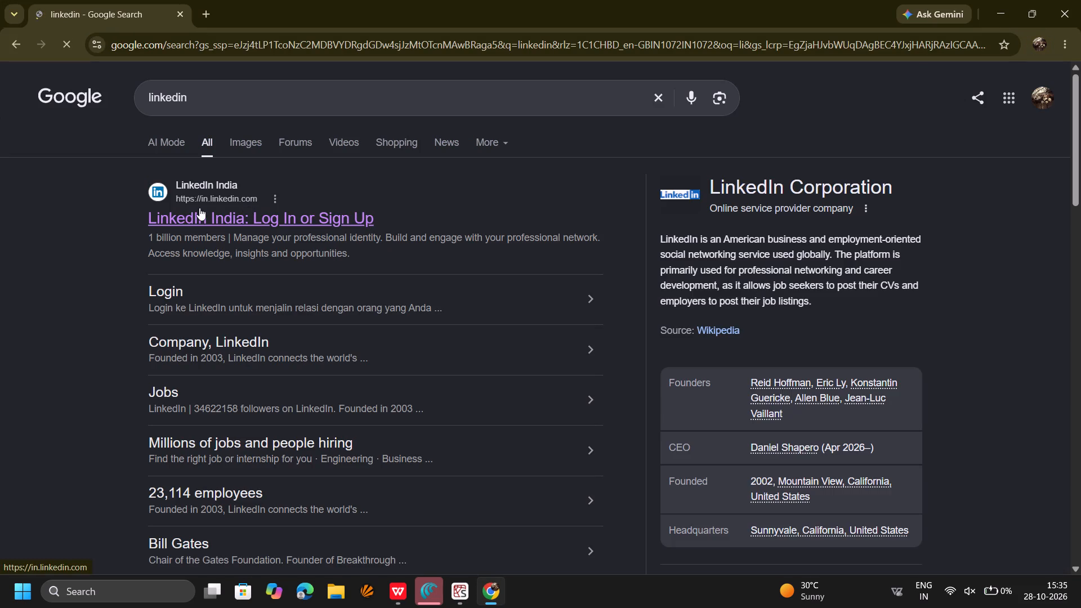
{"action": "left_click", "coordinate": [186, 220]}
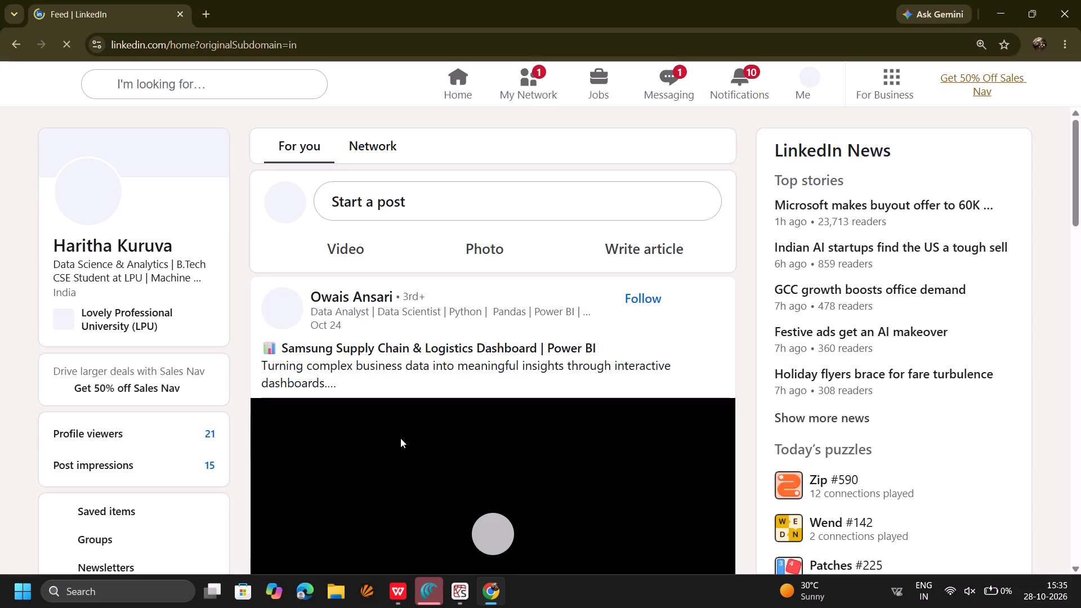
{"action": "left_click", "coordinate": [127, 260]}
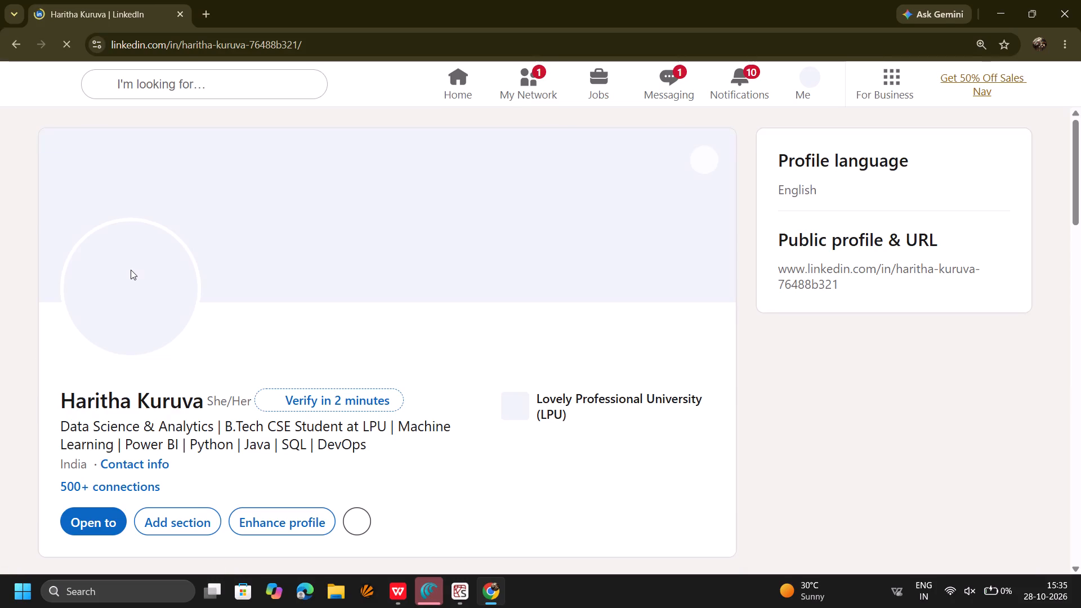
Look through the LinkedIn profile's intro, analytics, About and Activity sections, checking the intro and activity display settings without saving.
{"action": "scroll", "coordinate": [353, 317], "scroll_direction": "down", "scroll_amount": 4}
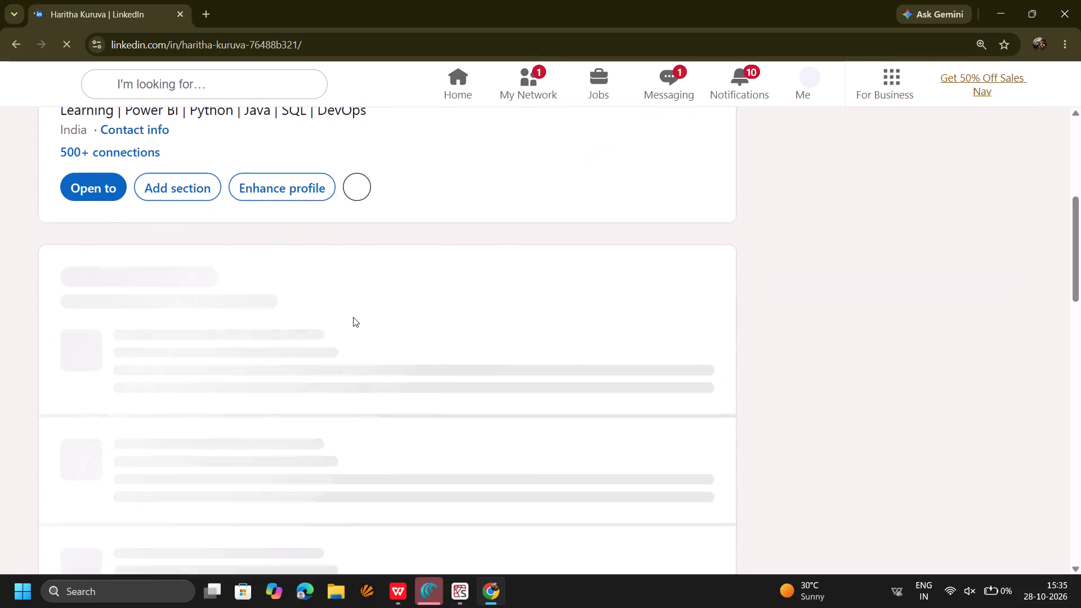
{"action": "scroll", "coordinate": [353, 317], "scroll_direction": "down", "scroll_amount": 1}
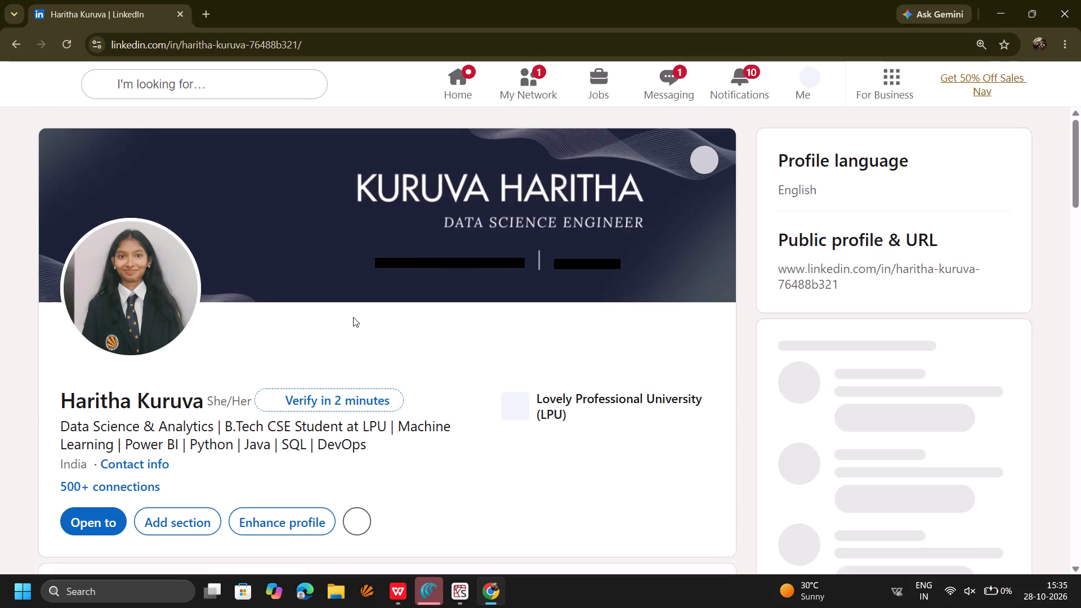
{"action": "scroll", "coordinate": [353, 317], "scroll_direction": "down", "scroll_amount": 1}
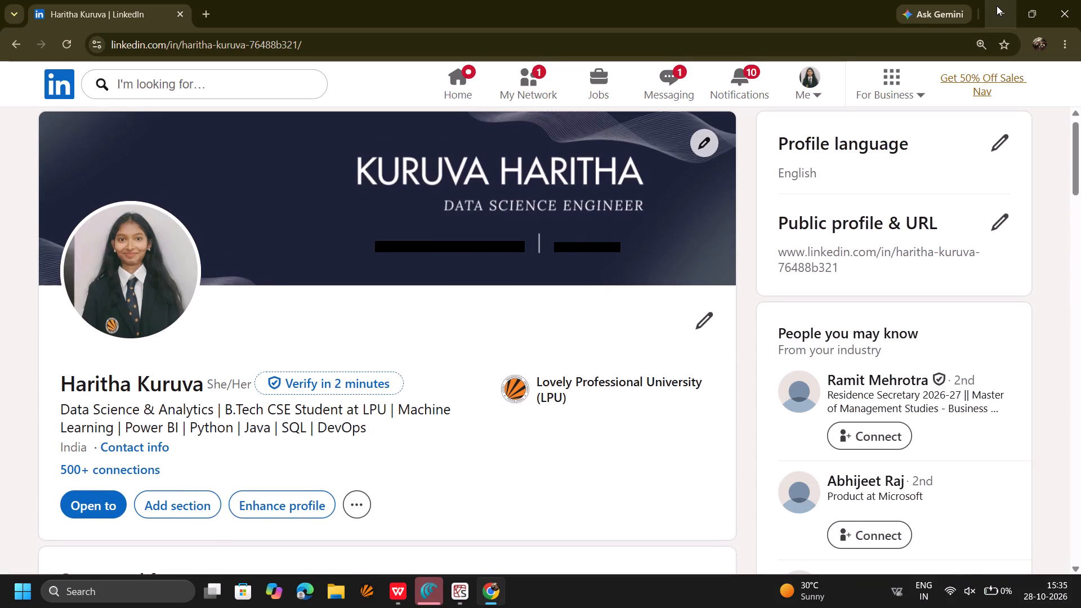
{"action": "left_click", "coordinate": [687, 323]}
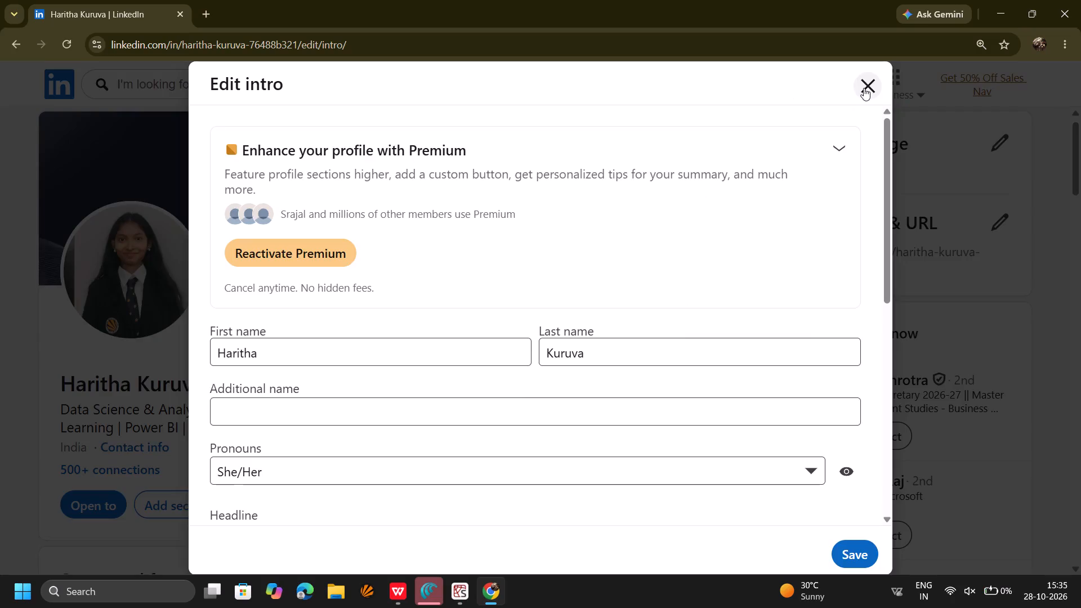
{"action": "left_click", "coordinate": [864, 88]}
{"action": "scroll", "coordinate": [553, 314], "scroll_direction": "down", "scroll_amount": 4}
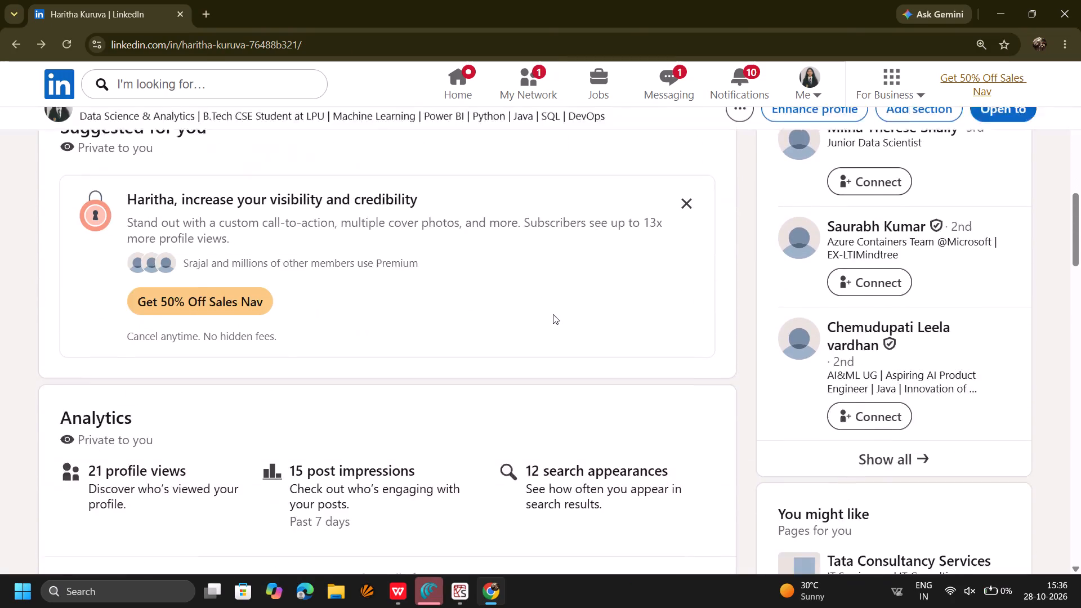
{"action": "scroll", "coordinate": [553, 314], "scroll_direction": "down", "scroll_amount": 3}
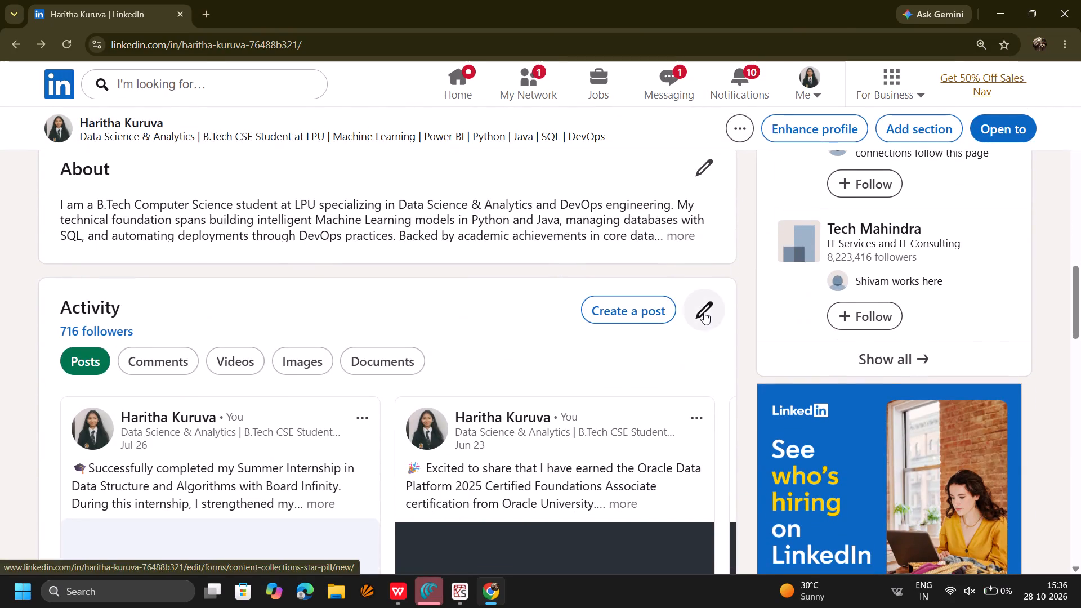
{"action": "left_click", "coordinate": [704, 312]}
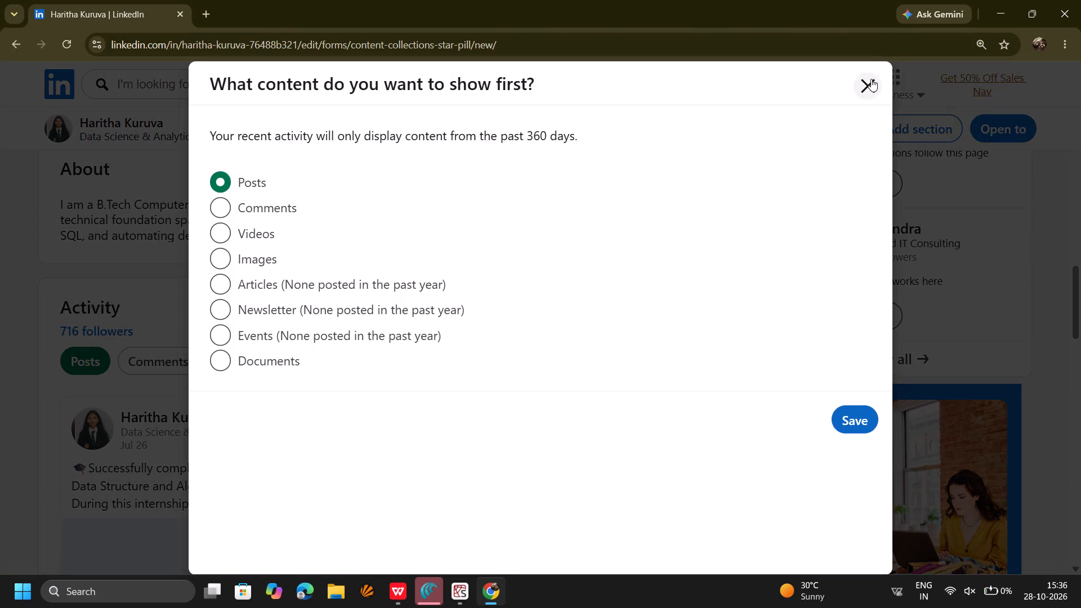
{"action": "left_click", "coordinate": [871, 79]}
Open the composer for a new LinkedIn post from the profile's Activity section.
{"action": "left_click", "coordinate": [655, 318]}
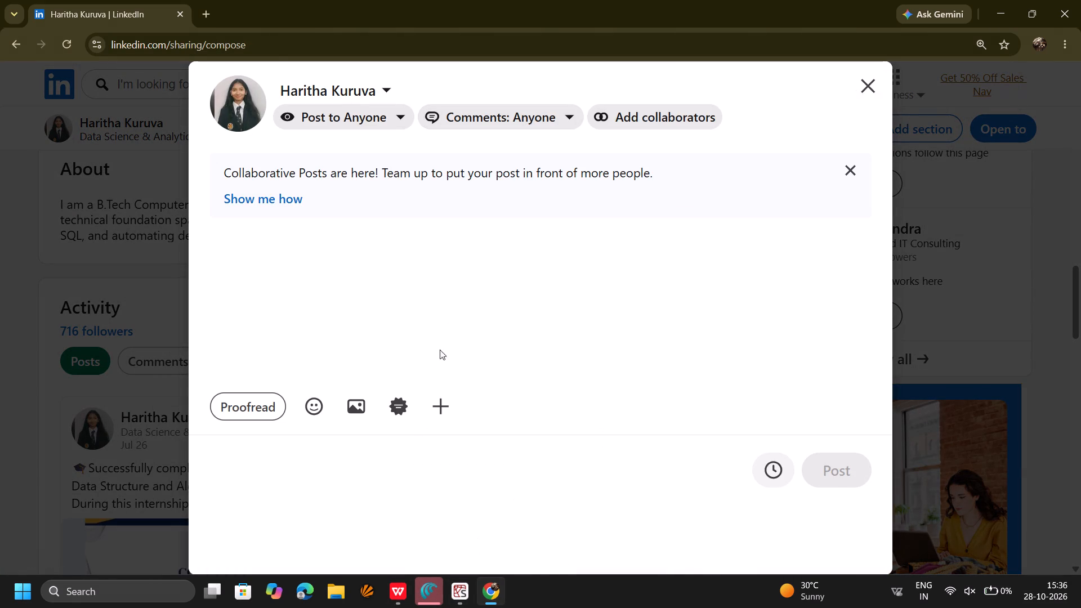
Minimize the Chrome, Spyder and WPS report windows and close the Comet browser to reach the desktop.
{"action": "left_click", "coordinate": [1006, 14]}
{"action": "left_click", "coordinate": [996, 2]}
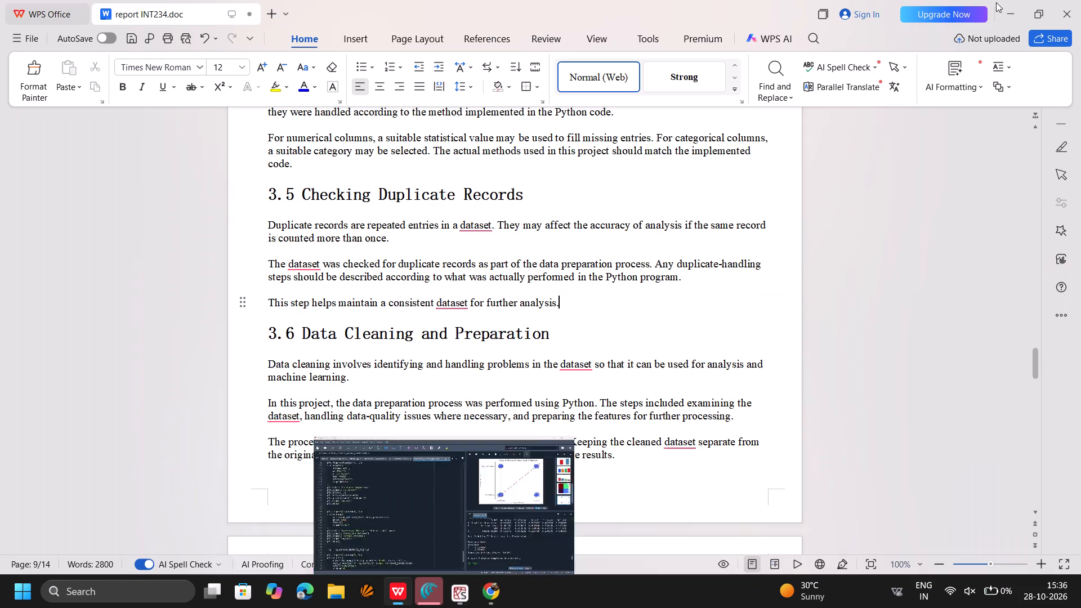
{"action": "left_click", "coordinate": [1015, 12]}
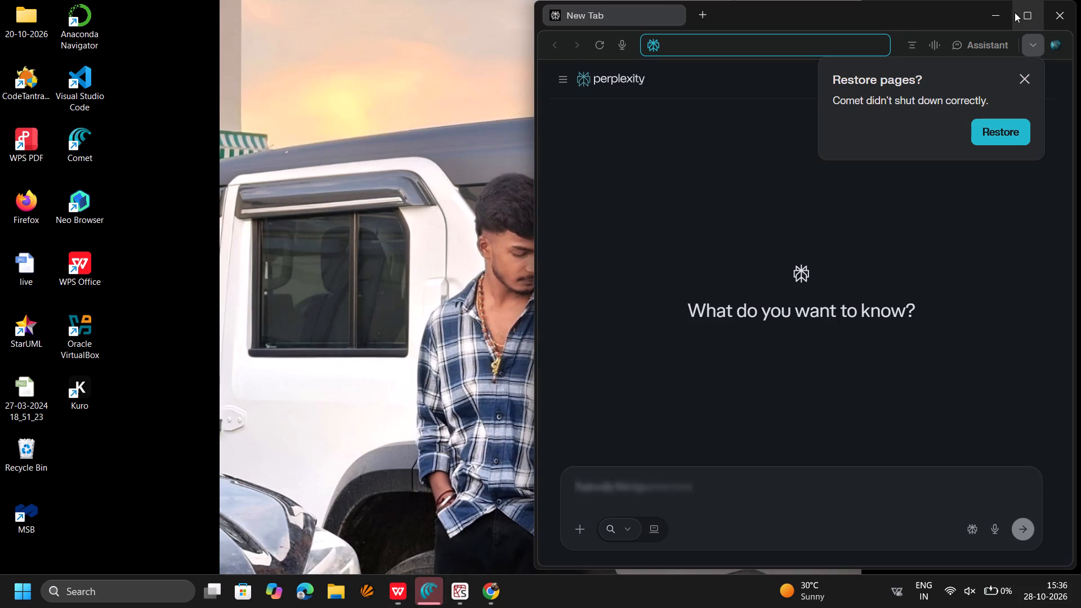
{"action": "left_click", "coordinate": [1058, 13]}
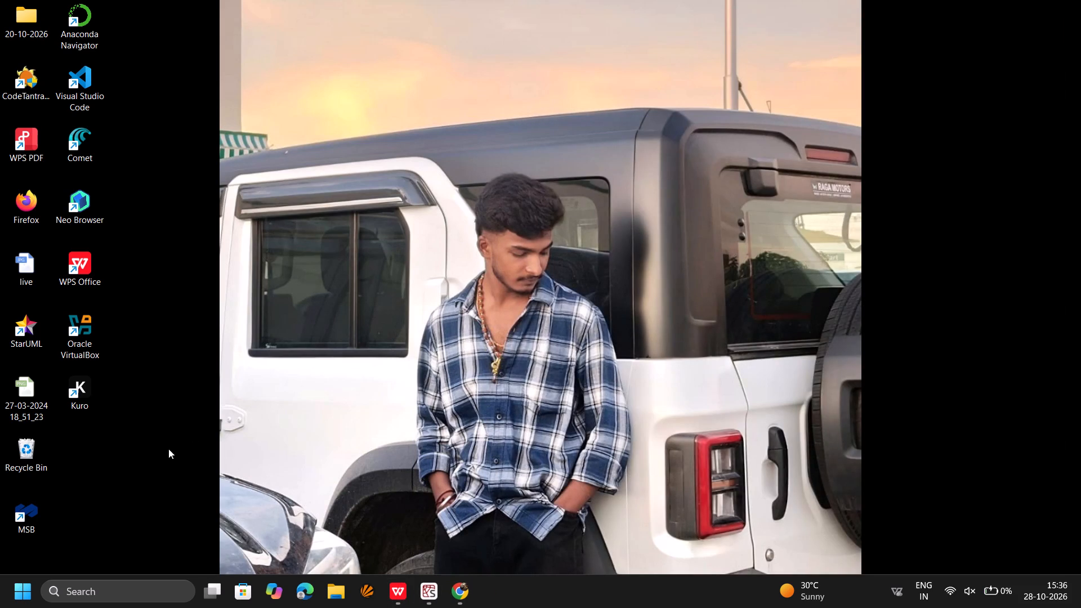
Search the computer for "cloud".
{"action": "left_click", "coordinate": [117, 592]}
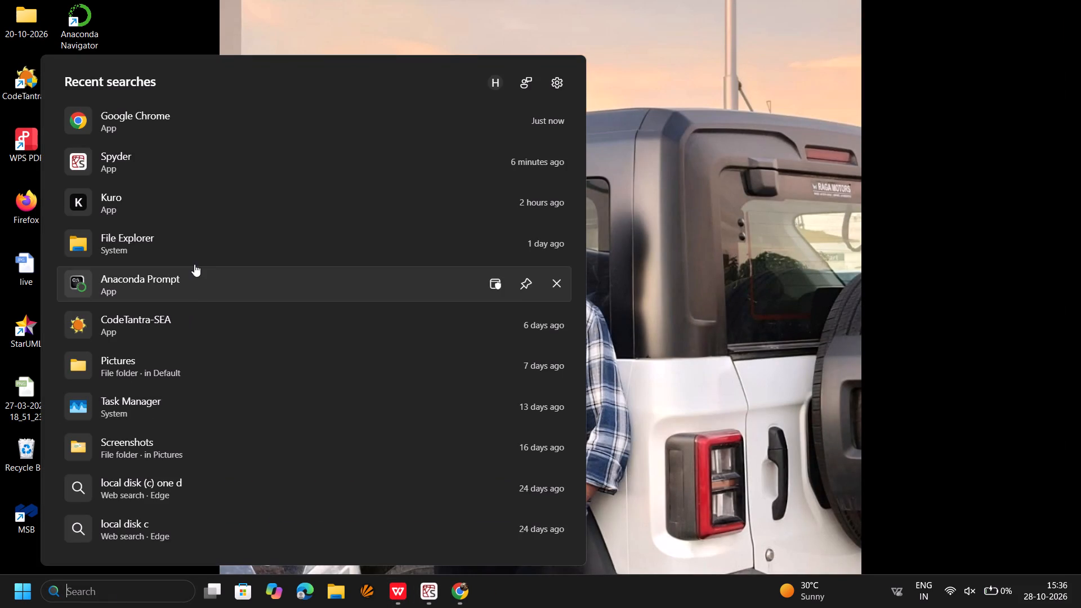
{"action": "type", "text": "clo"}
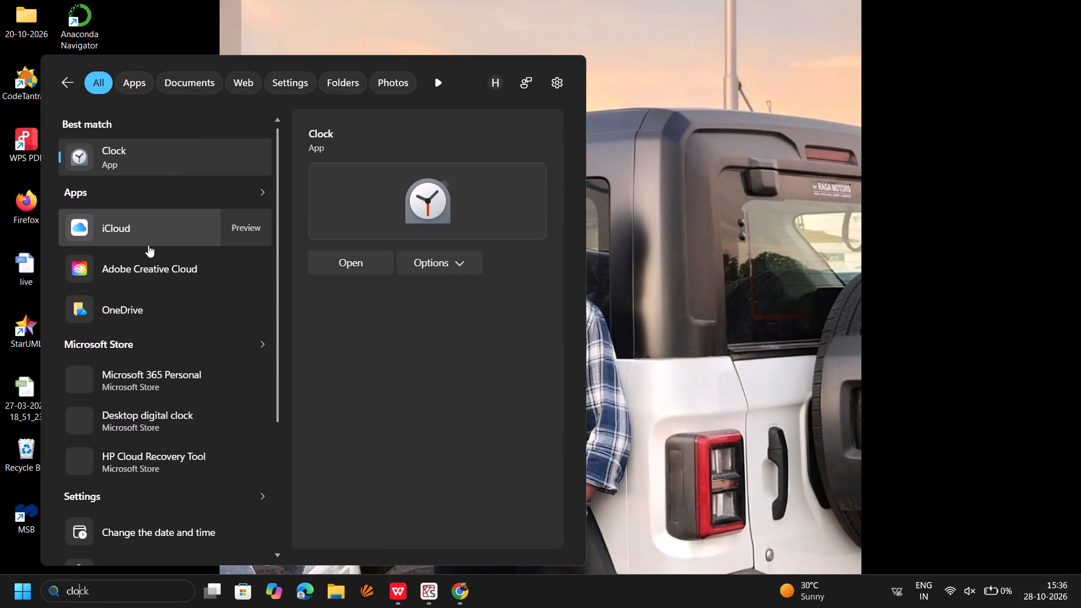
{"action": "type", "text": "ud"}
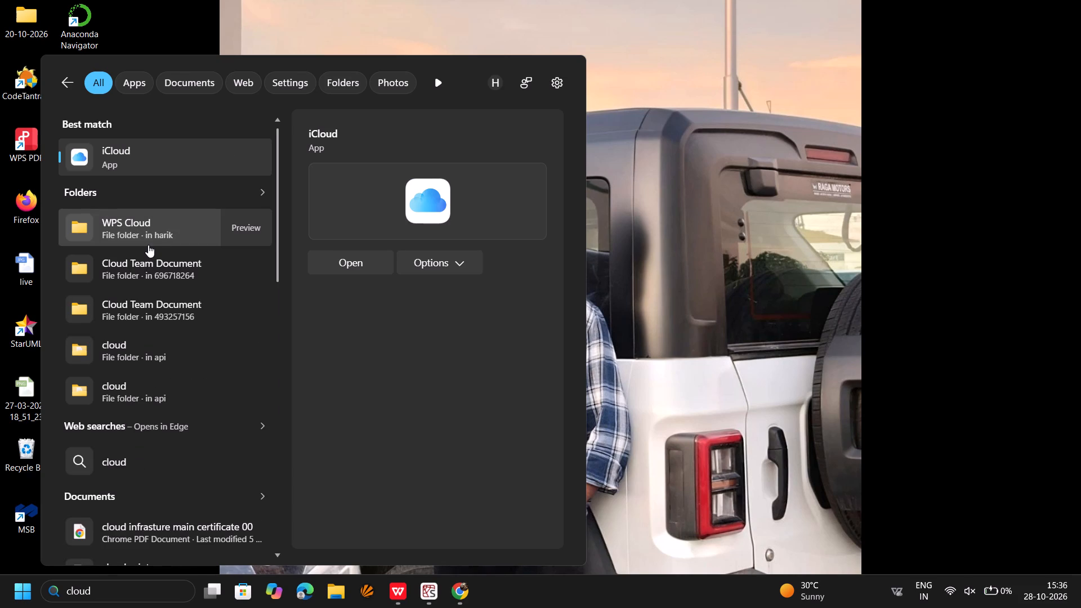
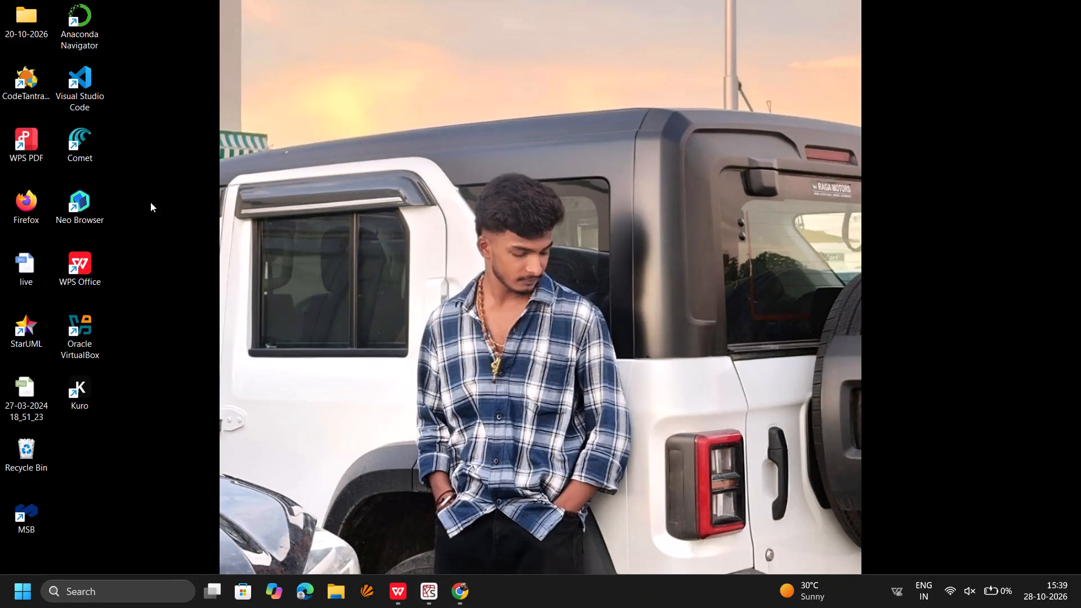
Switch back to the report INT234.doc document in WPS Office.
{"action": "left_click", "coordinate": [427, 526]}
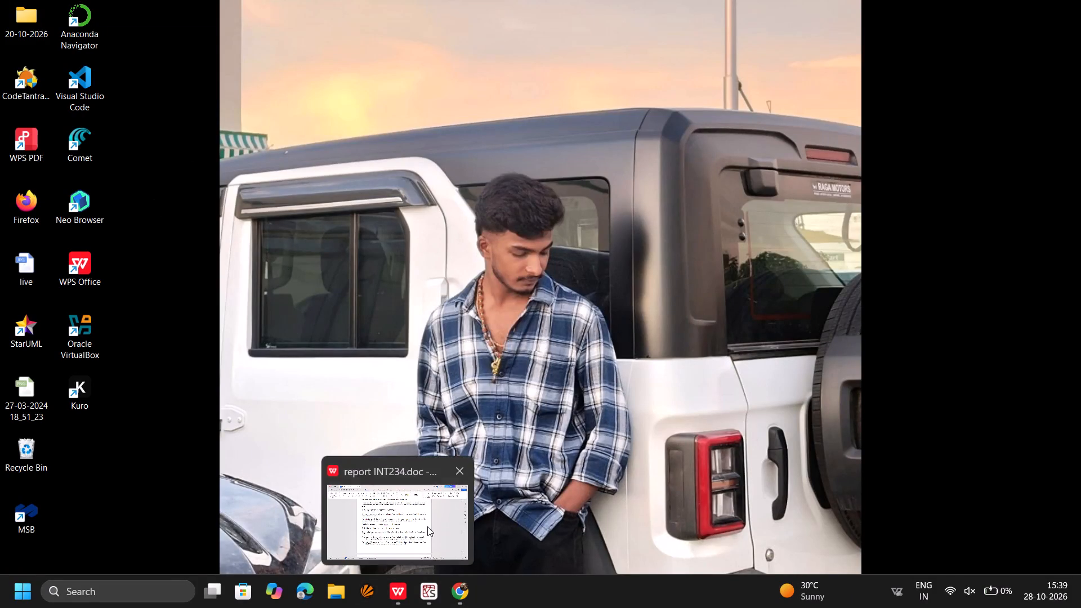
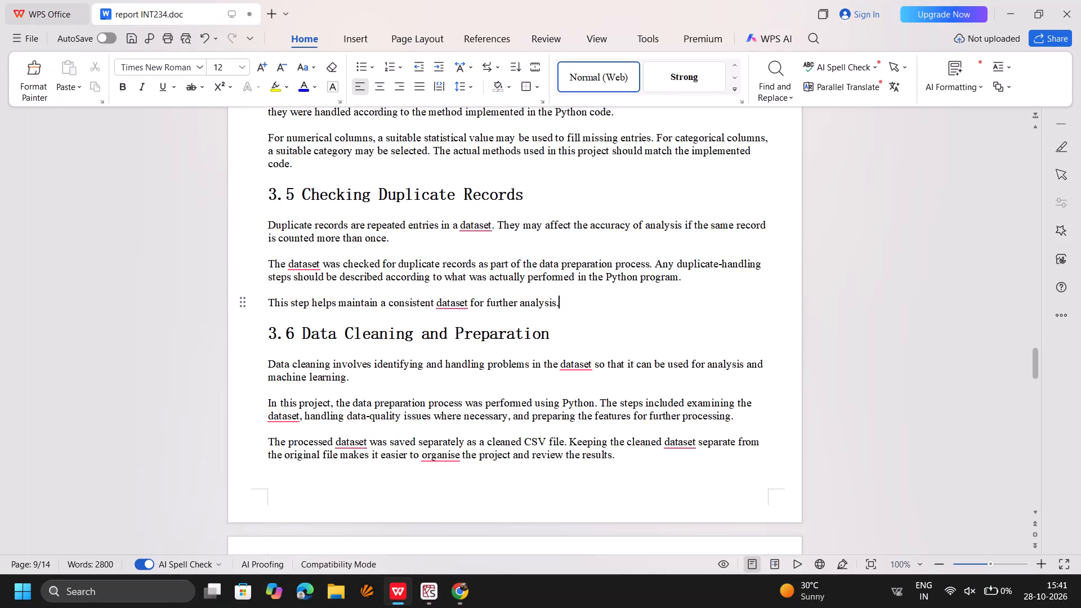
Select the three paragraphs under 3.5 Checking Duplicate Records and look through the available font sizes.
{"action": "left_click_drag", "start_coordinate": [269, 220], "coordinate": [405, 283]}
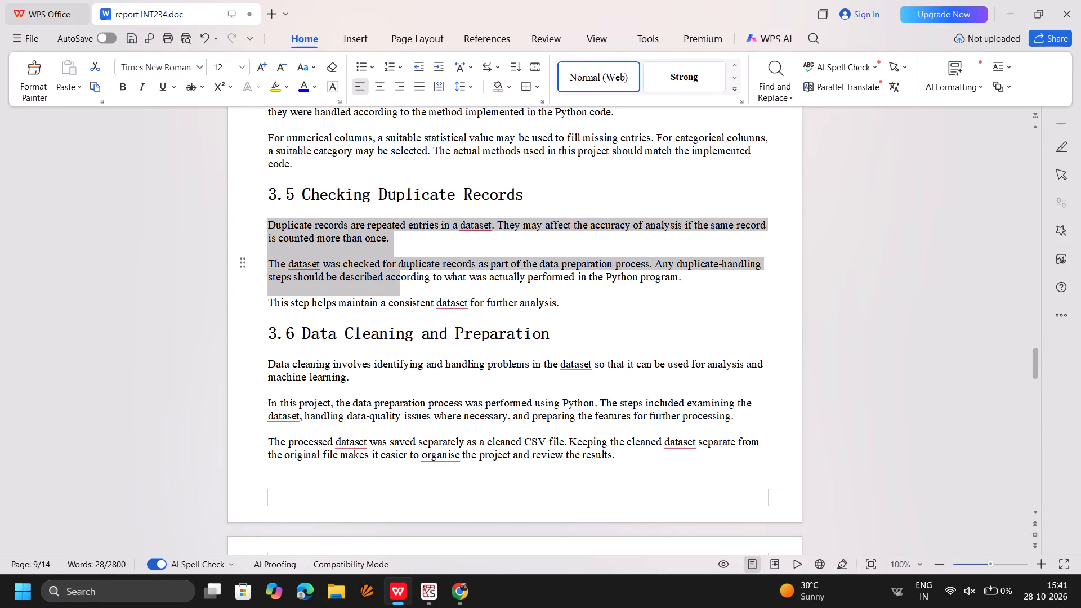
{"action": "left_click_drag", "start_coordinate": [405, 283], "coordinate": [597, 311]}
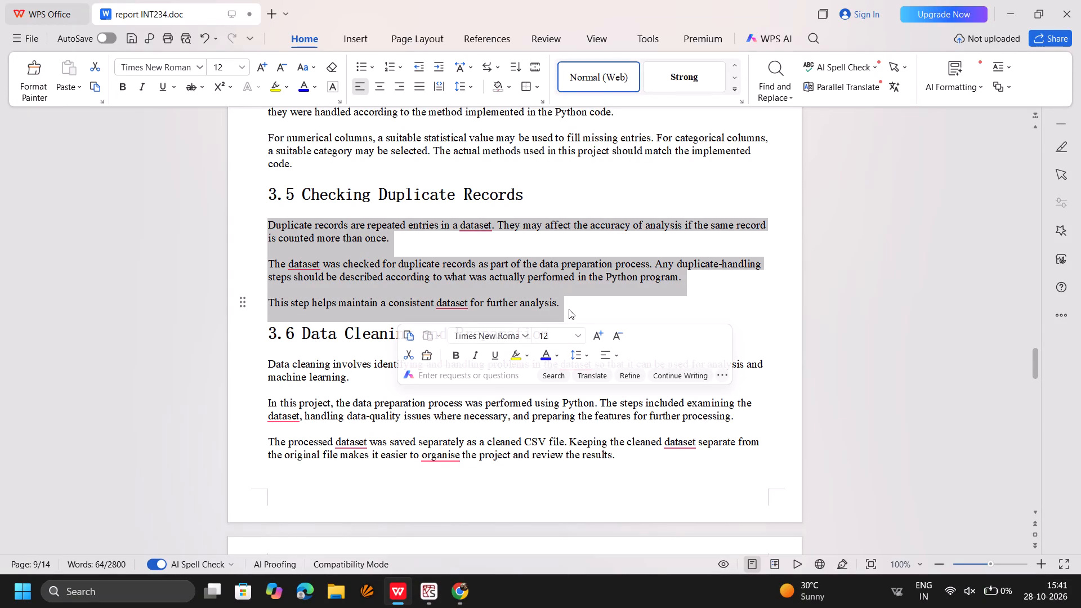
{"action": "left_click", "coordinate": [577, 335]}
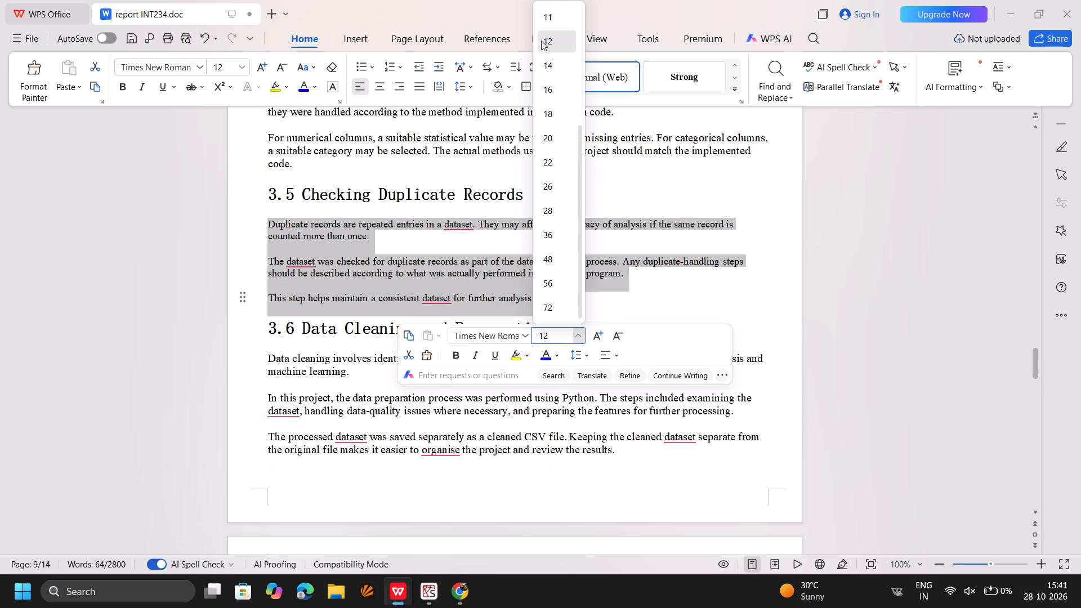
{"action": "left_click", "coordinate": [542, 52]}
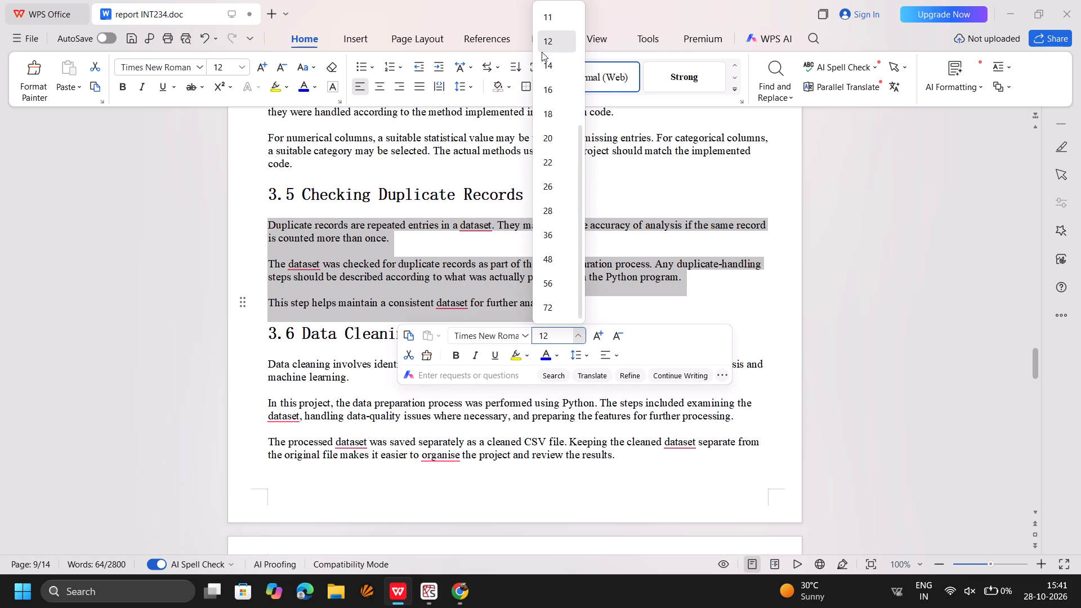
Search the available fonts for "normal(web)" for the selected section 3.5 paragraphs, leaving their font as it is.
{"action": "left_click", "coordinate": [525, 335]}
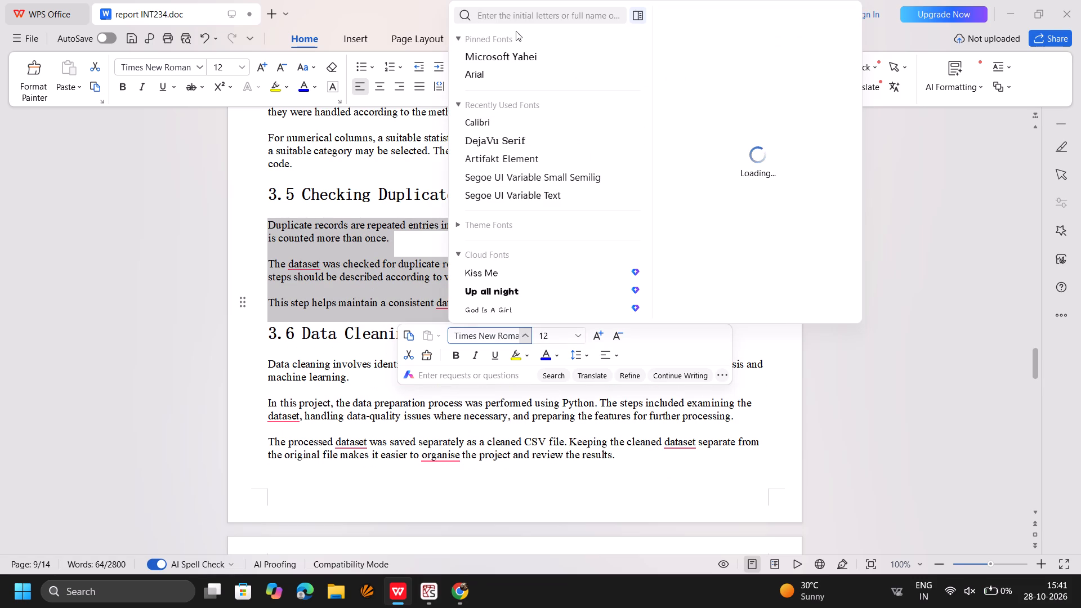
{"action": "type", "text": "no"}
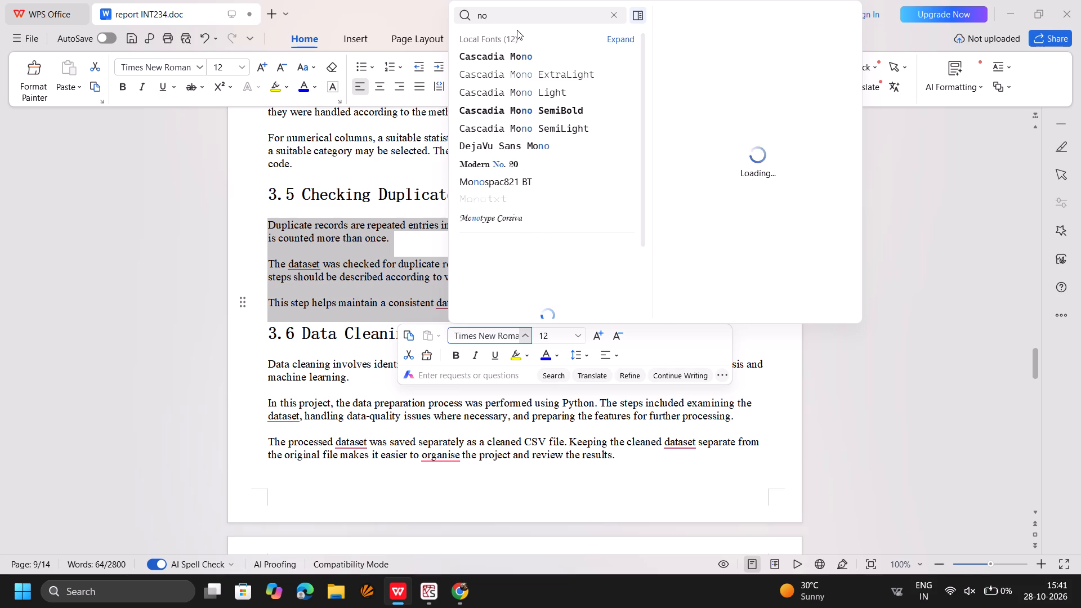
{"action": "key", "text": "r"}
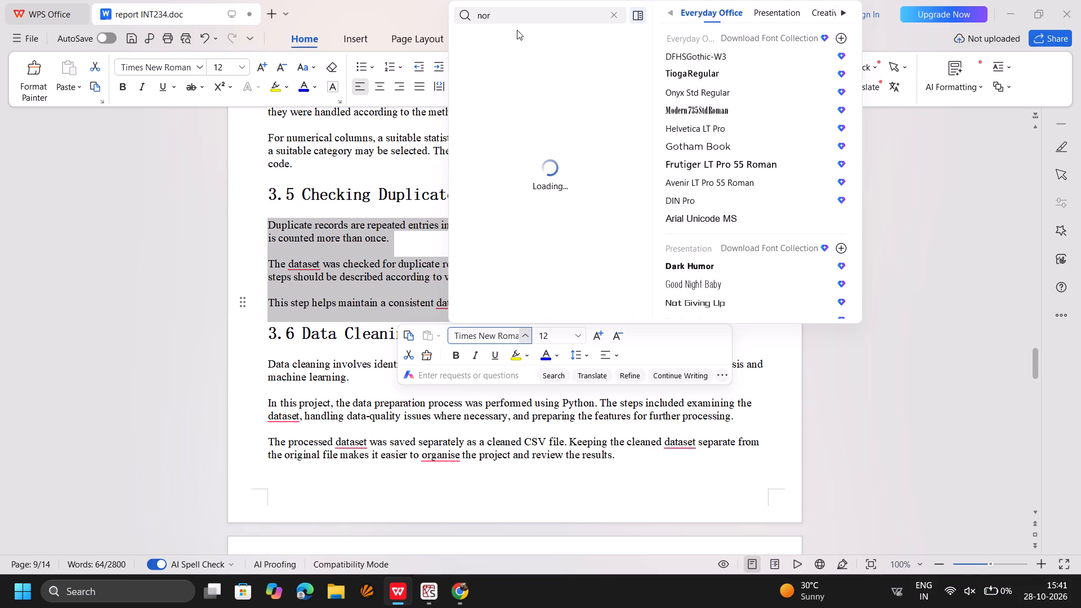
{"action": "key", "text": "m"}
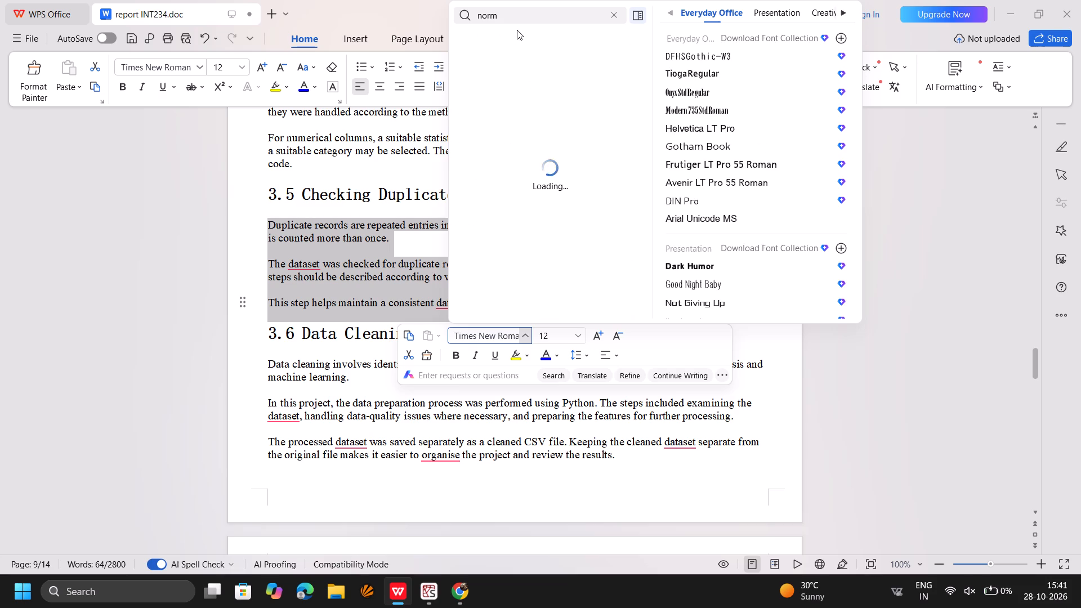
{"action": "key", "text": "a"}
{"action": "key", "text": "l"}
{"action": "key", "text": "shift+parenleft"}
{"action": "type", "text": "web"}
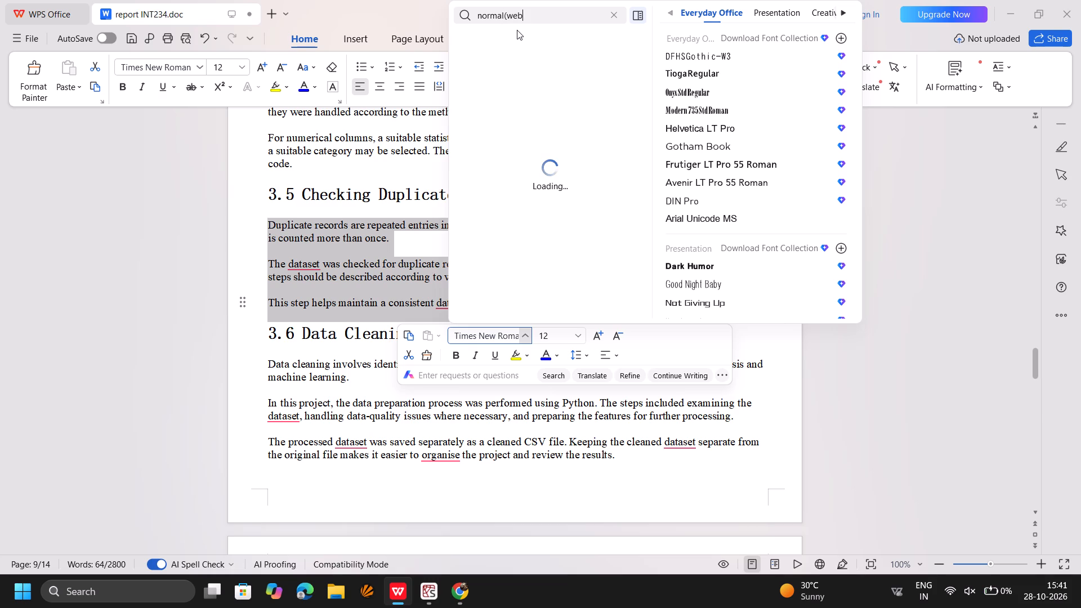
{"action": "key", "text": "shift+parenright"}
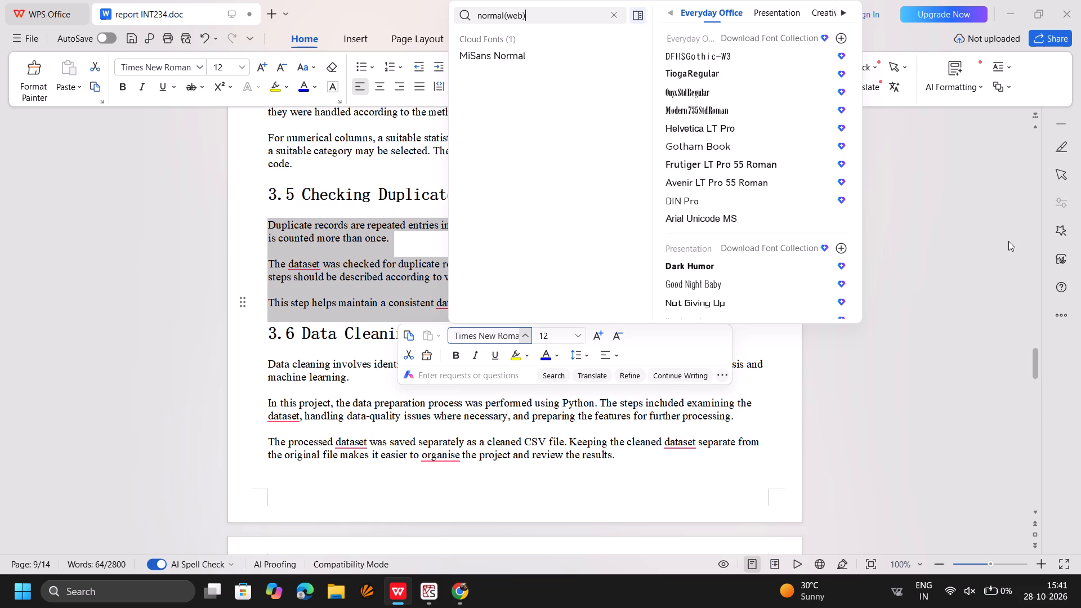
{"action": "left_click", "coordinate": [988, 244]}
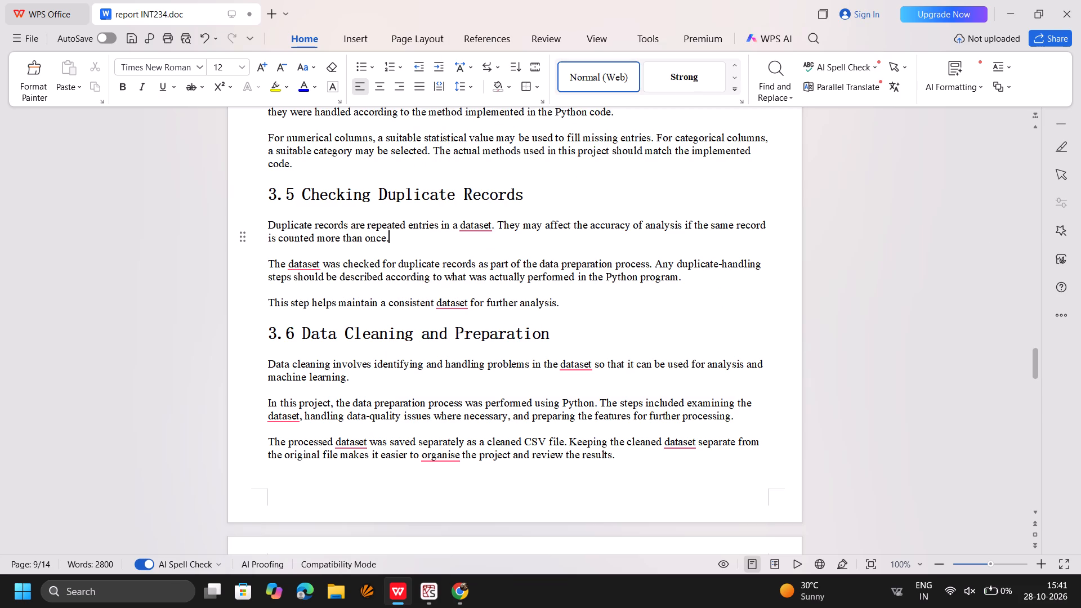
Review the report's text and formatting from section 3.5 back through sections 2 and 1 to the cover page.
{"action": "scroll", "coordinate": [655, 184], "scroll_direction": "up", "scroll_amount": 3}
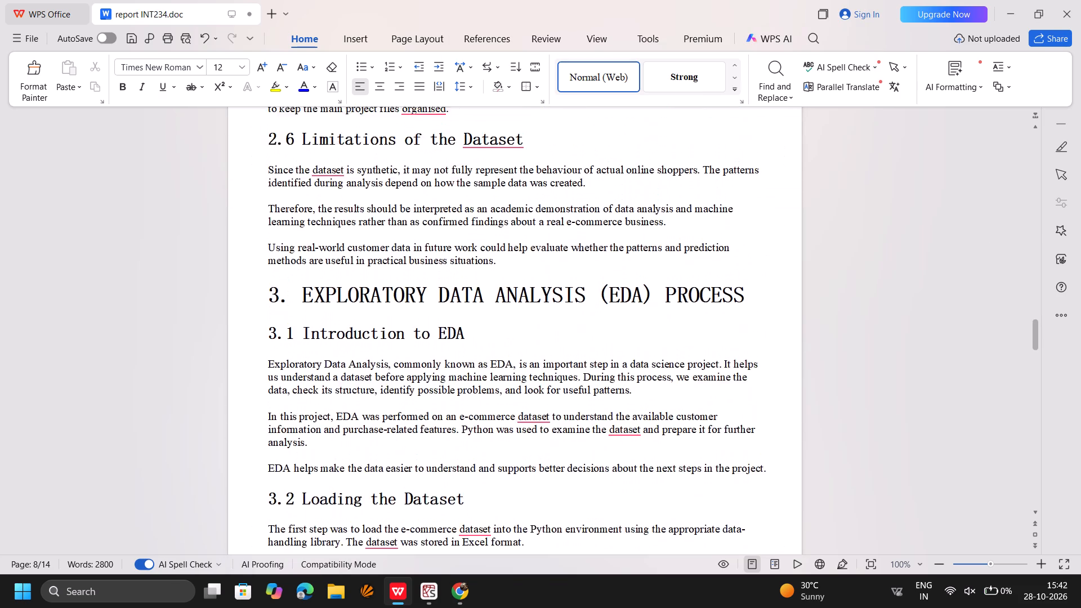
{"action": "scroll", "coordinate": [655, 184], "scroll_direction": "up", "scroll_amount": 5}
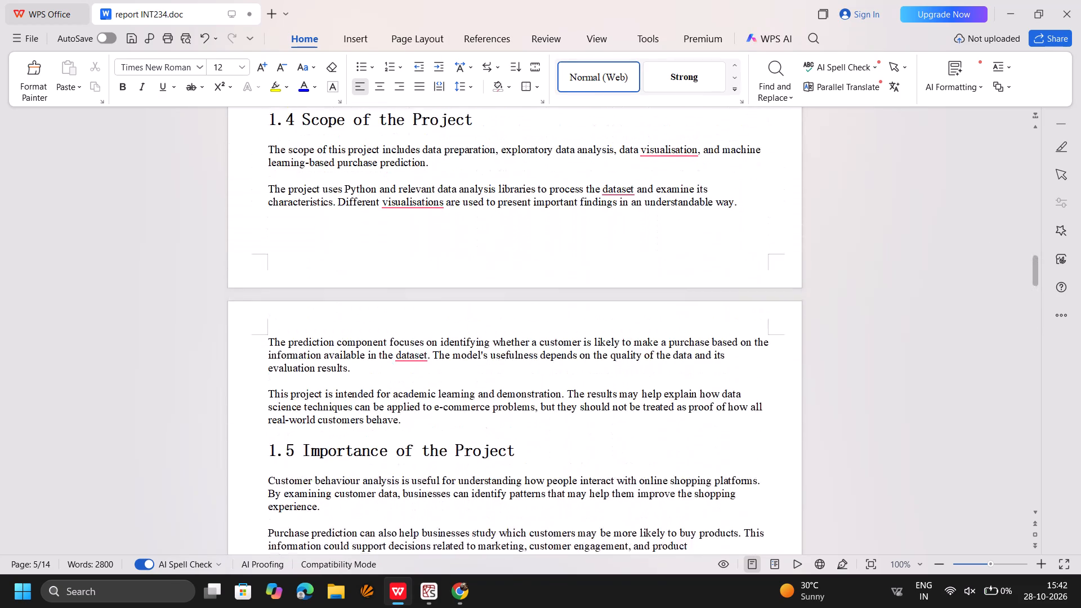
{"action": "scroll", "coordinate": [655, 184], "scroll_direction": "up", "scroll_amount": 5}
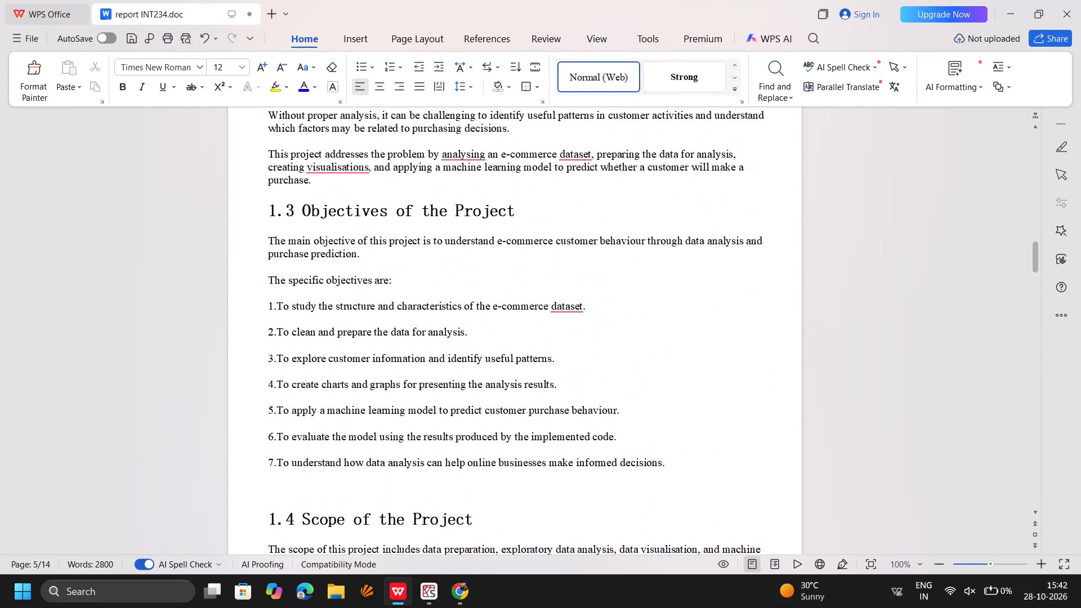
{"action": "scroll", "coordinate": [655, 184], "scroll_direction": "down", "scroll_amount": 7}
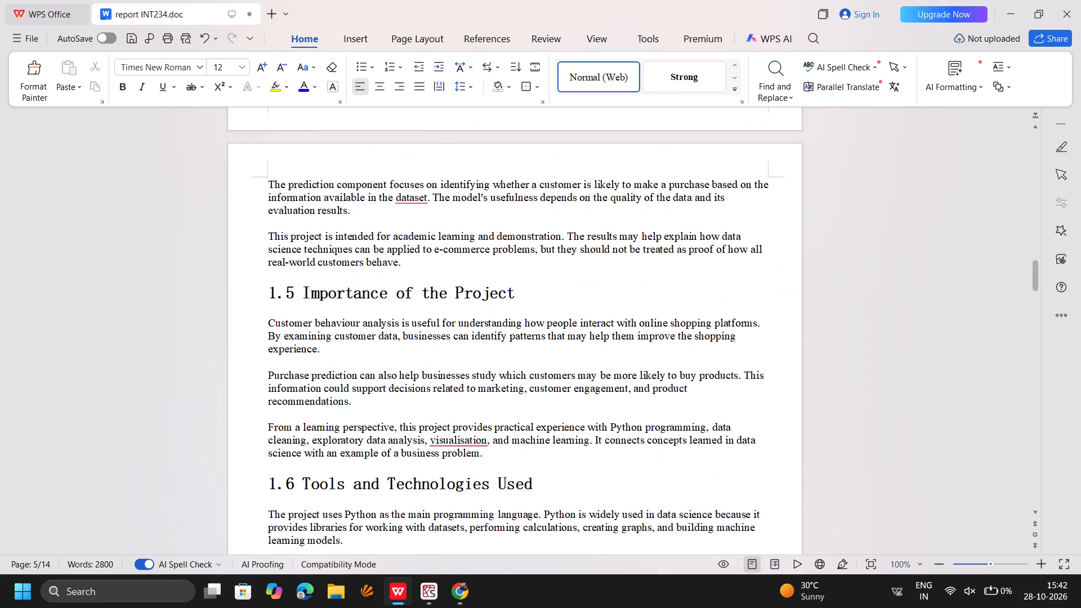
{"action": "scroll", "coordinate": [655, 184], "scroll_direction": "down", "scroll_amount": 3}
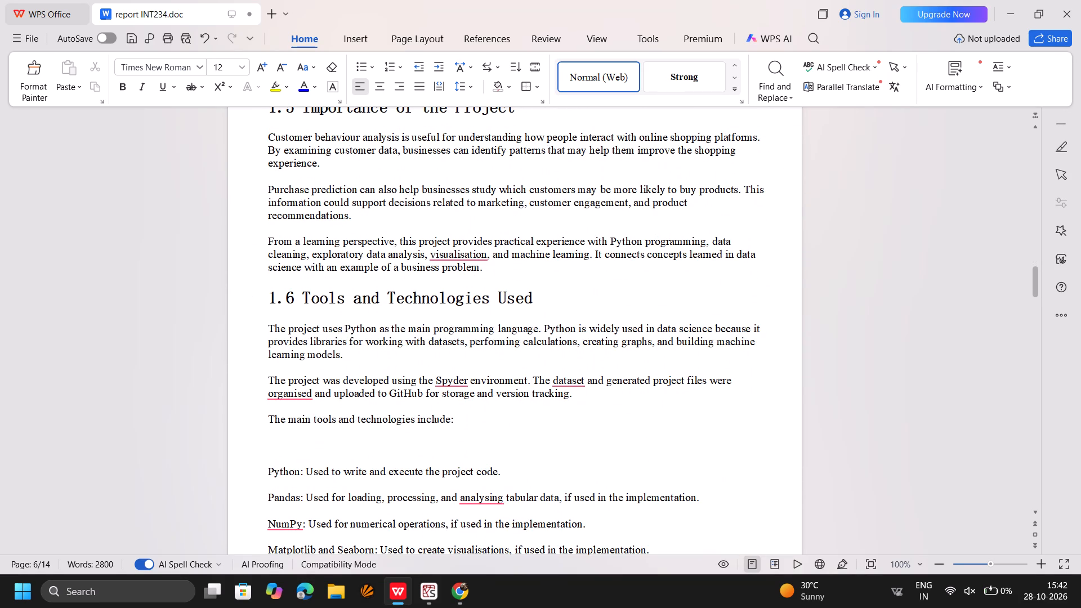
{"action": "scroll", "coordinate": [655, 184], "scroll_direction": "down", "scroll_amount": 7}
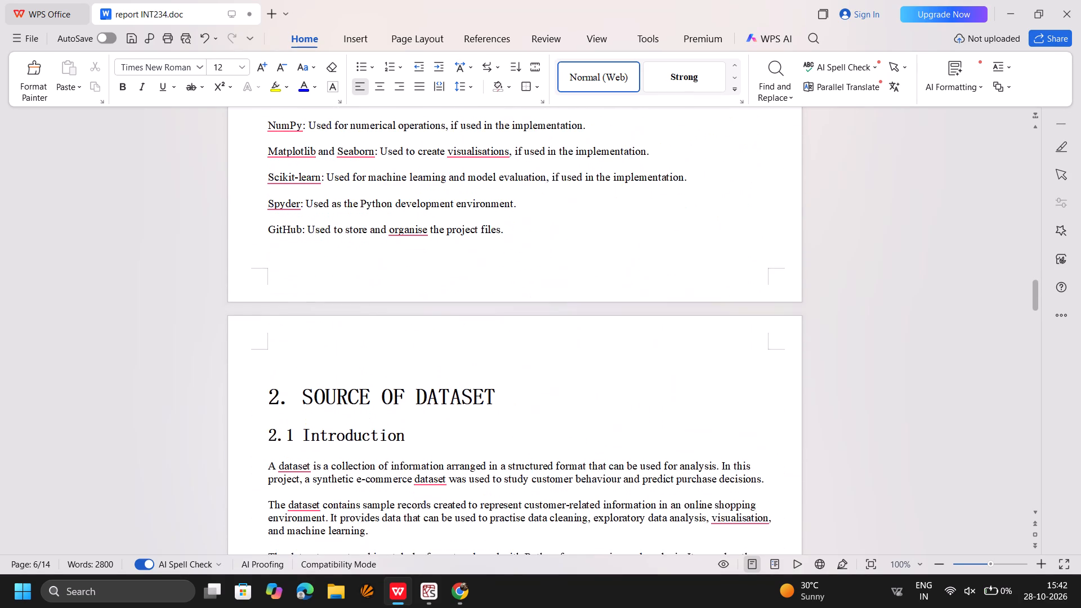
{"action": "scroll", "coordinate": [655, 184], "scroll_direction": "down", "scroll_amount": 4}
{"action": "scroll", "coordinate": [655, 184], "scroll_direction": "up", "scroll_amount": 13}
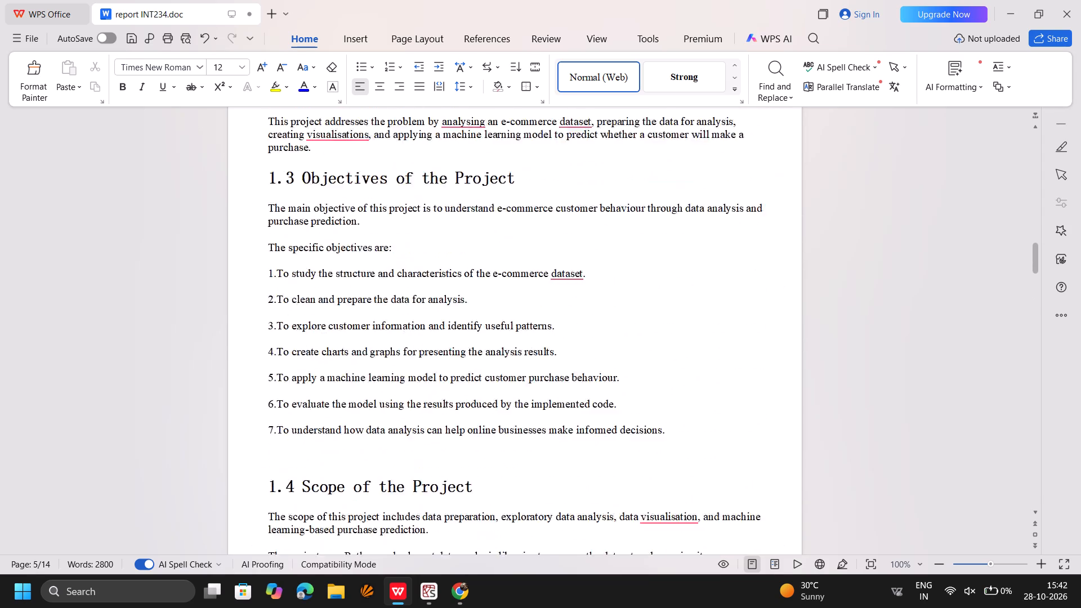
{"action": "scroll", "coordinate": [655, 184], "scroll_direction": "up", "scroll_amount": 16}
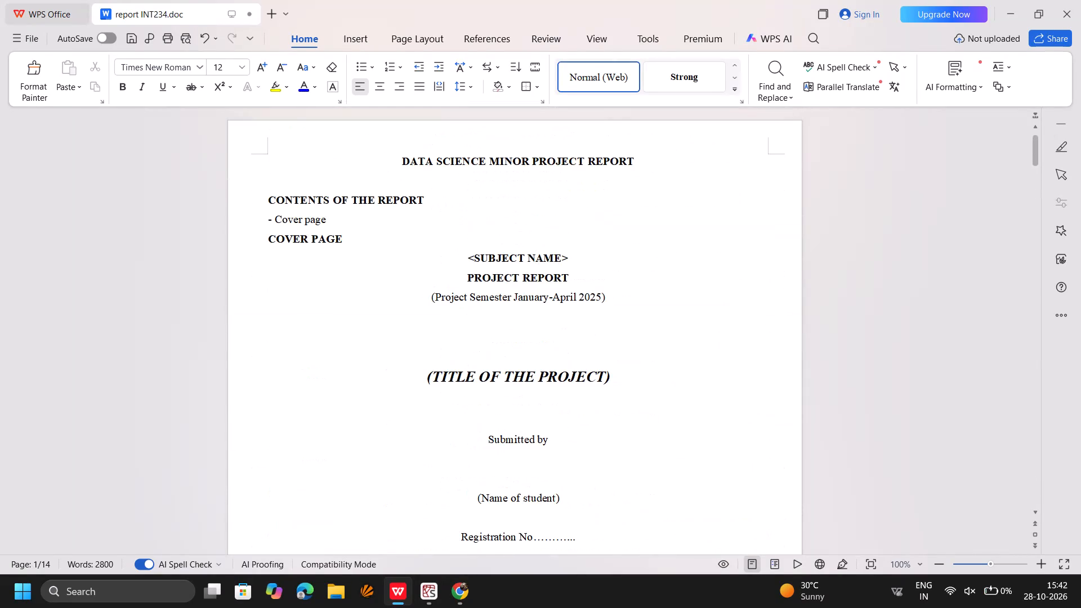
Select the Declaration text down to the Student Name line and browse the cloud font collections without applying a font.
{"action": "scroll", "coordinate": [655, 184], "scroll_direction": "down", "scroll_amount": 10}
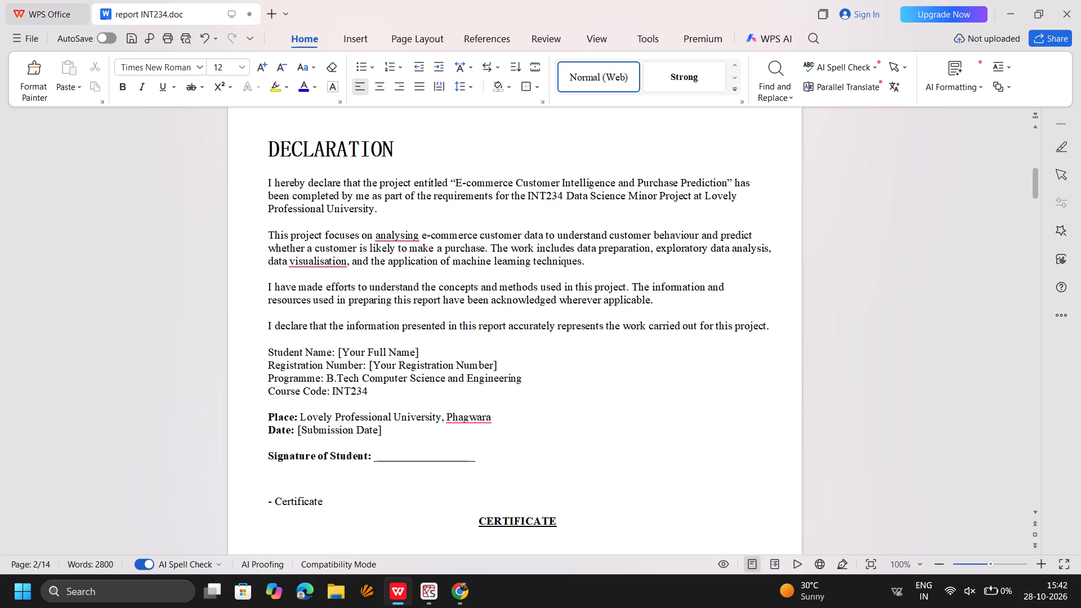
{"action": "left_click_drag", "start_coordinate": [264, 181], "coordinate": [553, 350]}
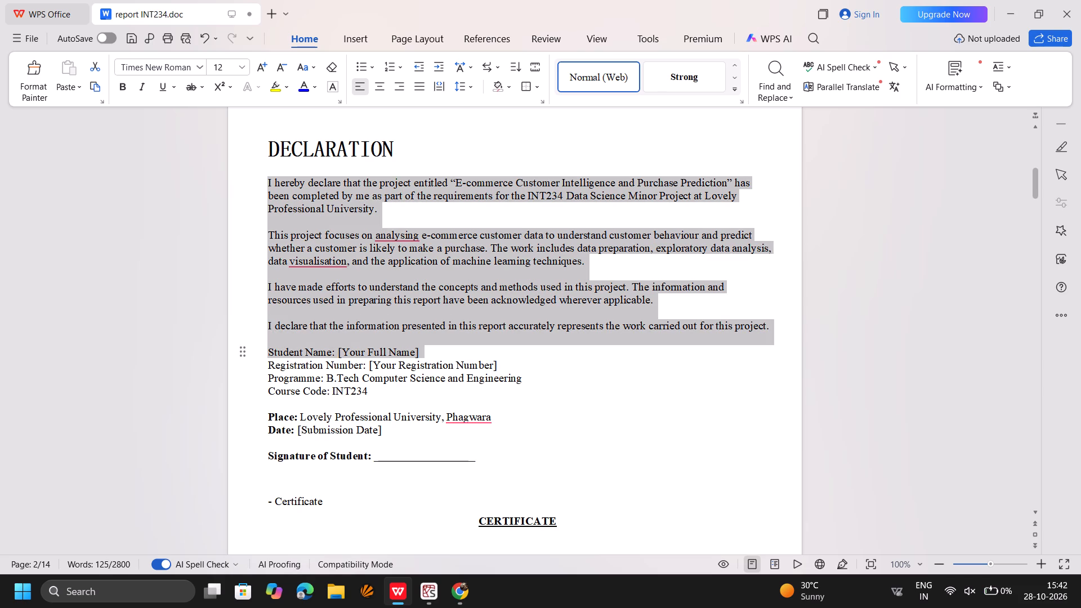
{"action": "left_click_drag", "start_coordinate": [553, 350], "coordinate": [555, 351]}
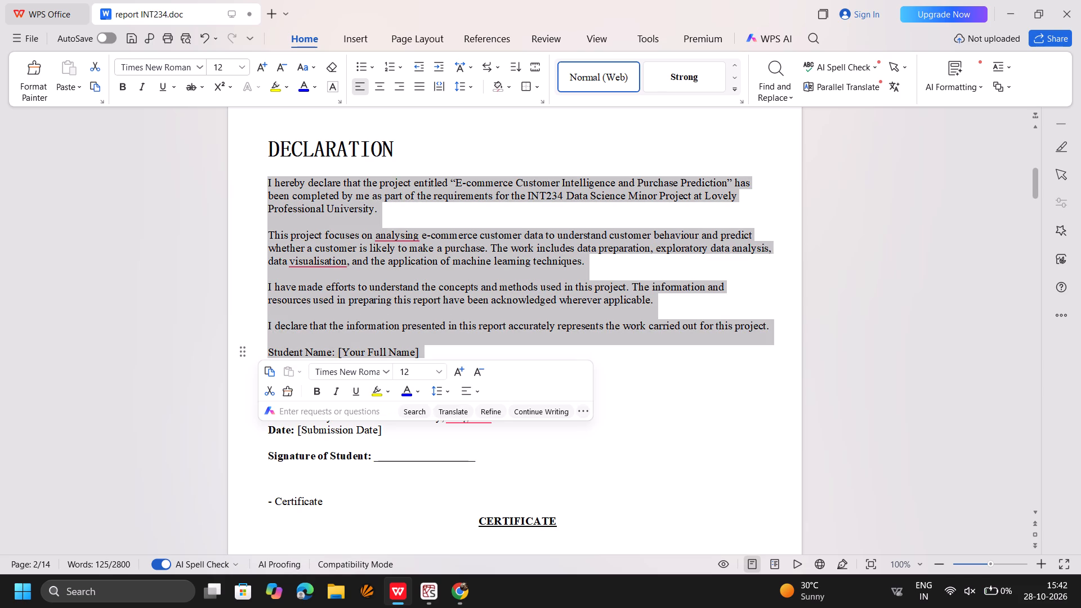
{"action": "left_click", "coordinate": [385, 378]}
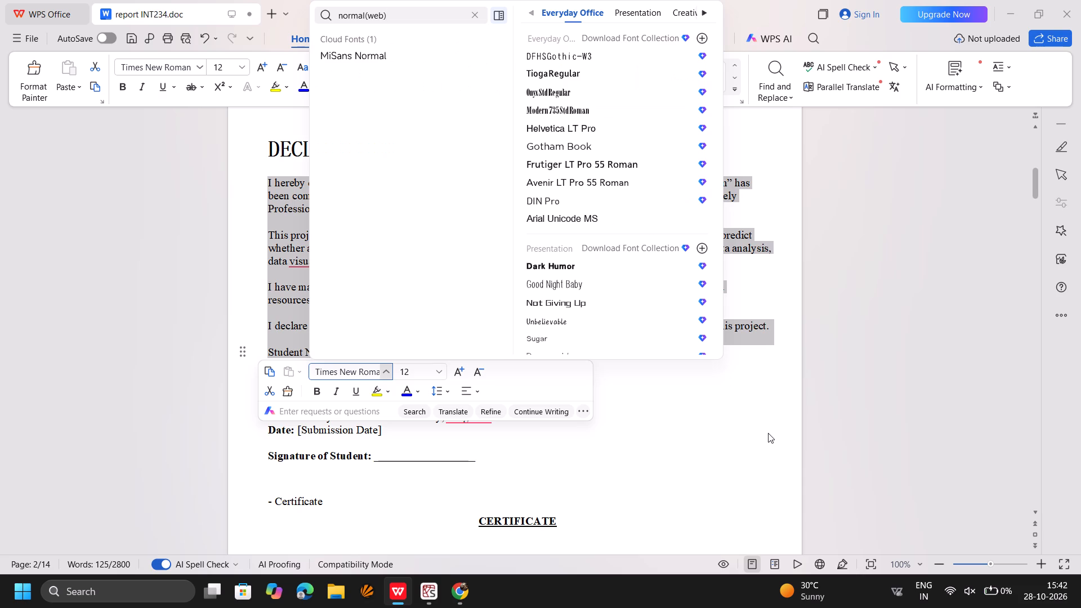
{"action": "scroll", "coordinate": [601, 140], "scroll_direction": "down", "scroll_amount": 1}
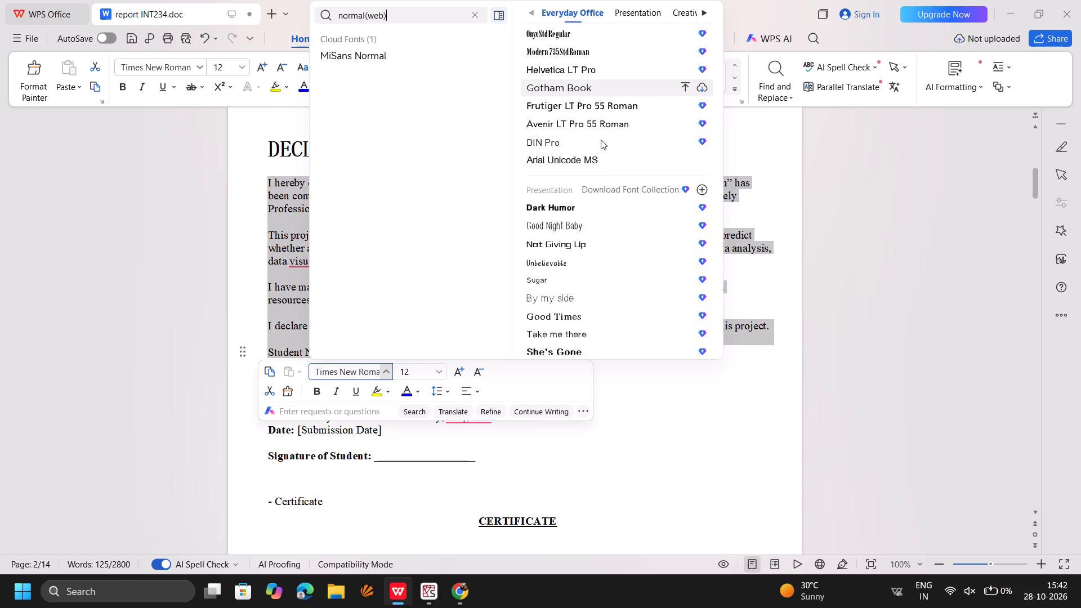
{"action": "scroll", "coordinate": [601, 140], "scroll_direction": "down", "scroll_amount": 4}
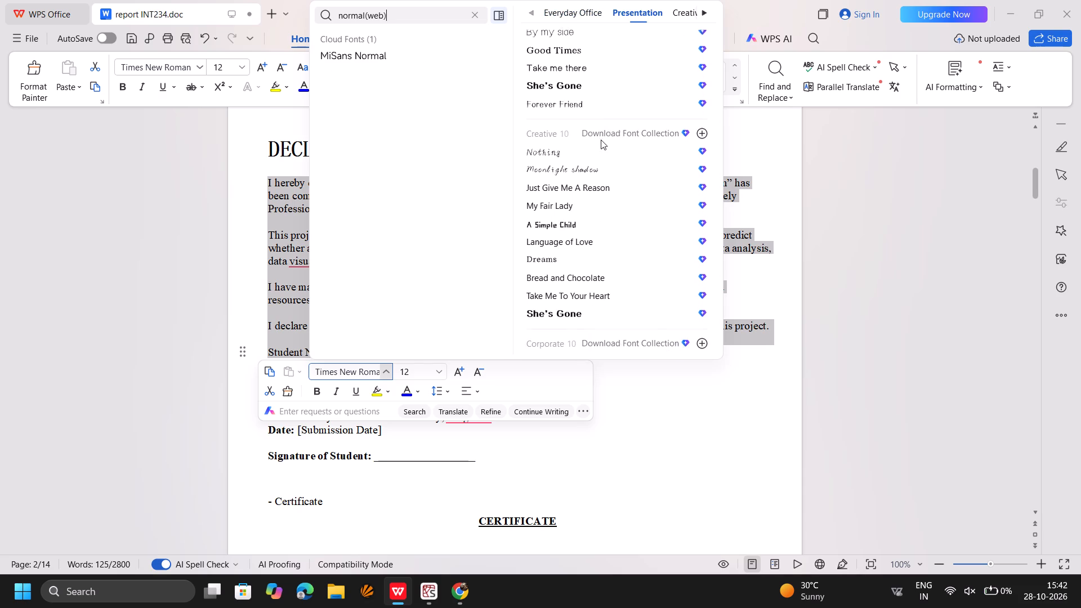
{"action": "scroll", "coordinate": [601, 140], "scroll_direction": "down", "scroll_amount": 1}
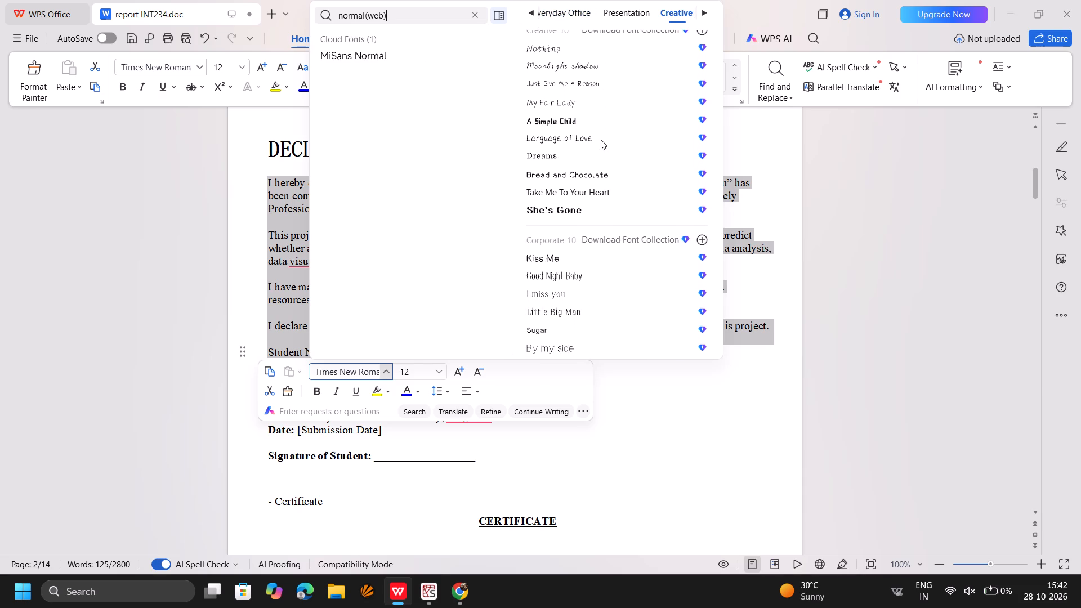
{"action": "scroll", "coordinate": [601, 140], "scroll_direction": "down", "scroll_amount": 3}
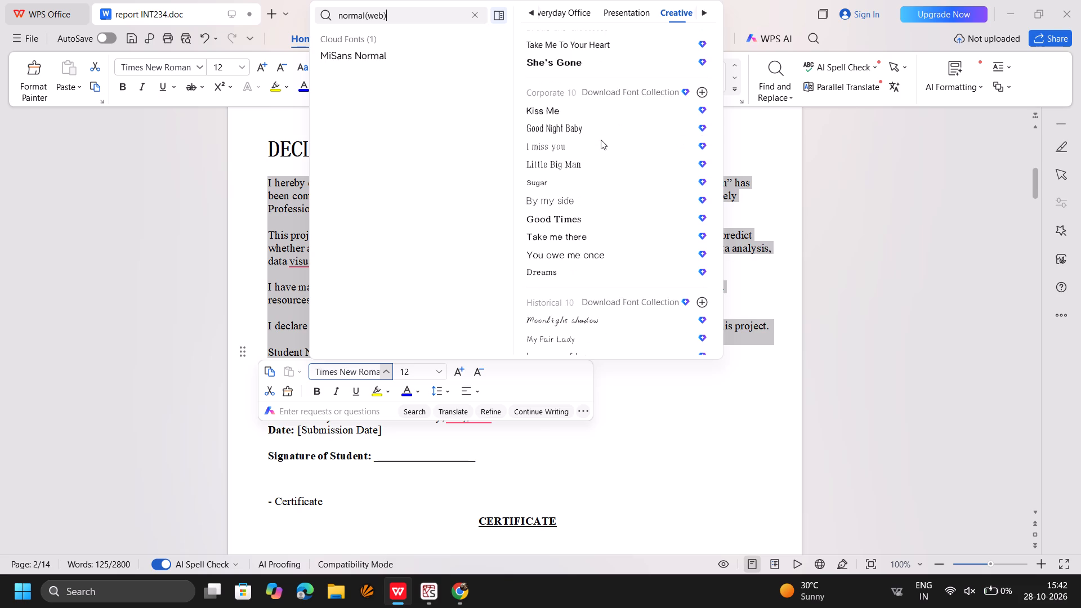
{"action": "scroll", "coordinate": [601, 140], "scroll_direction": "down", "scroll_amount": 1}
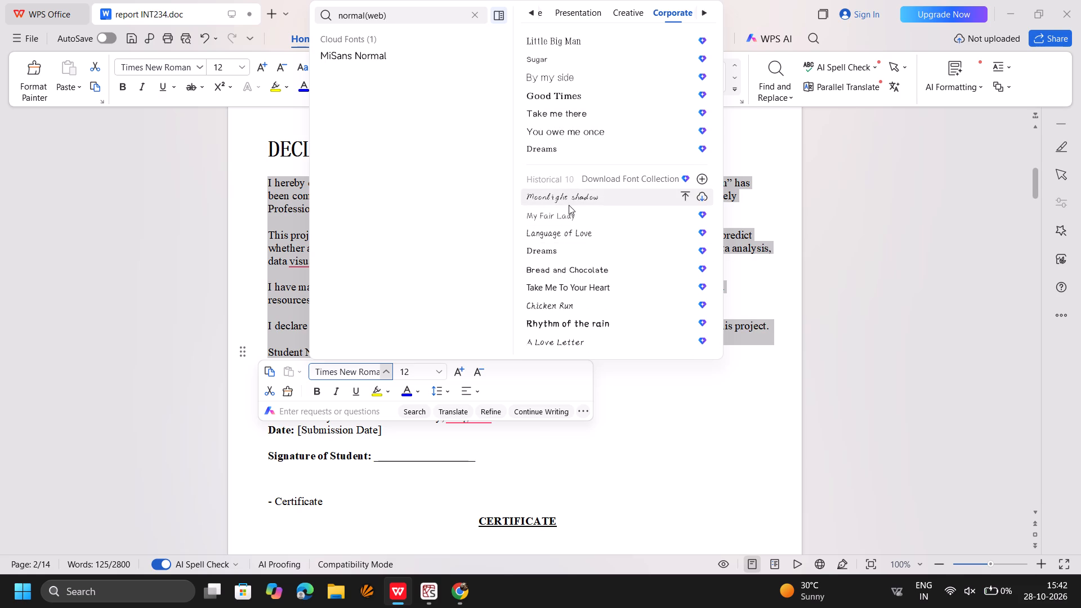
{"action": "left_click", "coordinate": [747, 403]}
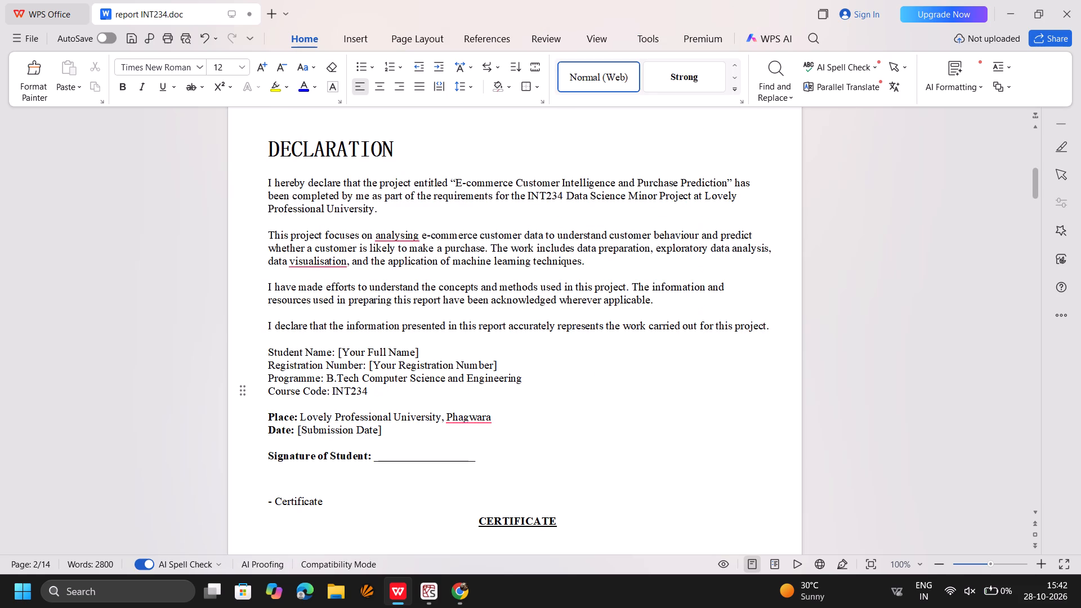
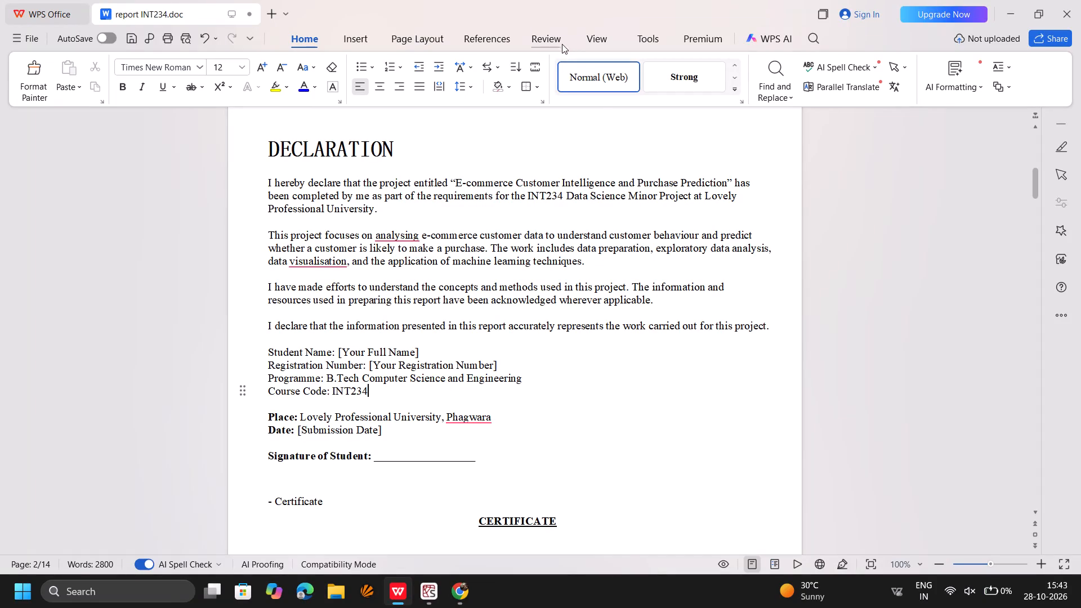
Select the Declaration text from "analysing" through the Student Name line and look into its font options without applying a change.
{"action": "left_click_drag", "start_coordinate": [495, 145], "coordinate": [653, 333]}
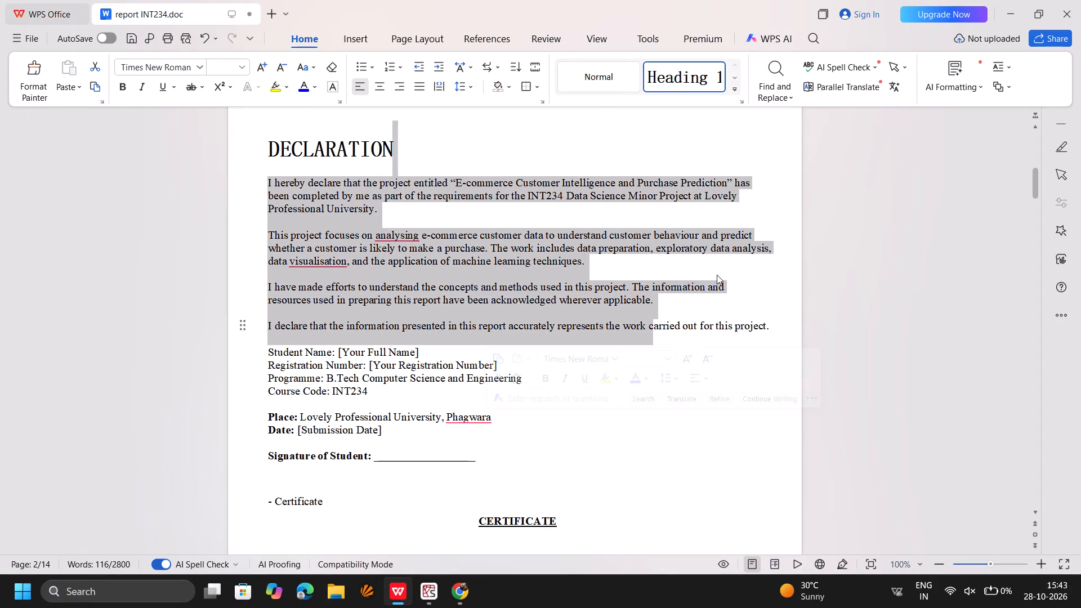
{"action": "left_click", "coordinate": [793, 283]}
{"action": "left_click_drag", "start_coordinate": [377, 234], "coordinate": [476, 288]}
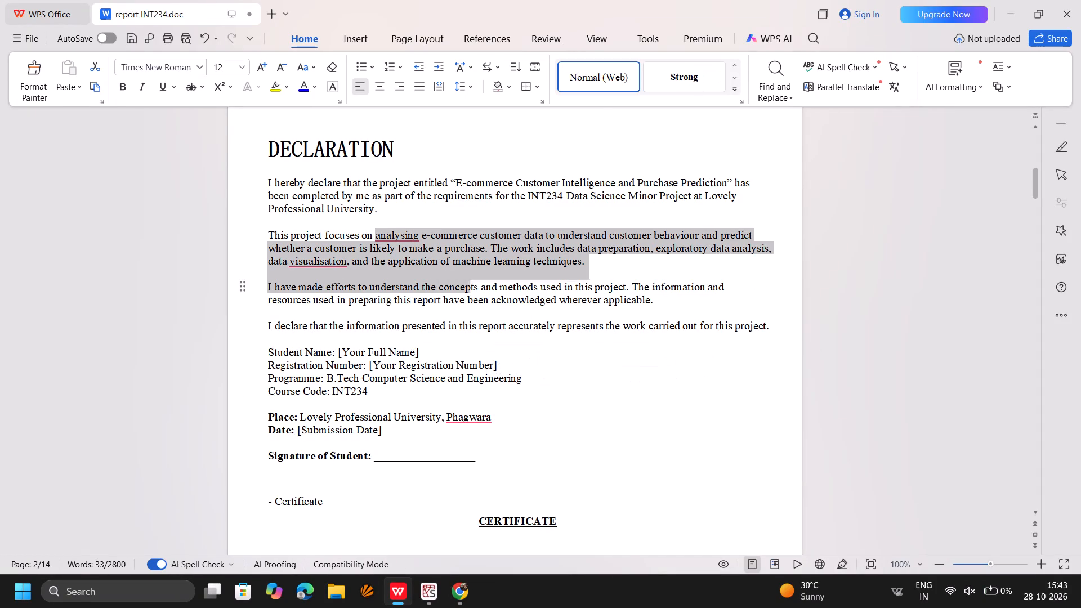
{"action": "left_click_drag", "start_coordinate": [476, 288], "coordinate": [576, 348]}
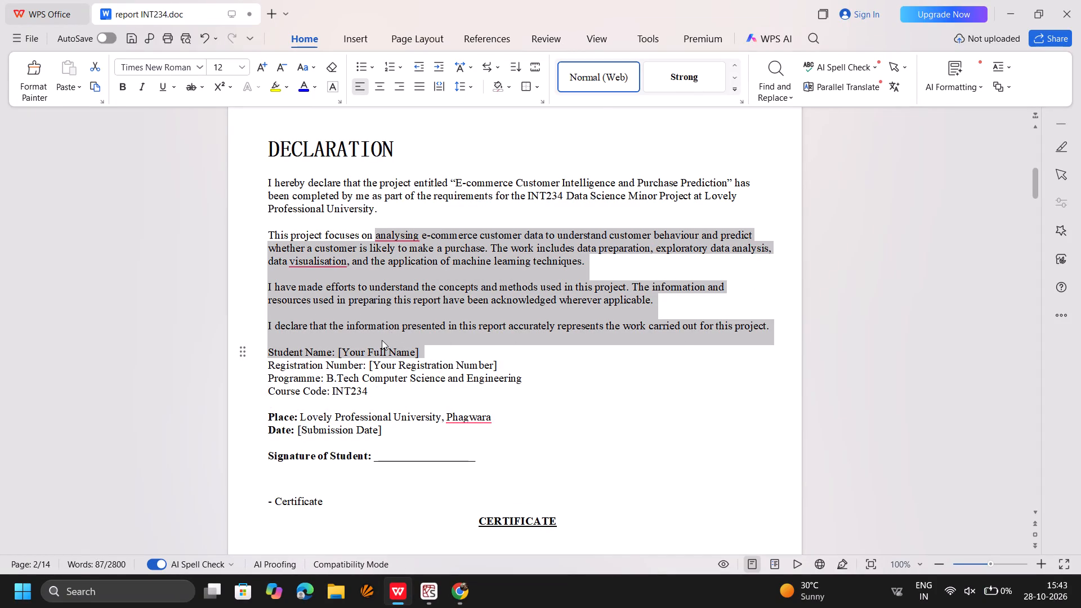
{"action": "right_click", "coordinate": [382, 339]}
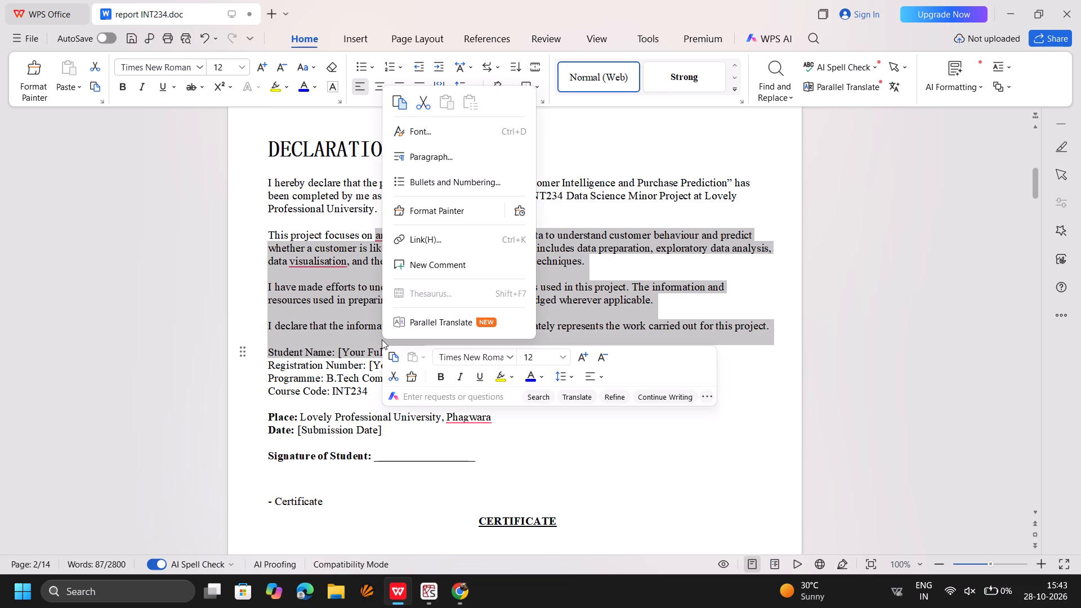
{"action": "left_click", "coordinate": [508, 362]}
{"action": "left_click", "coordinate": [636, 482]}
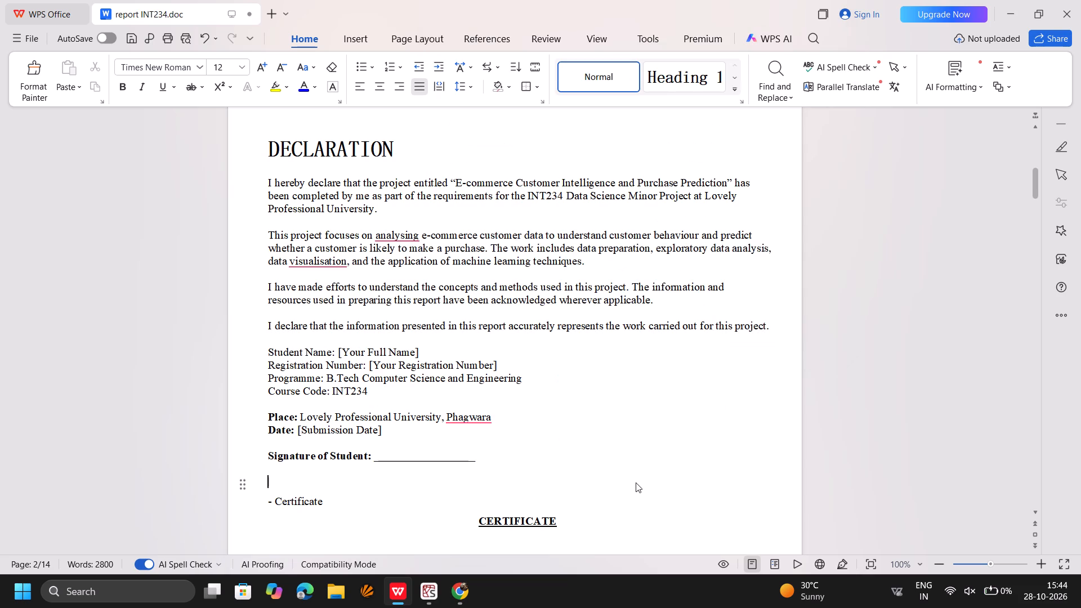
Set the Declaration text from "application of machine learning techniques" into the final declaration sentence to font size 12.
{"action": "left_click_drag", "start_coordinate": [389, 263], "coordinate": [547, 344]}
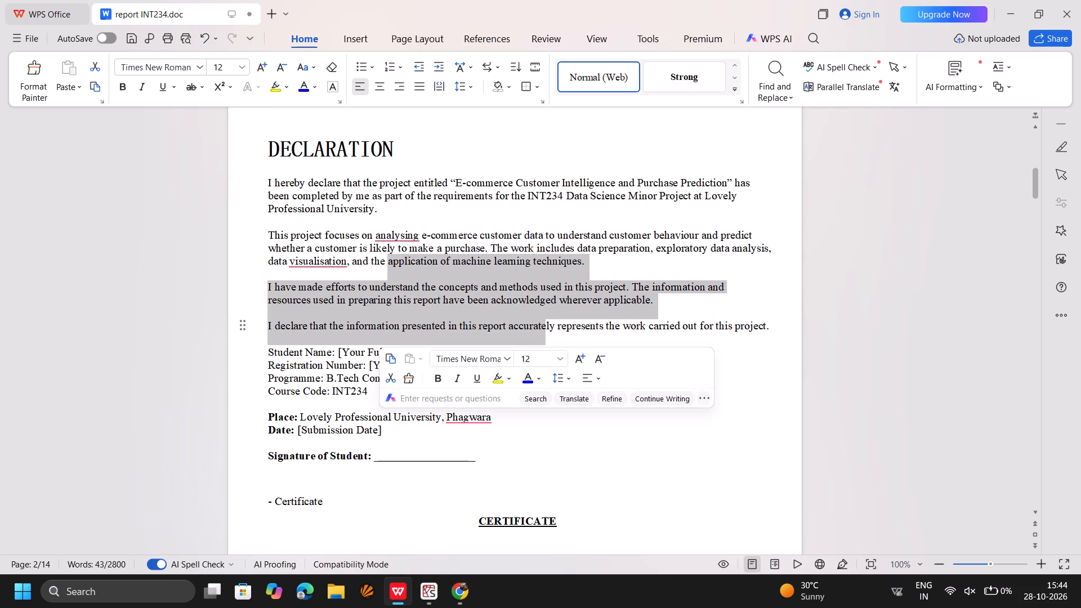
{"action": "left_click", "coordinate": [563, 357]}
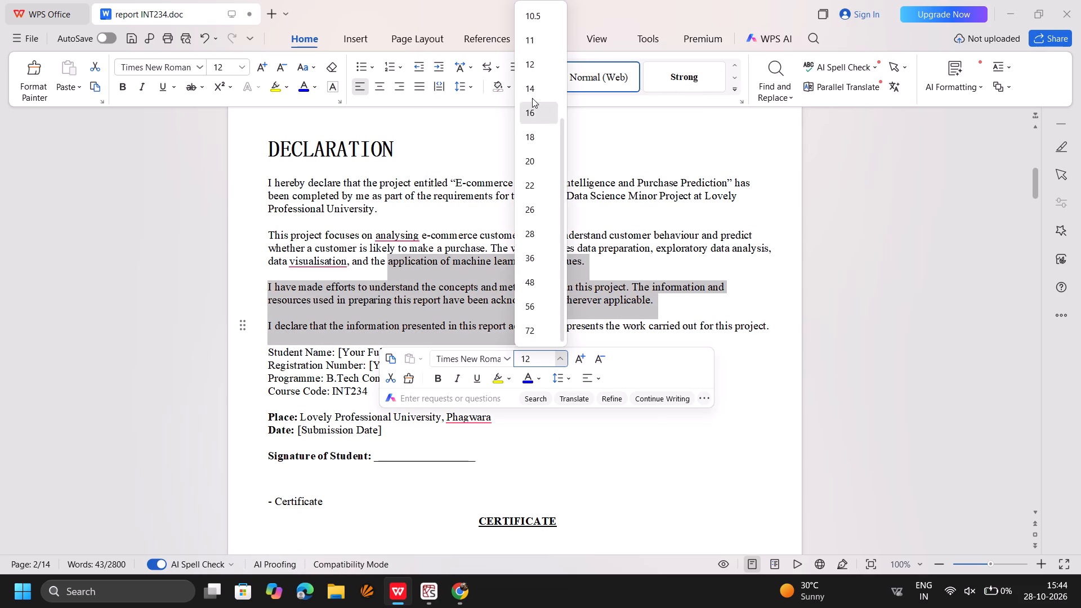
{"action": "left_click", "coordinate": [538, 65]}
{"action": "left_click", "coordinate": [664, 240]}
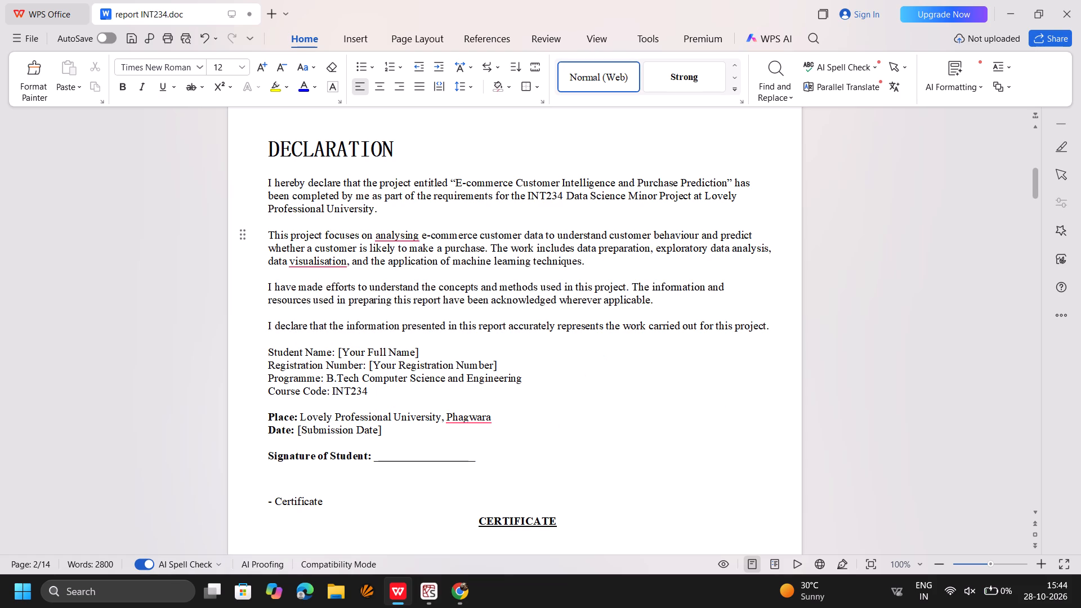
Examine the report's text and heading formatting from the Declaration down to Other Conventions and back up to section 2.
{"action": "scroll", "coordinate": [664, 240], "scroll_direction": "down", "scroll_amount": 4}
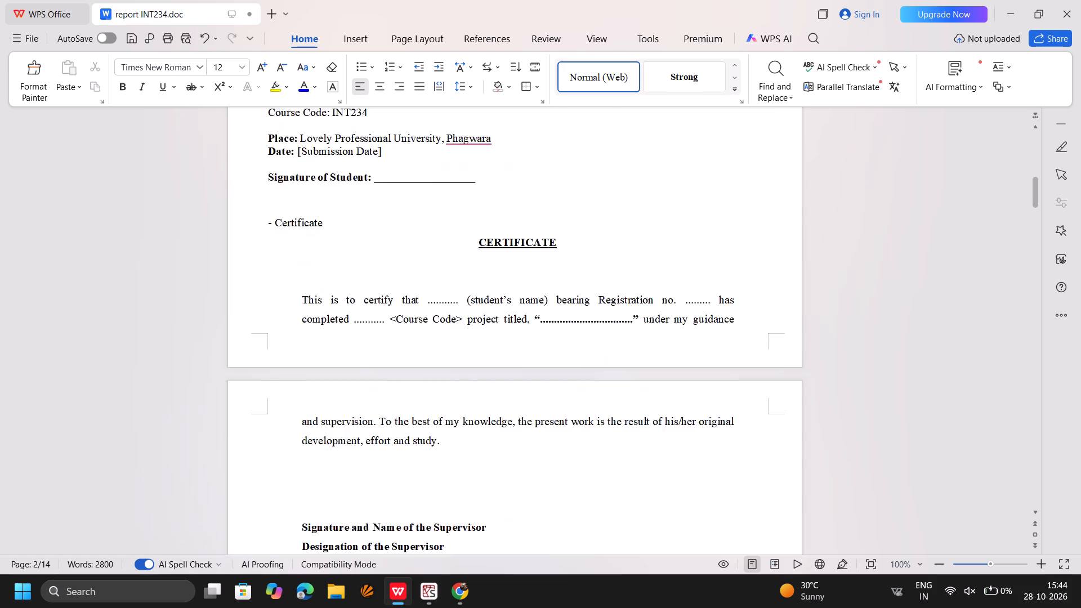
{"action": "scroll", "coordinate": [664, 240], "scroll_direction": "down", "scroll_amount": 17}
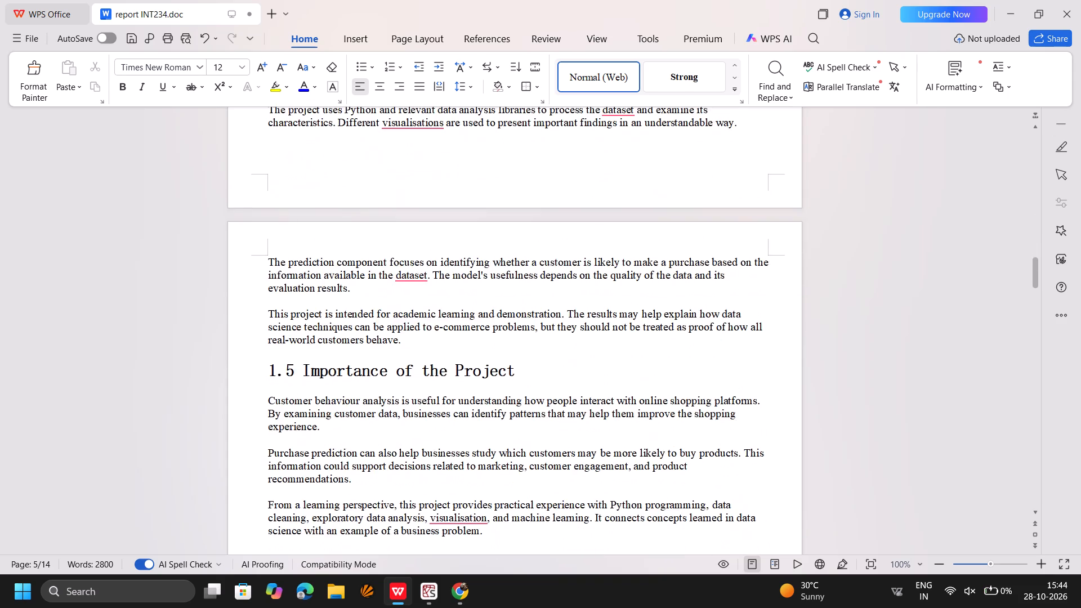
{"action": "scroll", "coordinate": [664, 240], "scroll_direction": "down", "scroll_amount": 2}
{"action": "scroll", "coordinate": [664, 240], "scroll_direction": "up", "scroll_amount": 2}
{"action": "scroll", "coordinate": [664, 240], "scroll_direction": "down", "scroll_amount": 2}
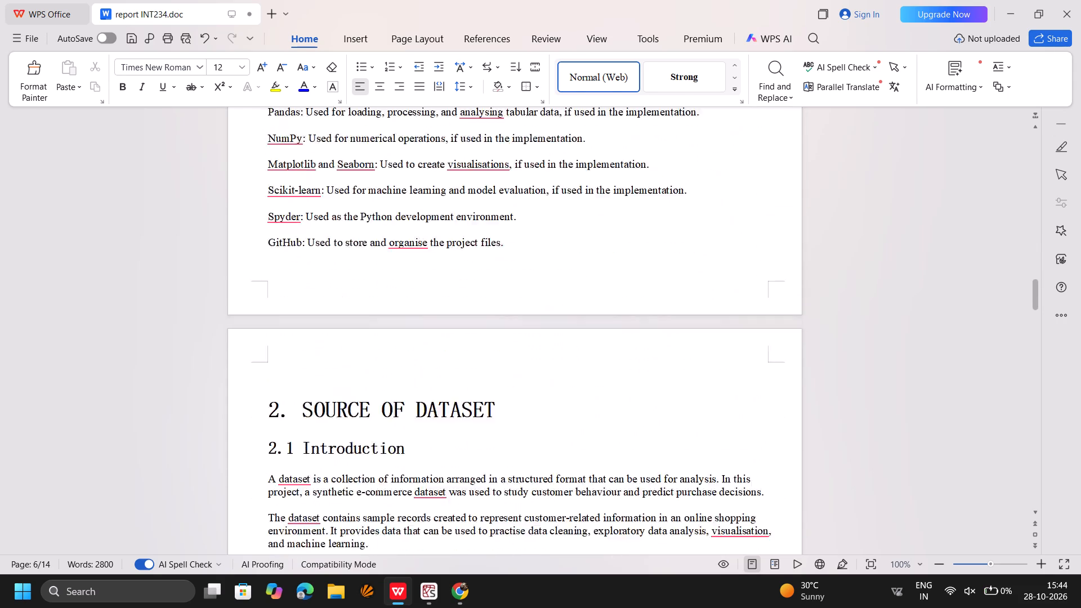
{"action": "scroll", "coordinate": [664, 240], "scroll_direction": "down", "scroll_amount": 13}
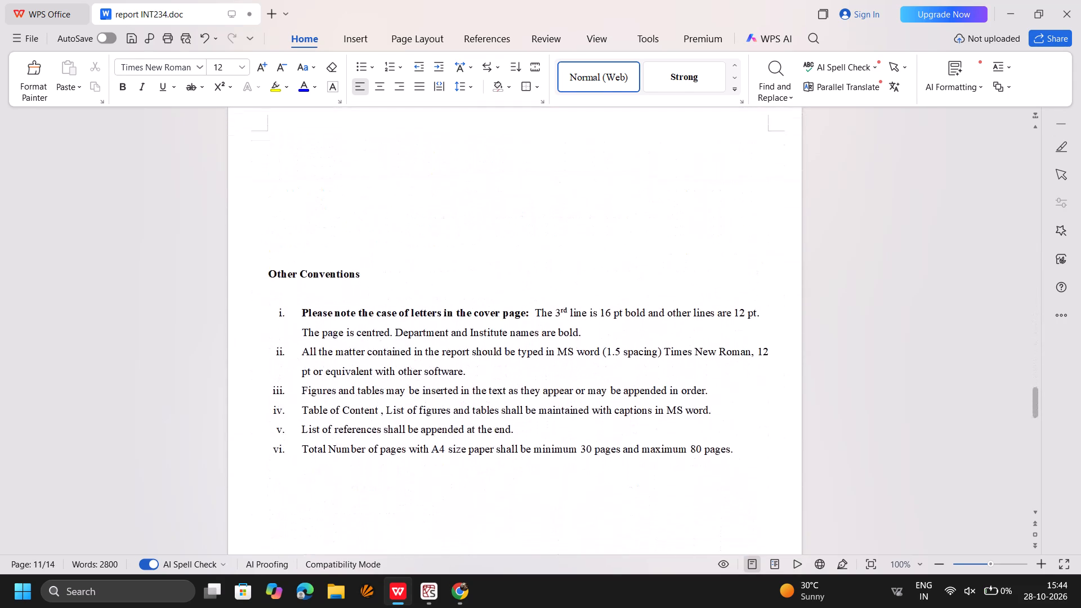
{"action": "scroll", "coordinate": [664, 240], "scroll_direction": "up", "scroll_amount": 7}
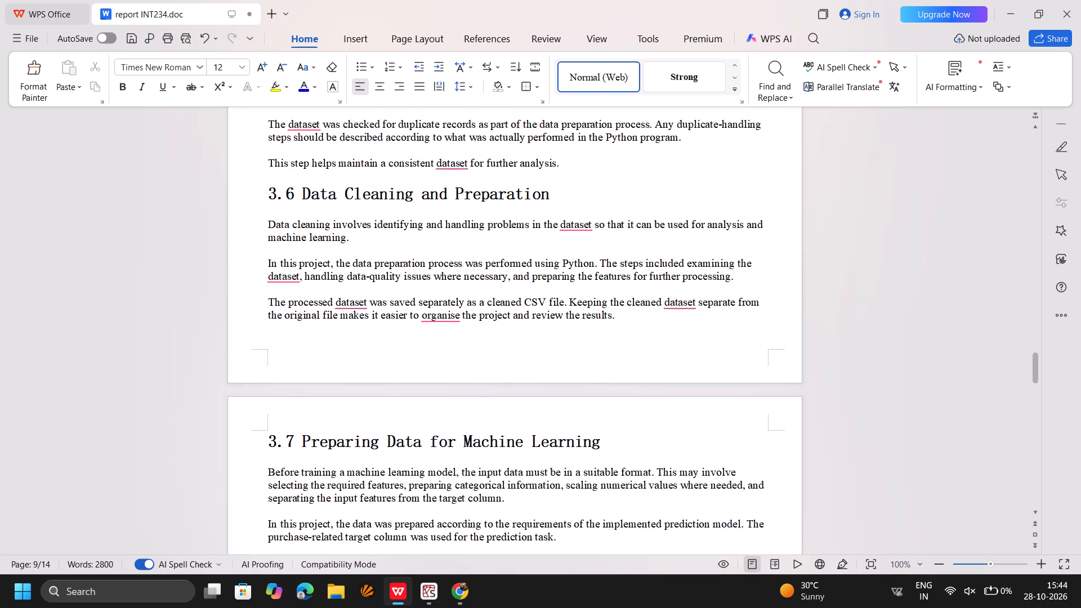
{"action": "scroll", "coordinate": [664, 240], "scroll_direction": "up", "scroll_amount": 6}
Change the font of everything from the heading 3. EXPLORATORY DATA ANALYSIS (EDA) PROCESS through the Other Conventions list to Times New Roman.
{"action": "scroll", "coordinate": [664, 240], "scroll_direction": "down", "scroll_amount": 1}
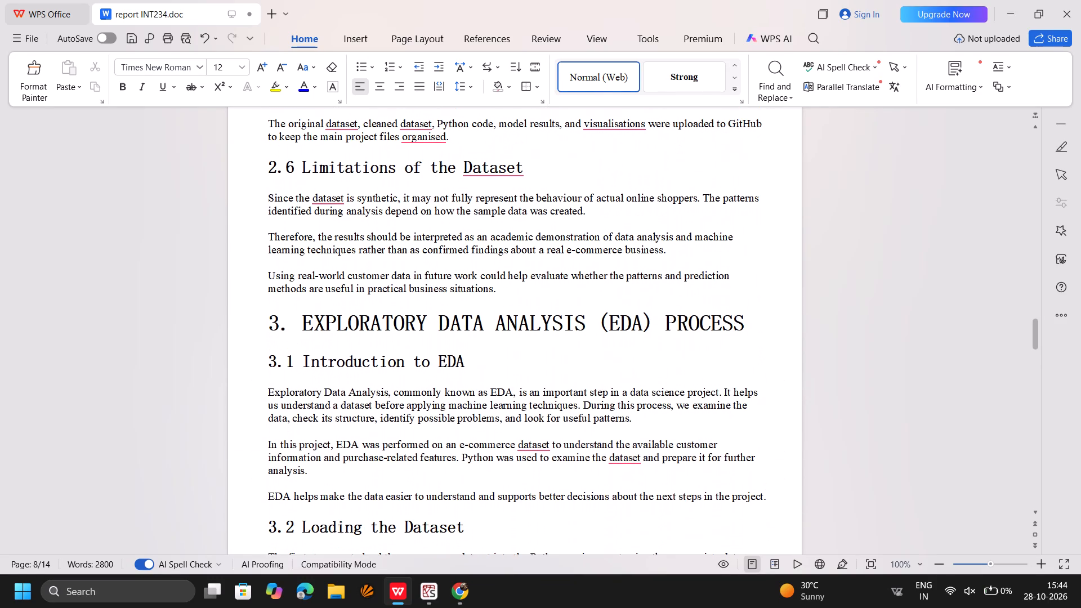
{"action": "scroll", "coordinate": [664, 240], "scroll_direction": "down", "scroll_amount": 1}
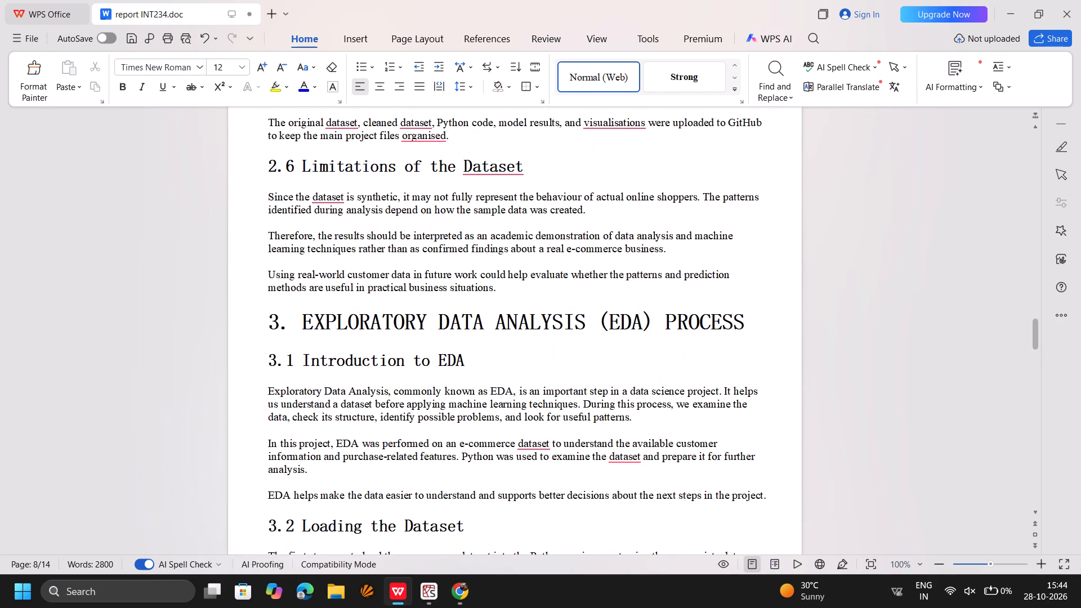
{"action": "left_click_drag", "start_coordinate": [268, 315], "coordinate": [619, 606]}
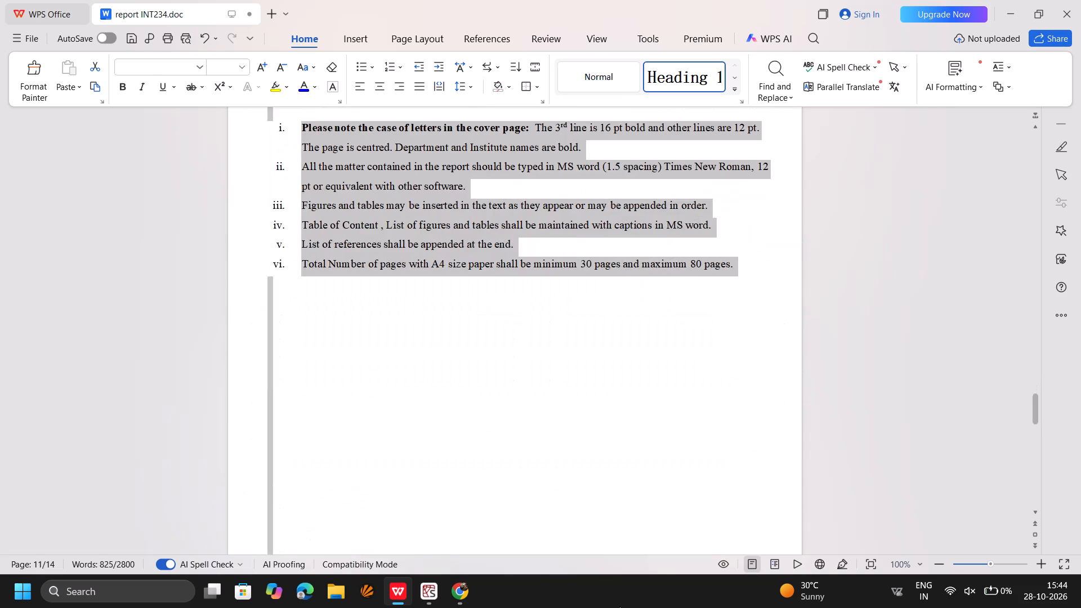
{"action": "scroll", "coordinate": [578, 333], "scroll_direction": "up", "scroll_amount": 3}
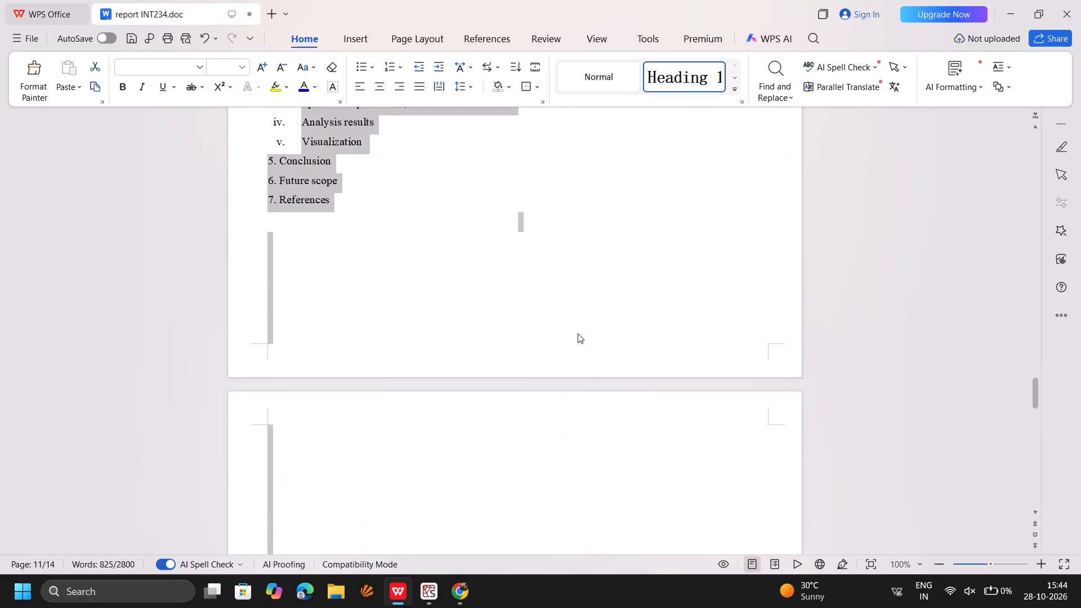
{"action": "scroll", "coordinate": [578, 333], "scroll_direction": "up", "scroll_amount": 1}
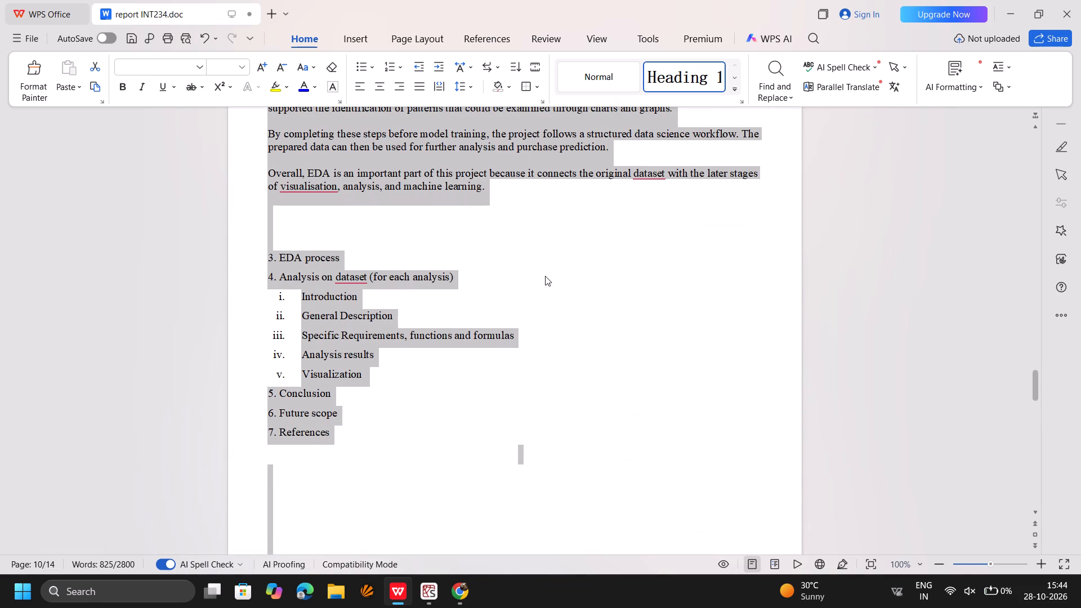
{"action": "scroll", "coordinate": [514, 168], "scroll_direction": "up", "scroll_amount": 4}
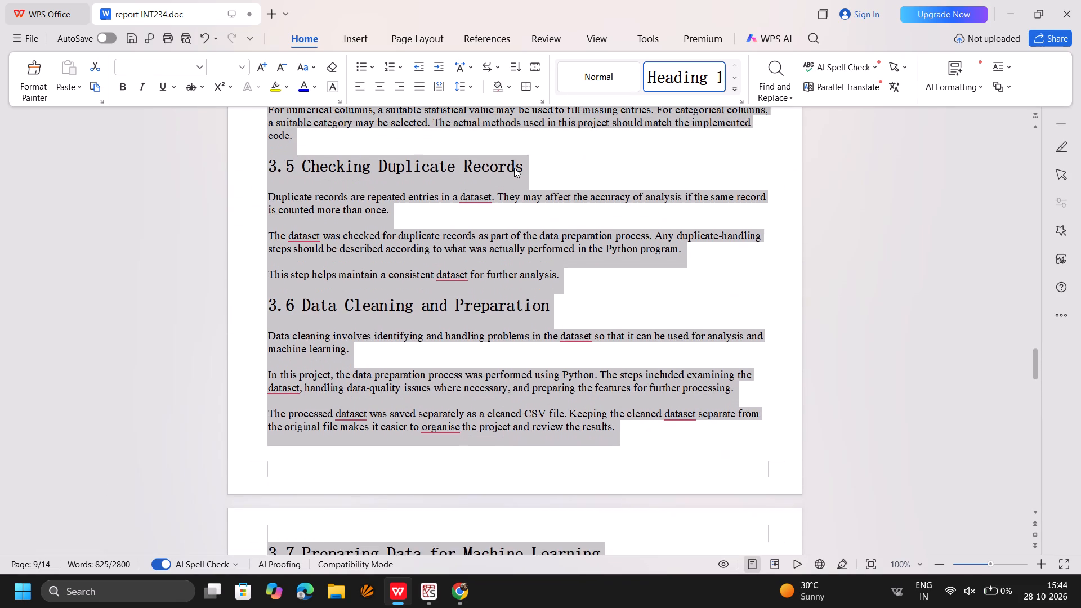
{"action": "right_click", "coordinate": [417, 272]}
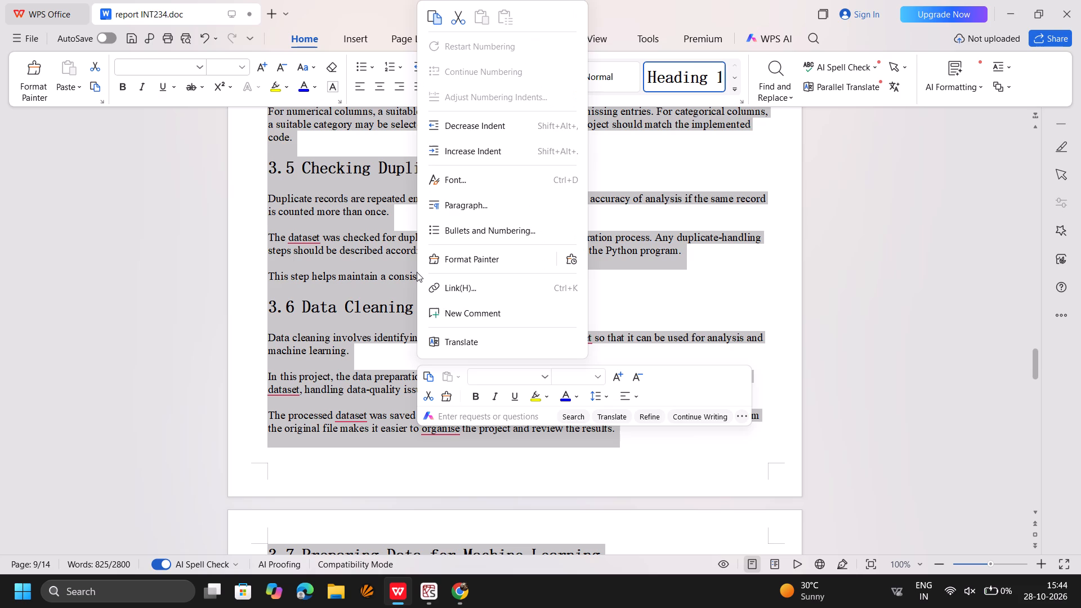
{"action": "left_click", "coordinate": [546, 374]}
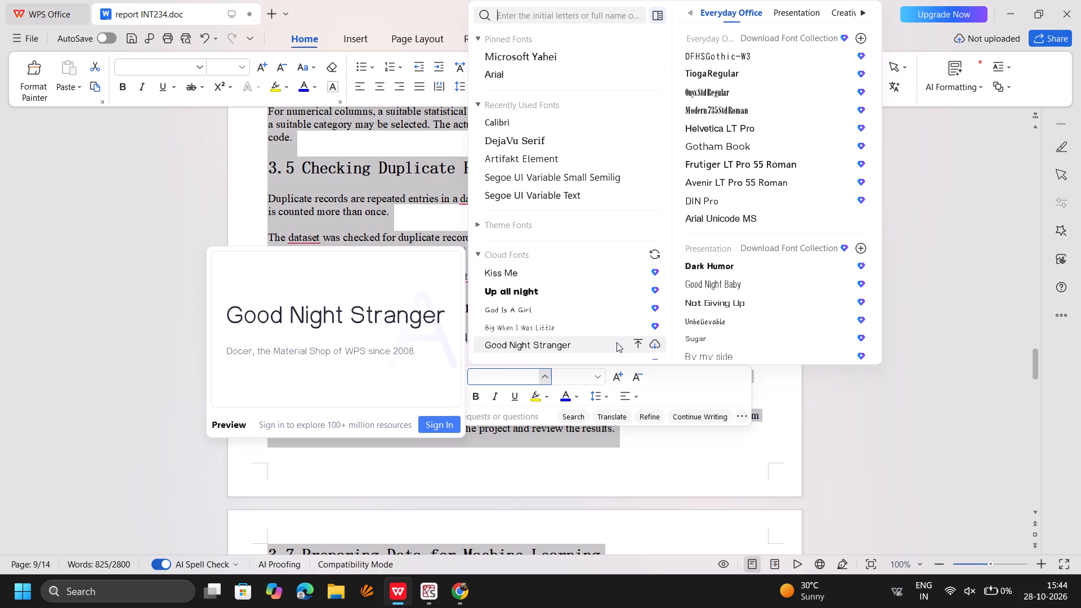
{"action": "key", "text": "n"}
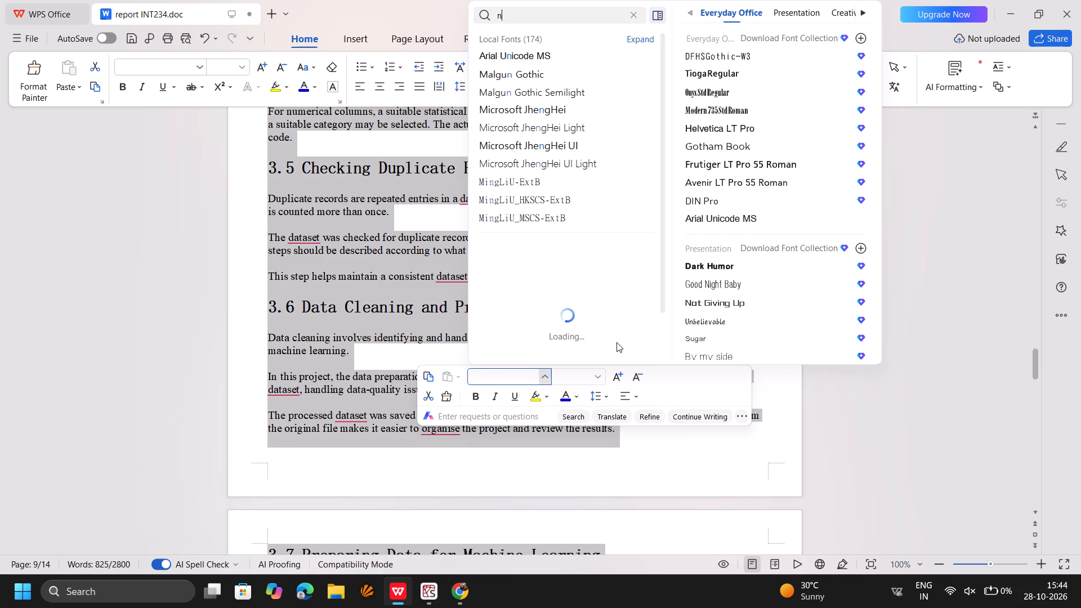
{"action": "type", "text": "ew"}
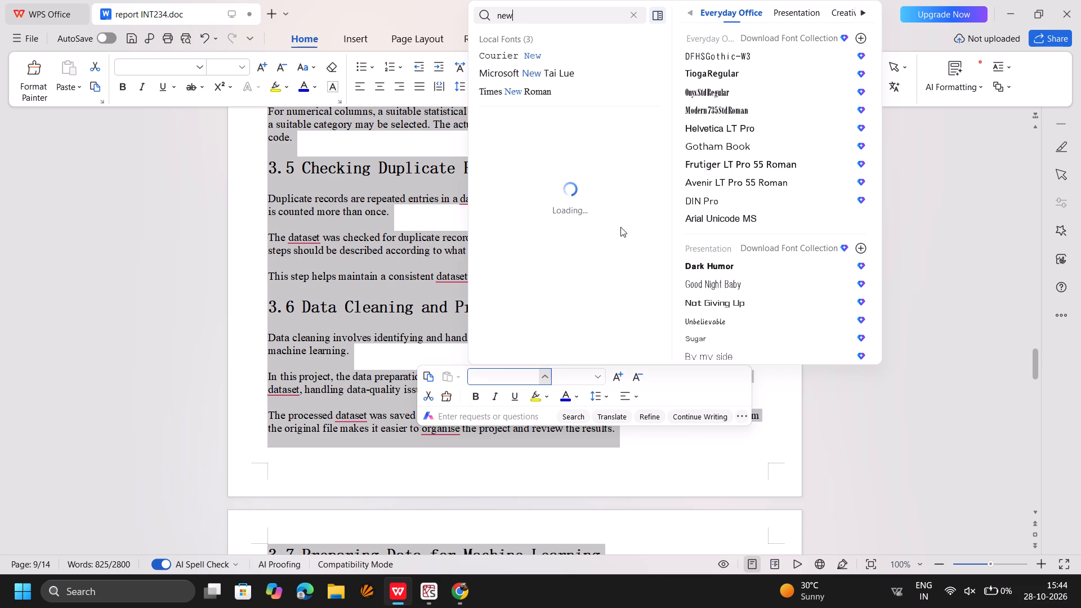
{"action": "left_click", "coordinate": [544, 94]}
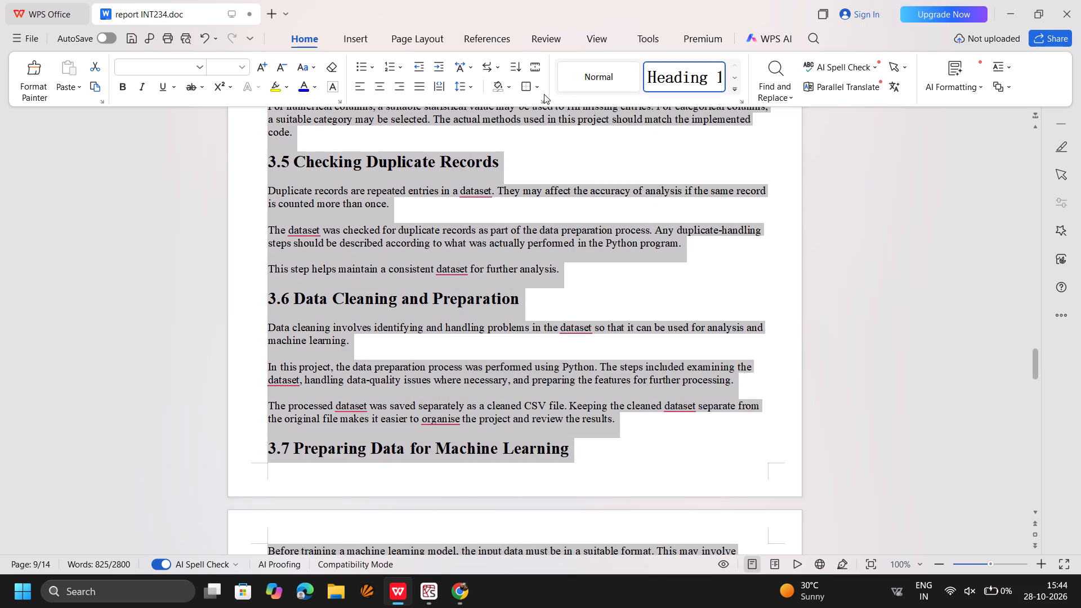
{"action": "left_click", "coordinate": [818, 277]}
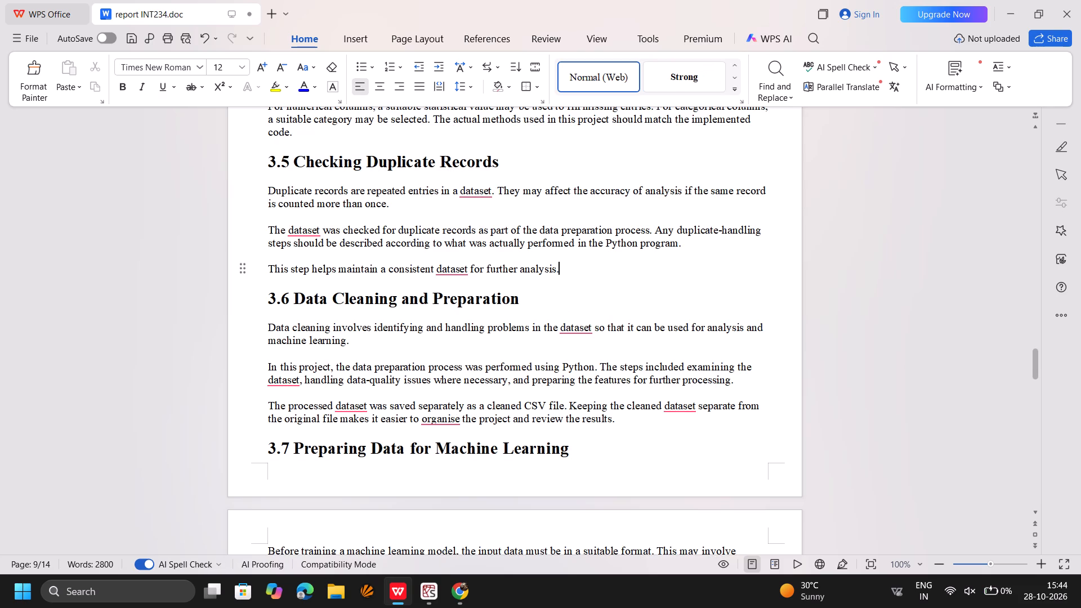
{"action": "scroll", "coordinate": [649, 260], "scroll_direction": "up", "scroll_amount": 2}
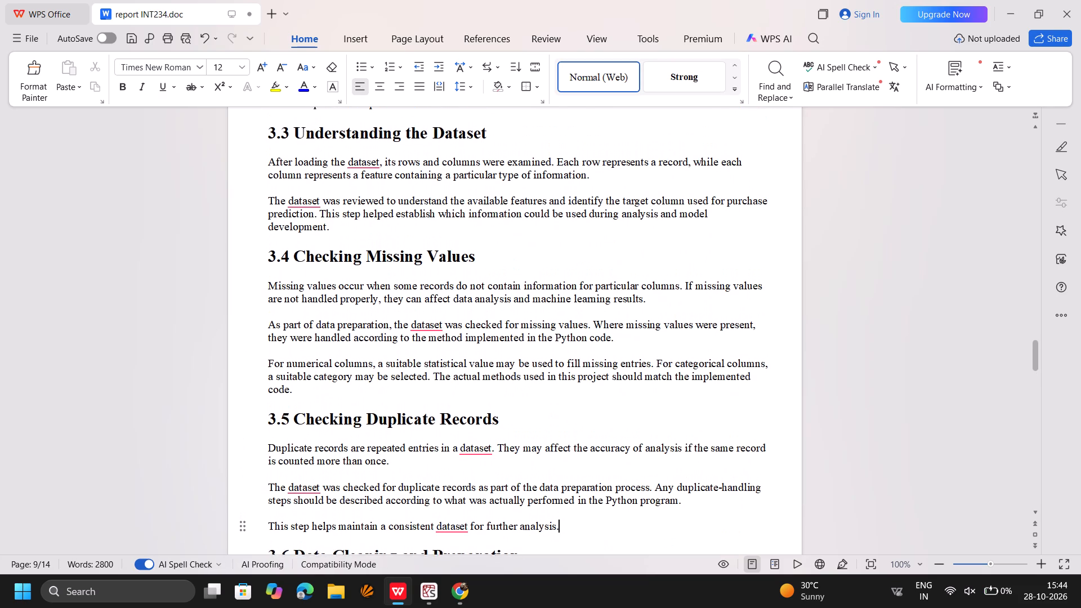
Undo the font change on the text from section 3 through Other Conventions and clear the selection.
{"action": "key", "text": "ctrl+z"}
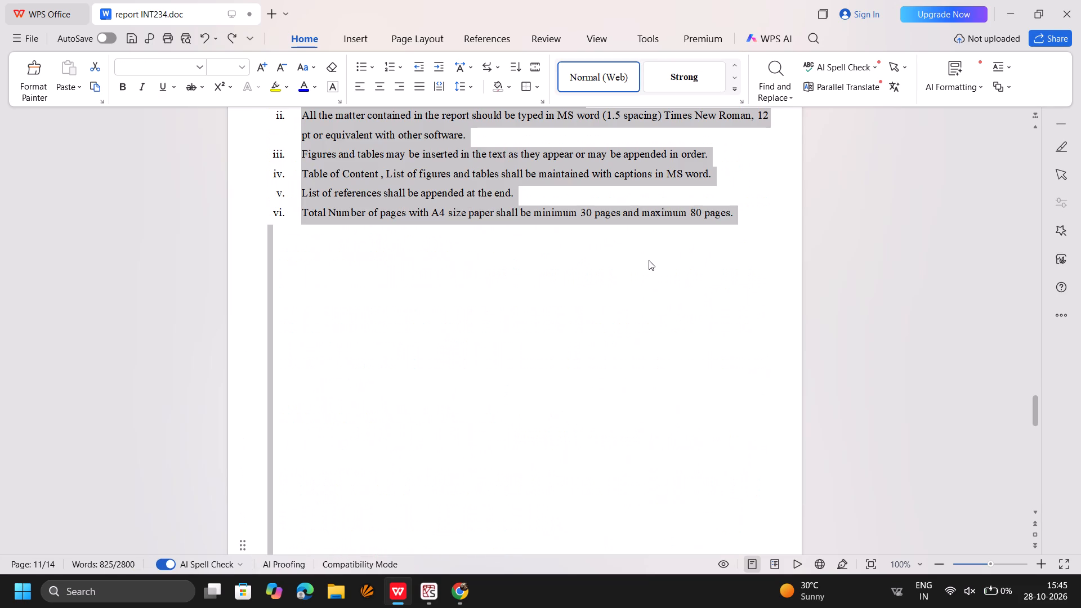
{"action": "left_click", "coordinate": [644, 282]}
Examine the heading and body formatting across sections 3 and 2, ending at section 3.1 Introduction to EDA.
{"action": "scroll", "coordinate": [644, 282], "scroll_direction": "up", "scroll_amount": 8}
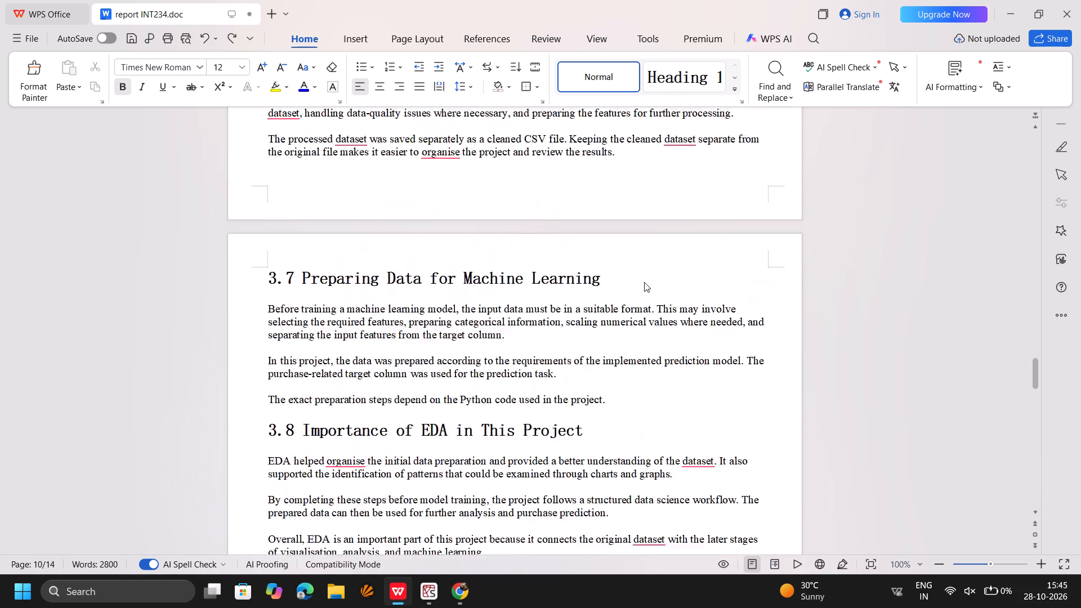
{"action": "scroll", "coordinate": [644, 282], "scroll_direction": "up", "scroll_amount": 5}
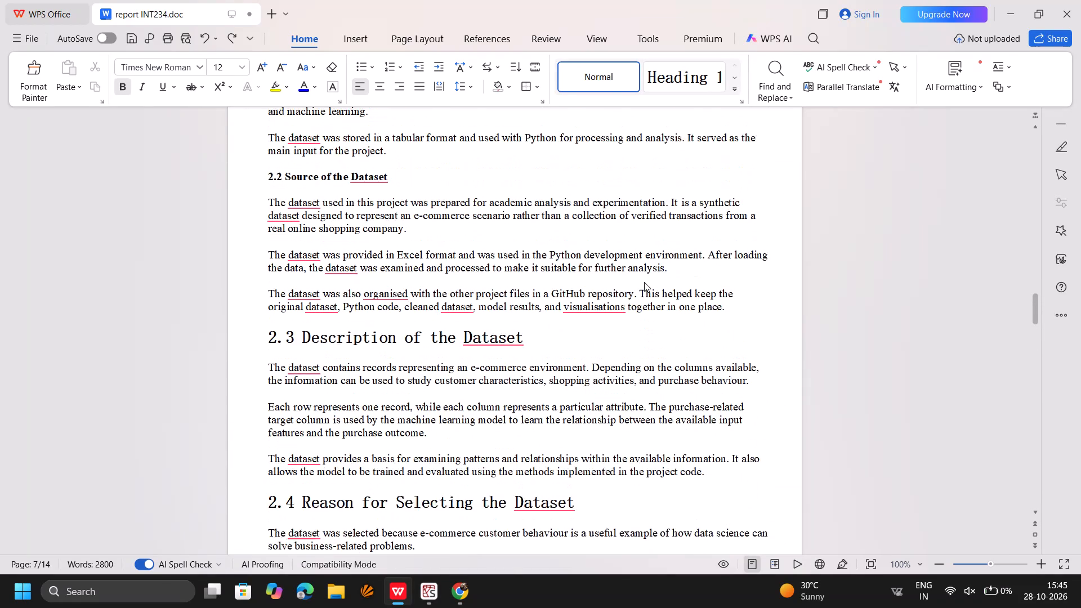
{"action": "scroll", "coordinate": [644, 282], "scroll_direction": "up", "scroll_amount": 2}
{"action": "scroll", "coordinate": [644, 282], "scroll_direction": "down", "scroll_amount": 5}
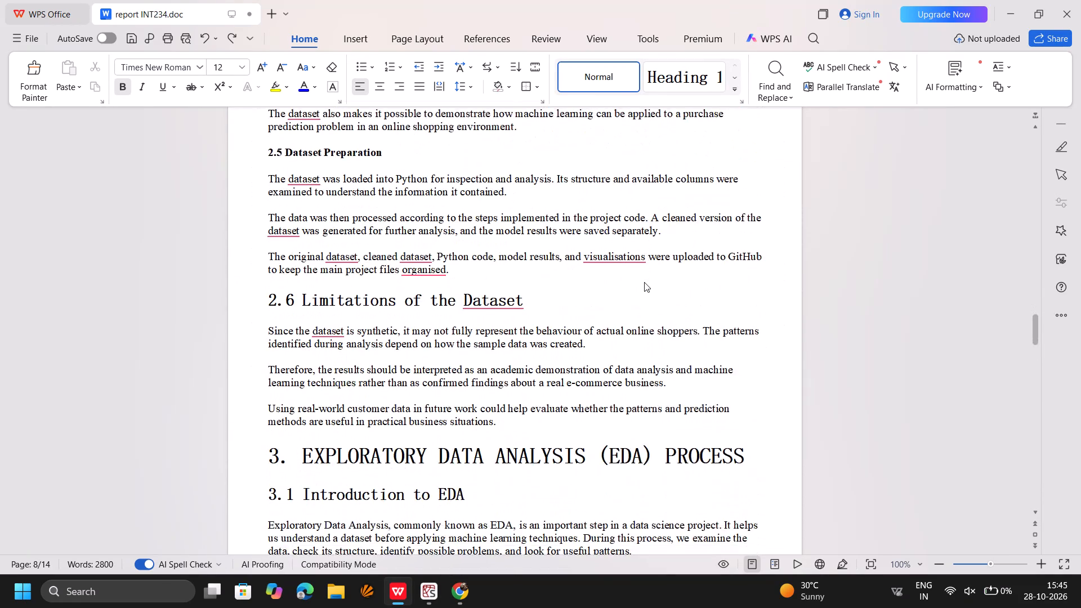
{"action": "scroll", "coordinate": [644, 282], "scroll_direction": "down", "scroll_amount": 6}
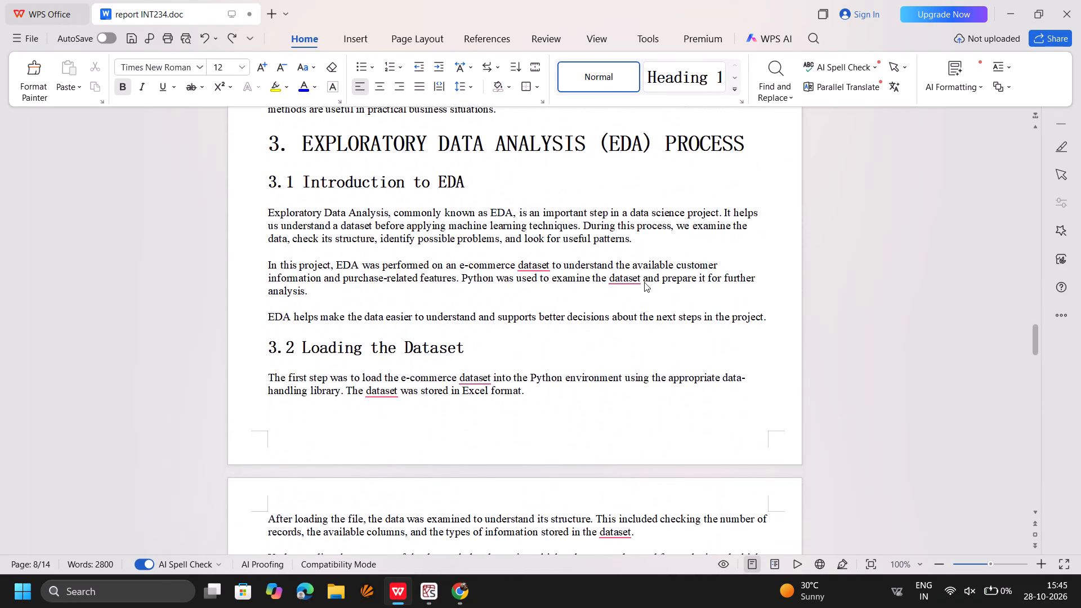
Select the three paragraphs under 3.1 Introduction to EDA and look at the font choices without applying one.
{"action": "left_click_drag", "start_coordinate": [267, 211], "coordinate": [606, 325]}
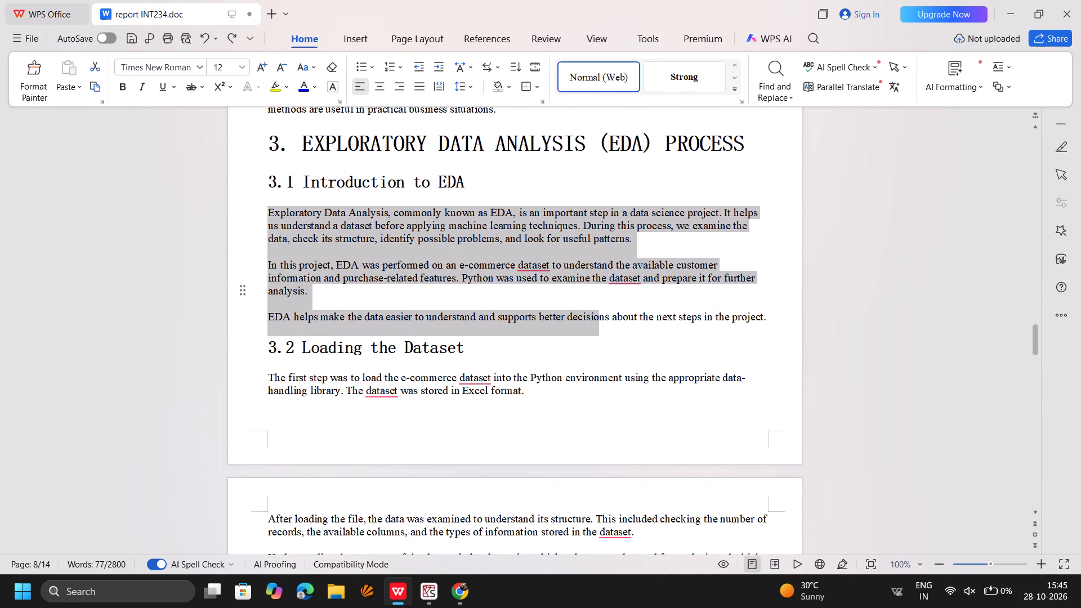
{"action": "left_click_drag", "start_coordinate": [606, 325], "coordinate": [857, 327]}
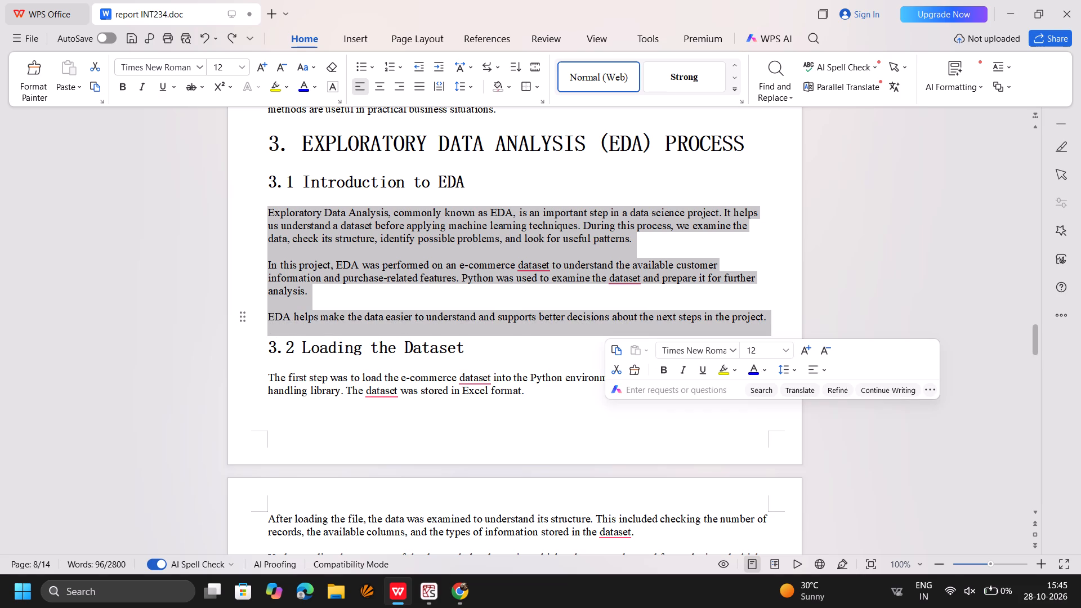
{"action": "left_click", "coordinate": [732, 350]}
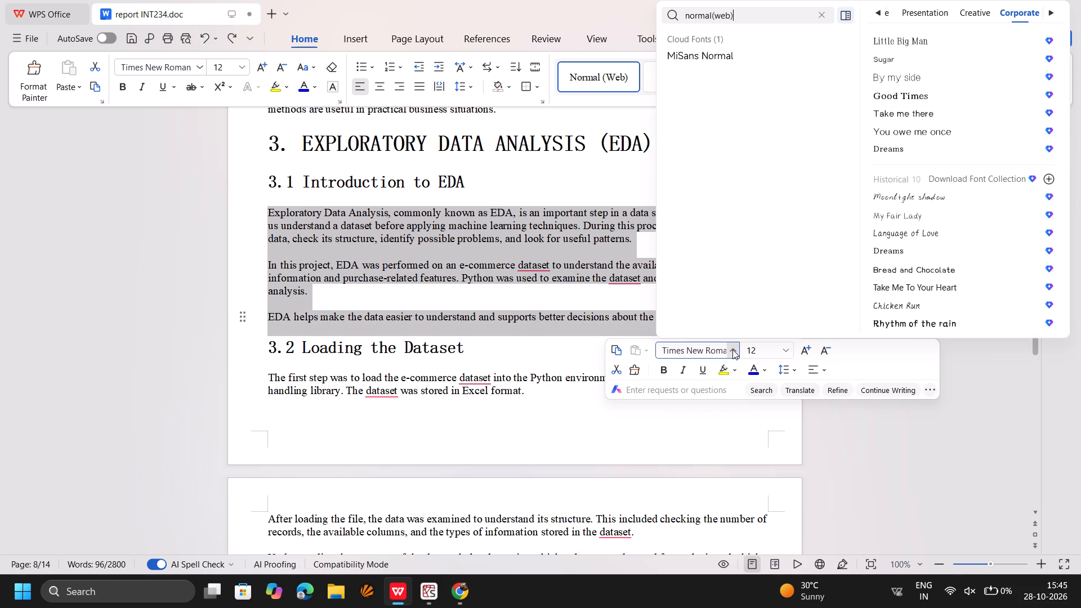
{"action": "left_click", "coordinate": [874, 472]}
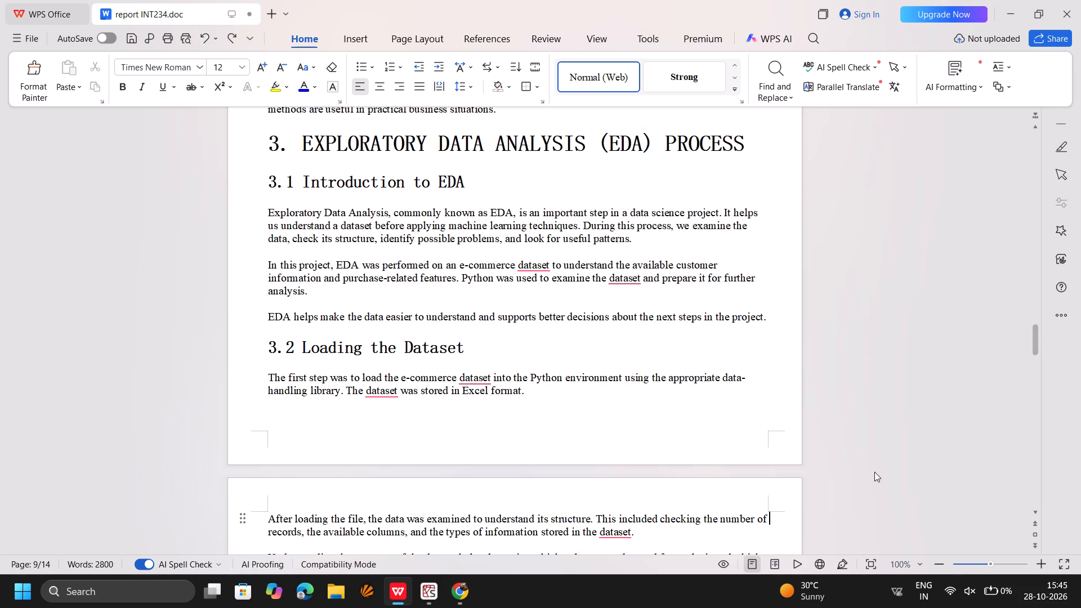
Check the font and size of the declaration's closing sentence and the student details lines from Student Name to Course Code.
{"action": "scroll", "coordinate": [472, 267], "scroll_direction": "up", "scroll_amount": 20}
{"action": "scroll", "coordinate": [472, 267], "scroll_direction": "up", "scroll_amount": 9}
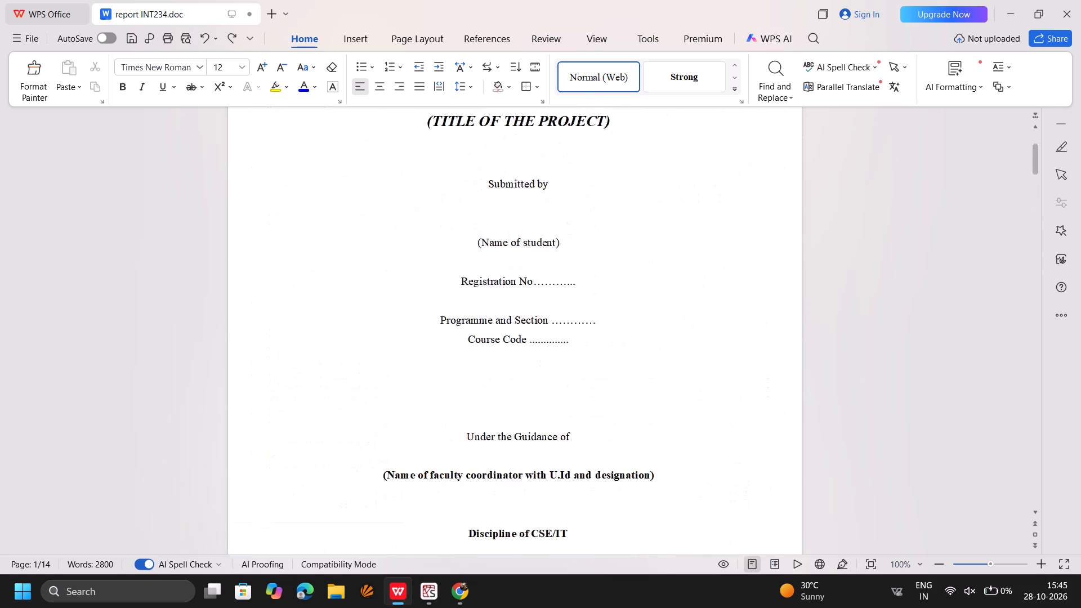
{"action": "scroll", "coordinate": [472, 267], "scroll_direction": "down", "scroll_amount": 10}
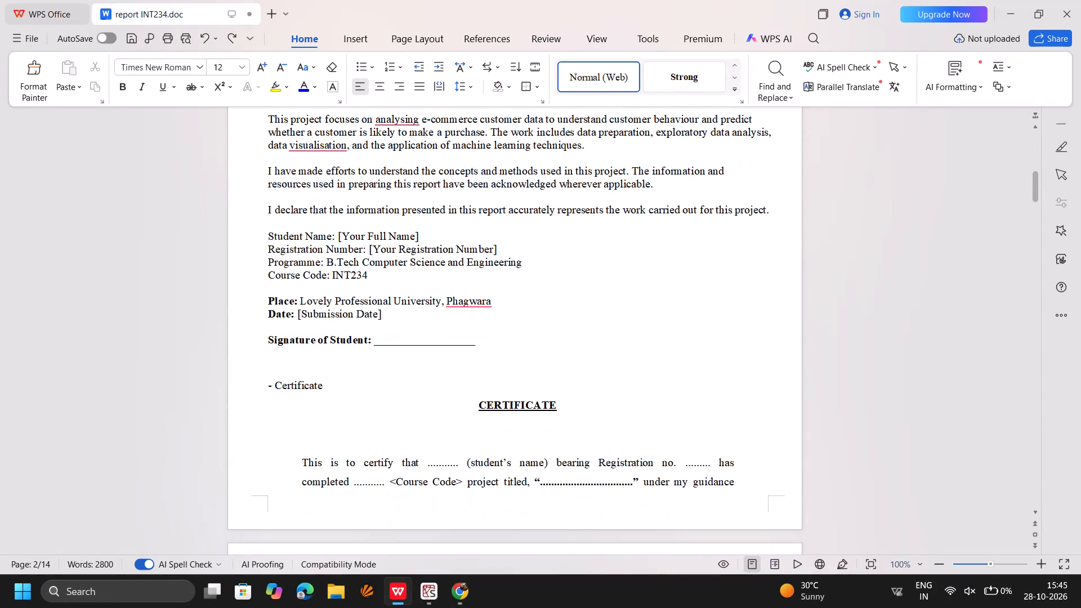
{"action": "scroll", "coordinate": [472, 267], "scroll_direction": "up", "scroll_amount": 1}
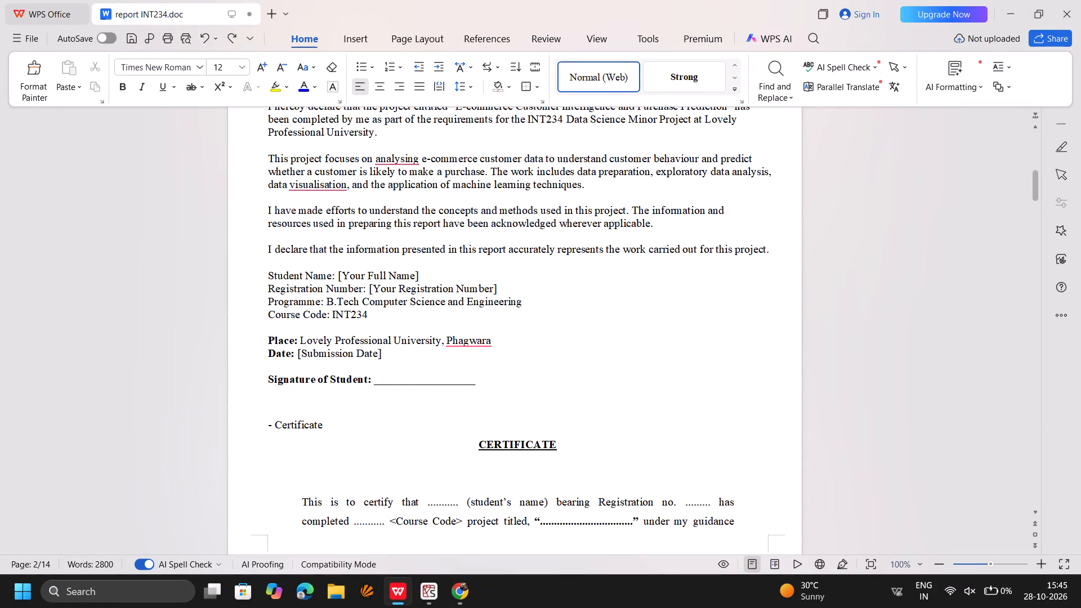
{"action": "left_click_drag", "start_coordinate": [274, 265], "coordinate": [376, 310]}
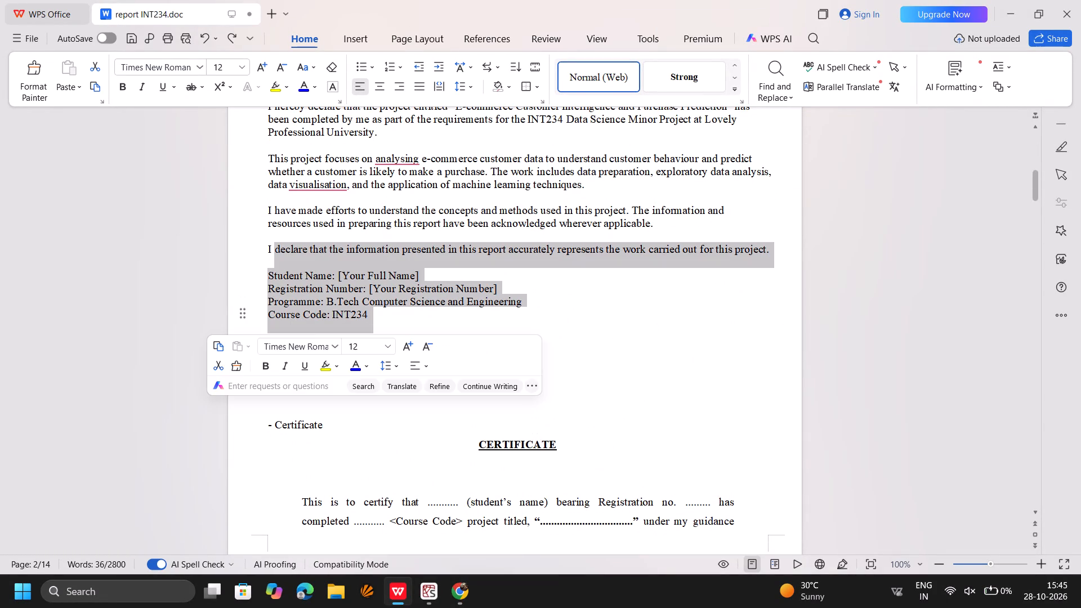
{"action": "left_click", "coordinate": [626, 365]}
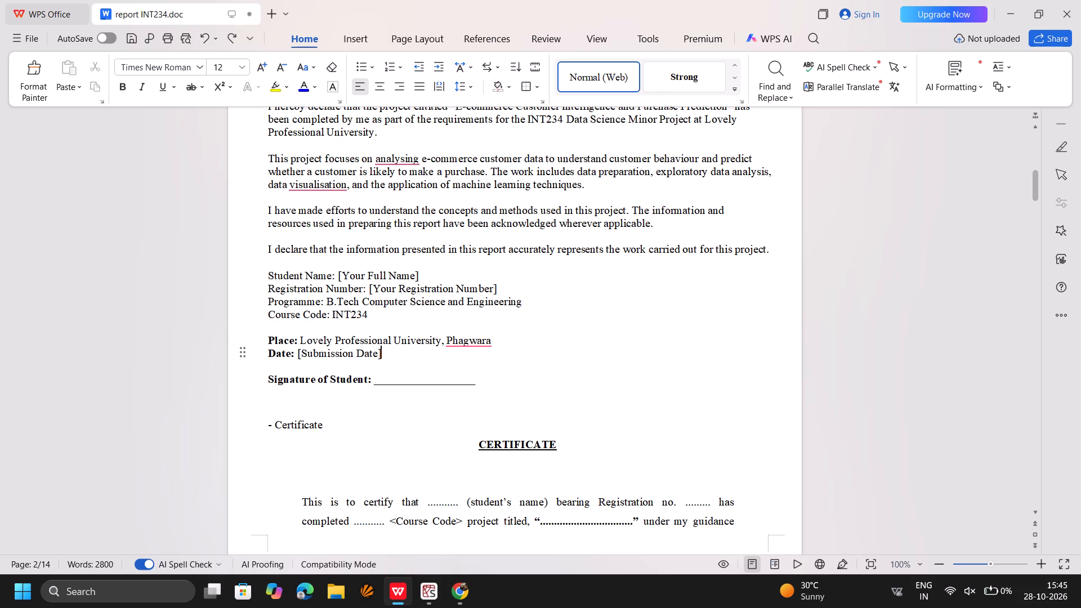
{"action": "left_click_drag", "start_coordinate": [271, 271], "coordinate": [364, 312]}
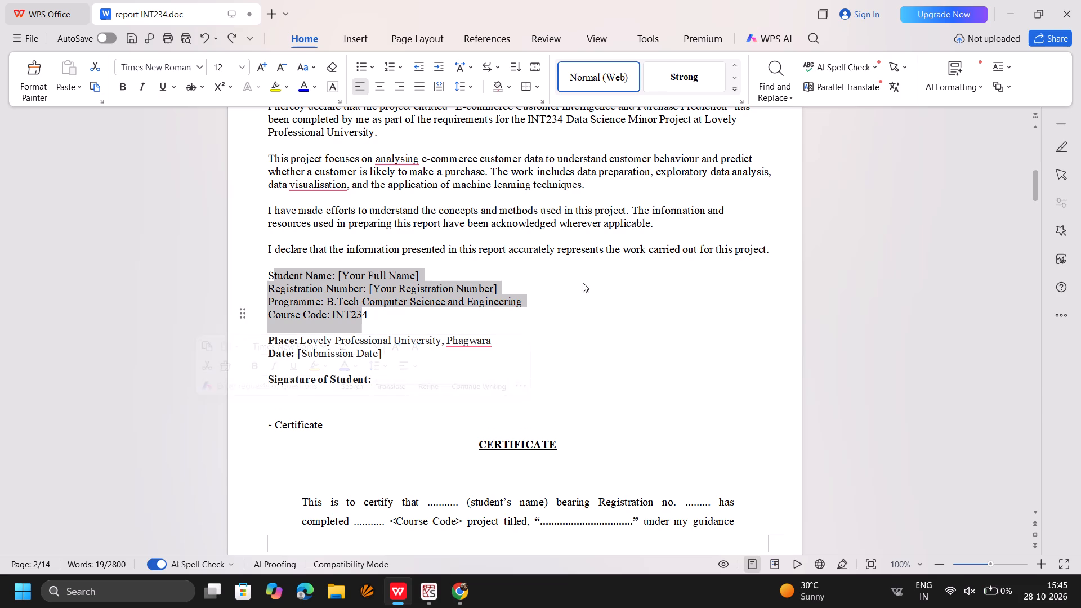
{"action": "left_click", "coordinate": [611, 301]}
Check the font and size of the ACKNOWLEDGEMENT heading.
{"action": "scroll", "coordinate": [611, 301], "scroll_direction": "down", "scroll_amount": 8}
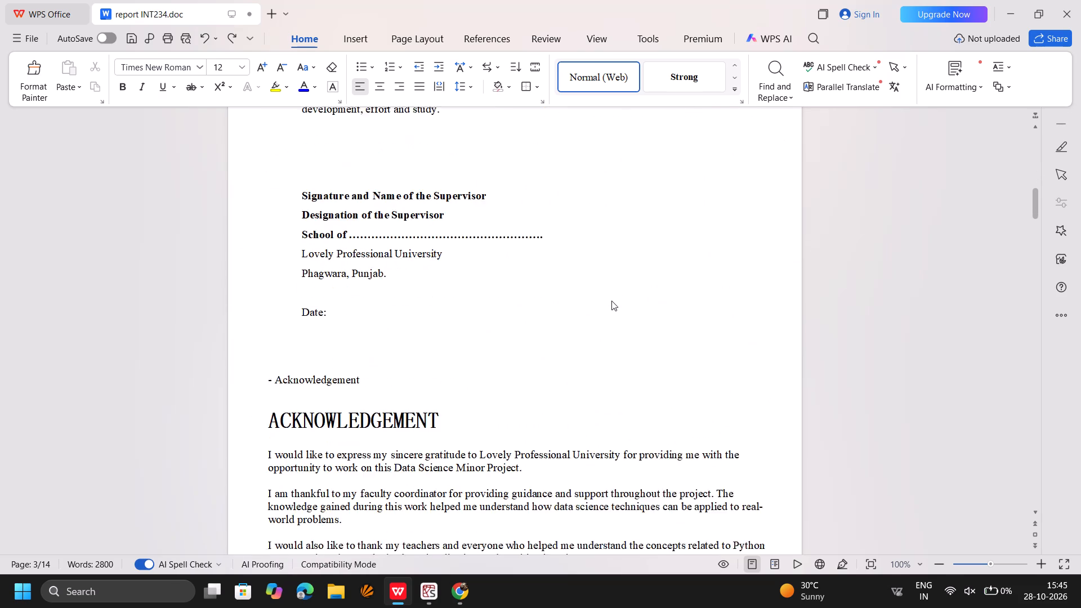
{"action": "scroll", "coordinate": [611, 301], "scroll_direction": "down", "scroll_amount": 2}
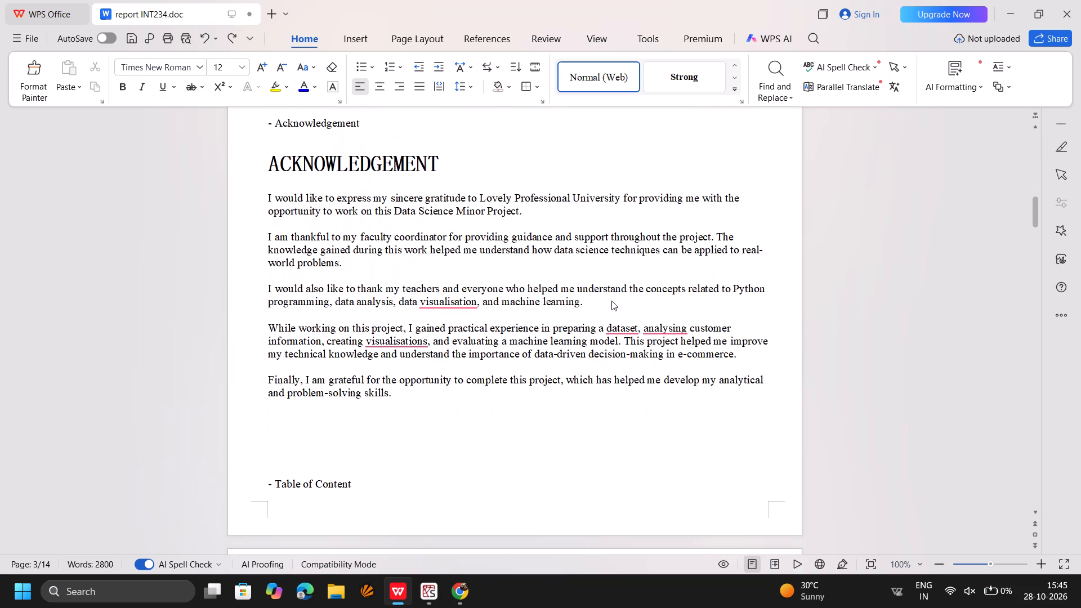
{"action": "scroll", "coordinate": [611, 301], "scroll_direction": "down", "scroll_amount": 1}
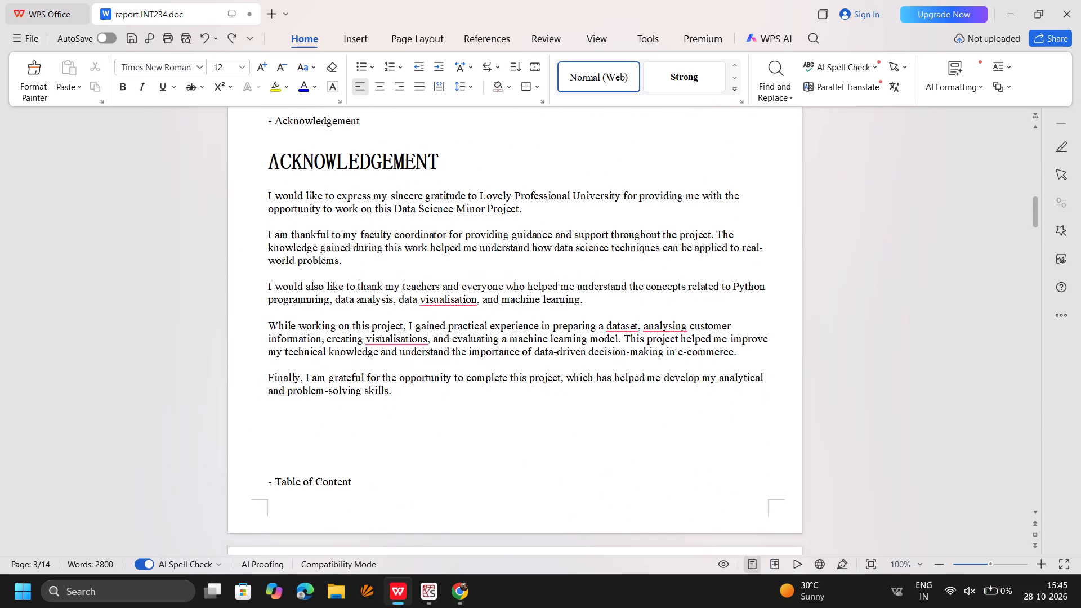
{"action": "left_click_drag", "start_coordinate": [267, 157], "coordinate": [467, 158]}
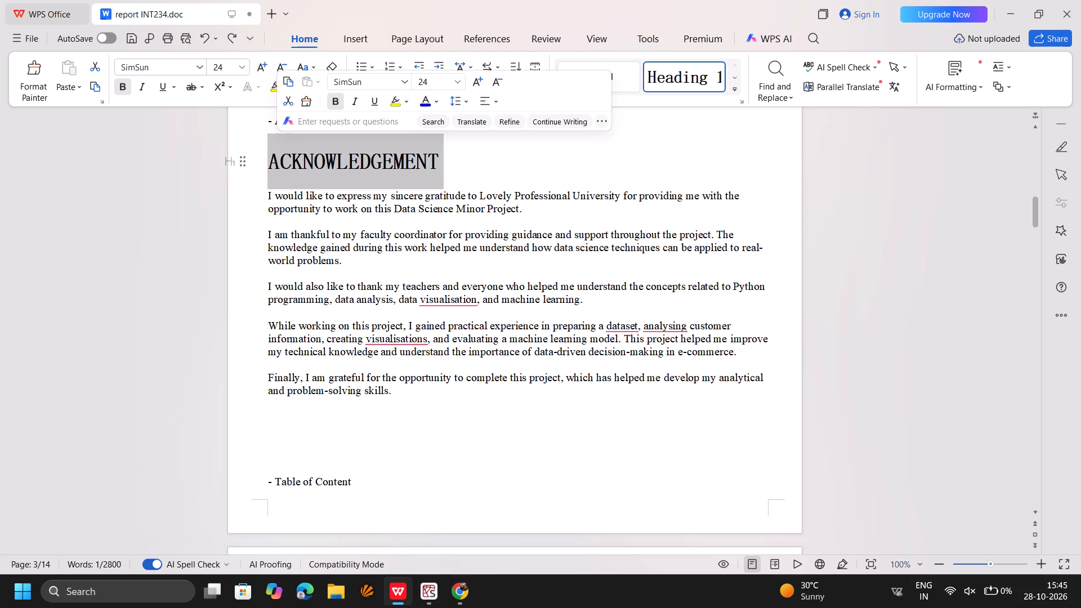
Check the formatting of the 1.1 Introduction to the Project heading and the table of contents rows from Introduction to References.
{"action": "scroll", "coordinate": [637, 466], "scroll_direction": "down", "scroll_amount": 5}
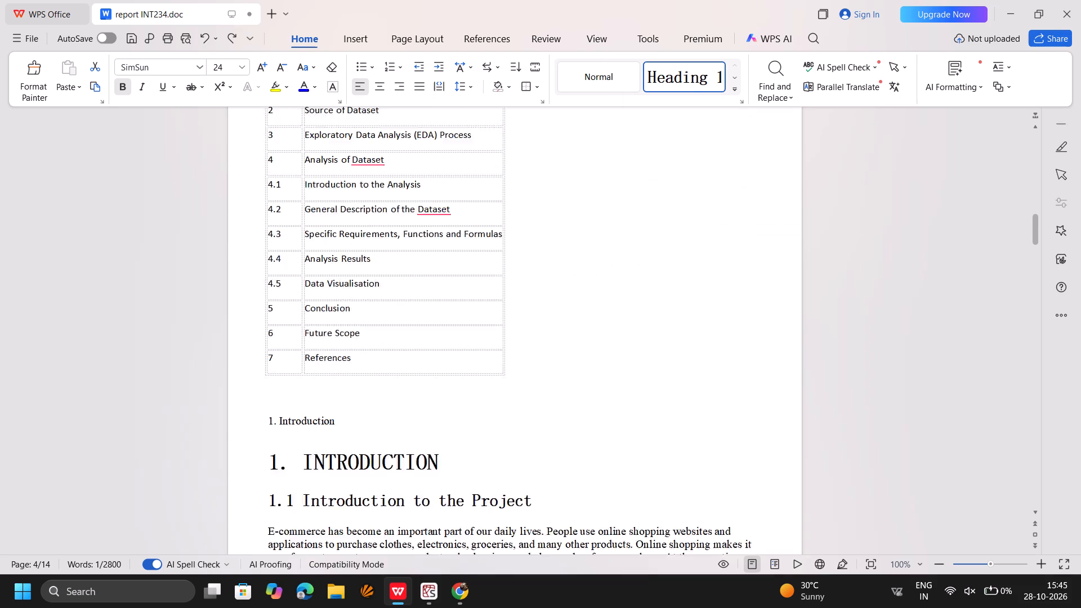
{"action": "scroll", "coordinate": [637, 466], "scroll_direction": "down", "scroll_amount": 4}
{"action": "scroll", "coordinate": [637, 466], "scroll_direction": "up", "scroll_amount": 1}
{"action": "scroll", "coordinate": [637, 466], "scroll_direction": "down", "scroll_amount": 1}
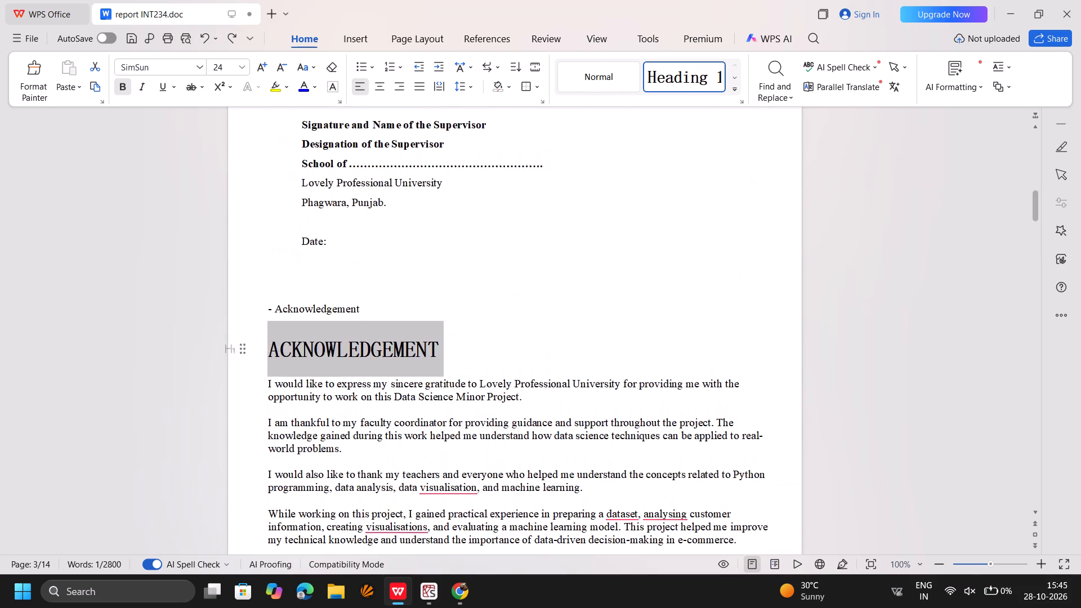
{"action": "scroll", "coordinate": [637, 466], "scroll_direction": "down", "scroll_amount": 1}
{"action": "scroll", "coordinate": [637, 466], "scroll_direction": "up", "scroll_amount": 7}
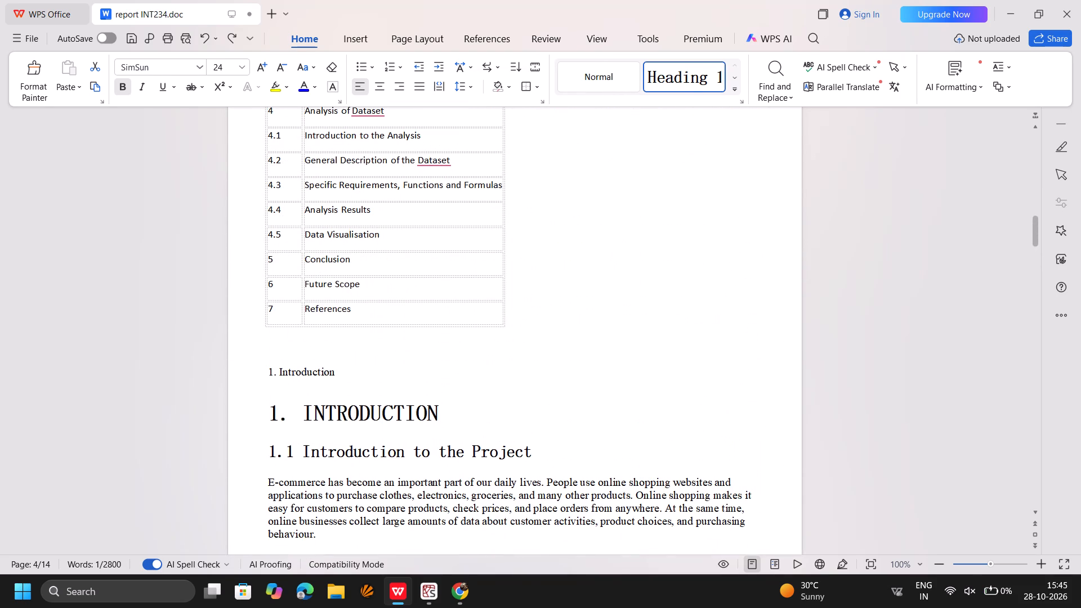
{"action": "left_click", "coordinate": [637, 466]}
{"action": "scroll", "coordinate": [432, 227], "scroll_direction": "up", "scroll_amount": 2}
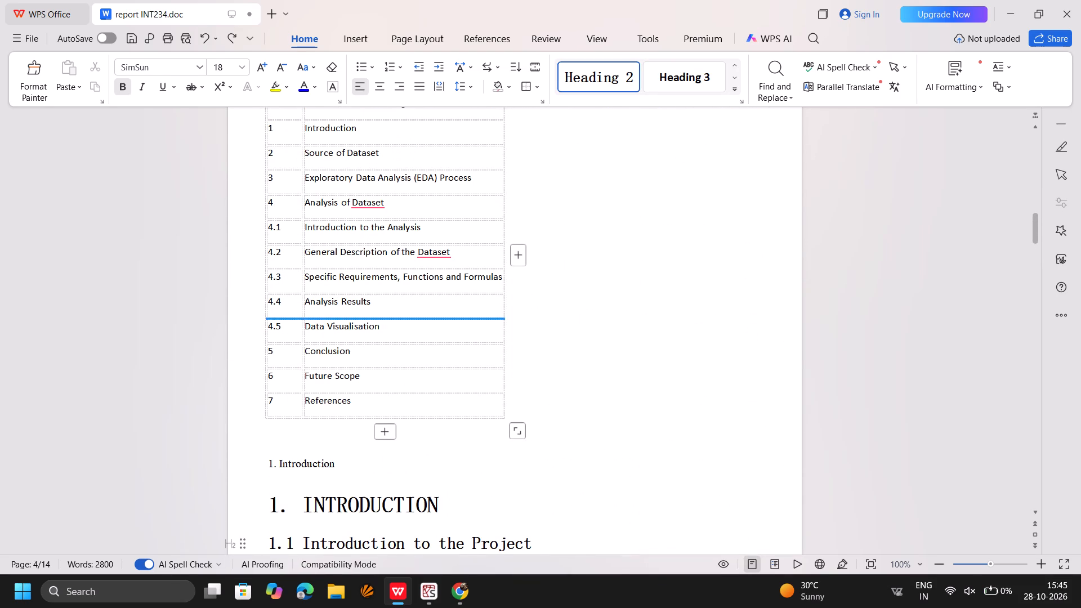
{"action": "left_click_drag", "start_coordinate": [306, 128], "coordinate": [474, 391]}
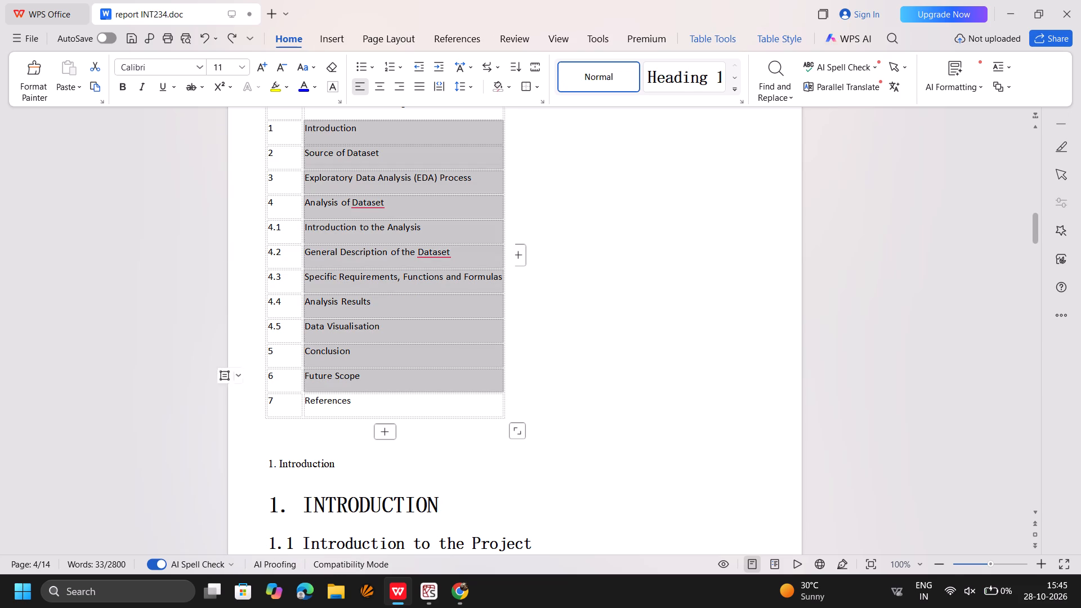
{"action": "left_click_drag", "start_coordinate": [474, 391], "coordinate": [475, 423]}
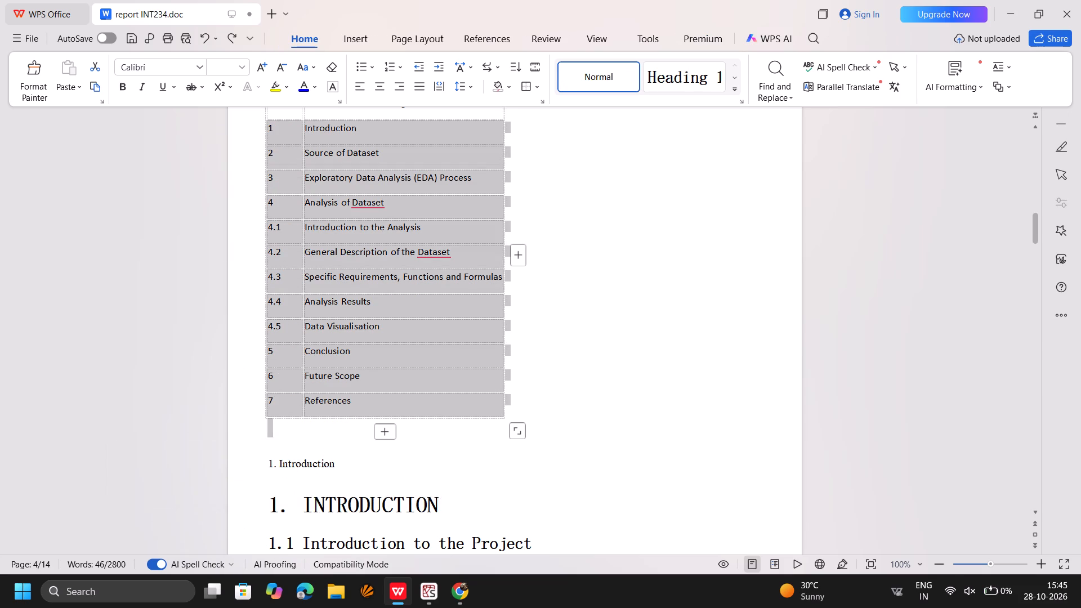
{"action": "left_click", "coordinate": [652, 412]}
Check the font and size of the first paragraph under 1.1 Introduction to the Project.
{"action": "scroll", "coordinate": [652, 412], "scroll_direction": "down", "scroll_amount": 5}
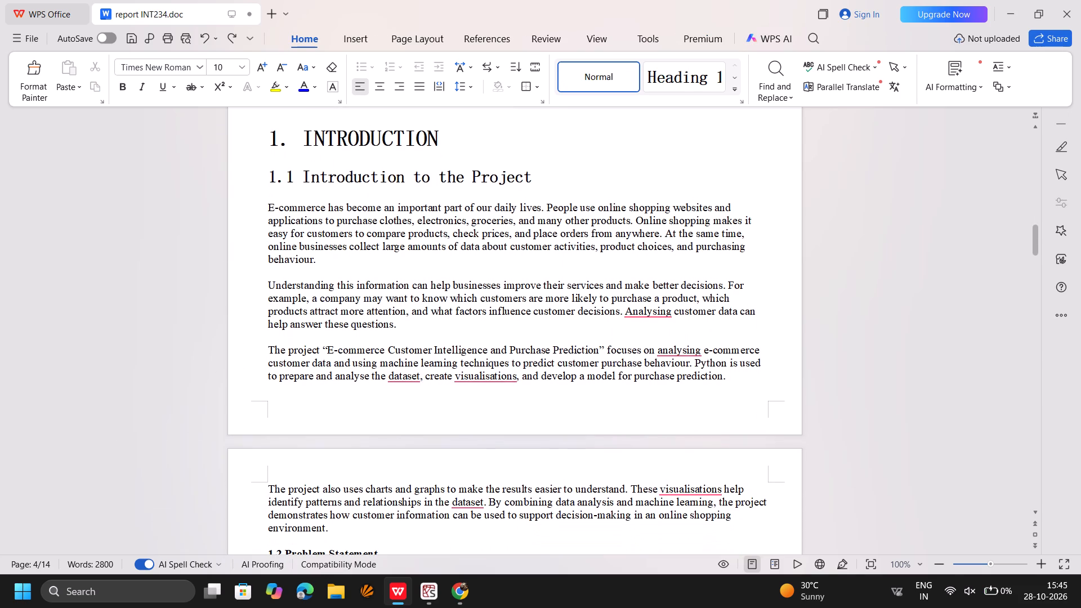
{"action": "scroll", "coordinate": [652, 412], "scroll_direction": "down", "scroll_amount": 1}
{"action": "left_click_drag", "start_coordinate": [268, 207], "coordinate": [334, 244]}
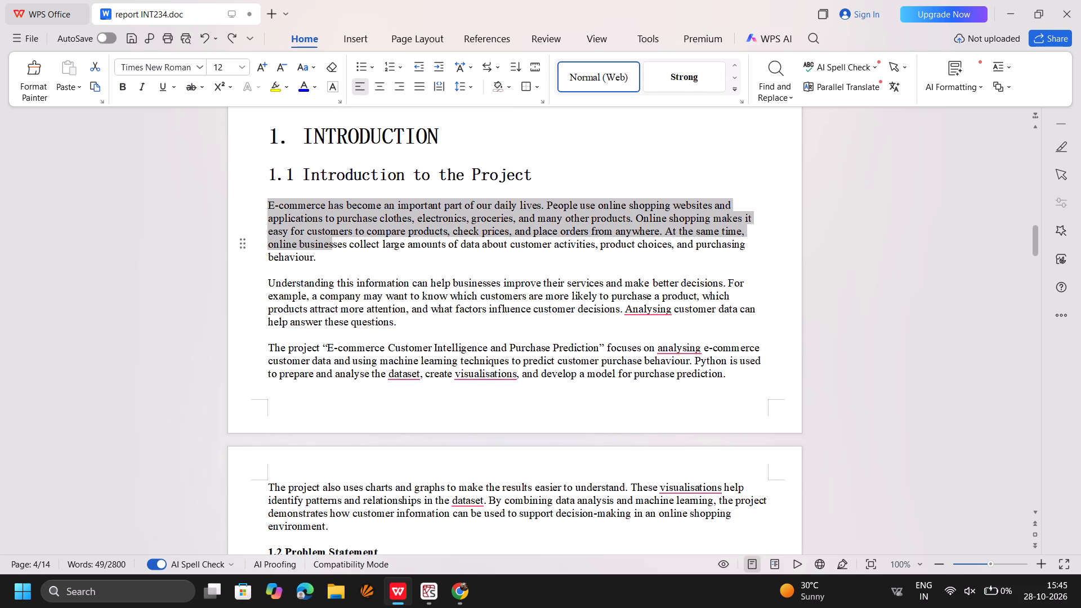
{"action": "left_click_drag", "start_coordinate": [334, 244], "coordinate": [347, 256]}
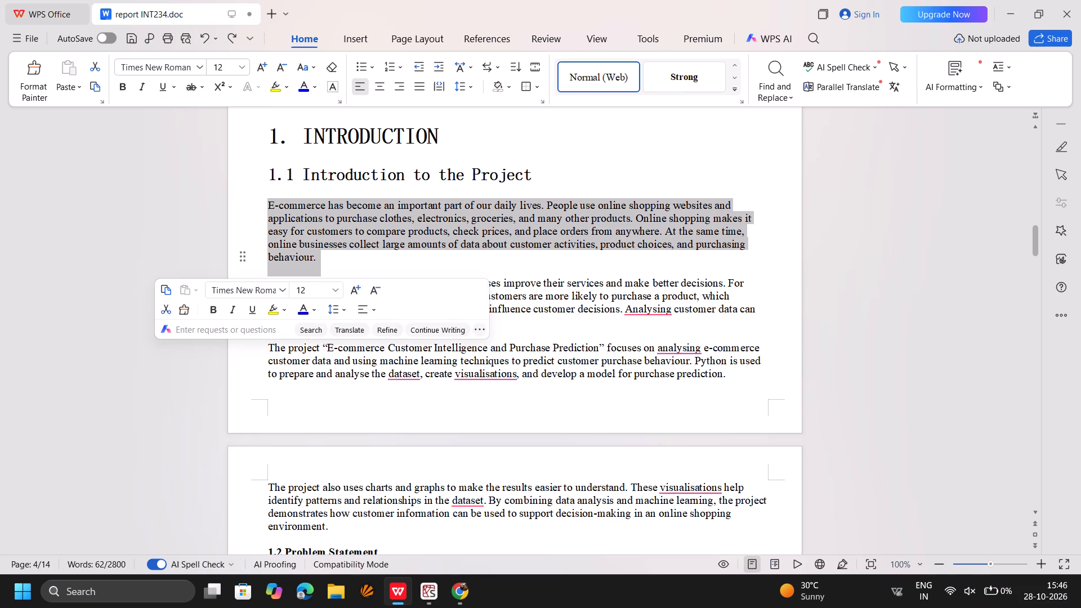
{"action": "left_click", "coordinate": [596, 325]}
Check the formatting of the heading 3.1 Introduction to EDA together with its three paragraphs, and clear the selection.
{"action": "scroll", "coordinate": [596, 325], "scroll_direction": "down", "scroll_amount": 20}
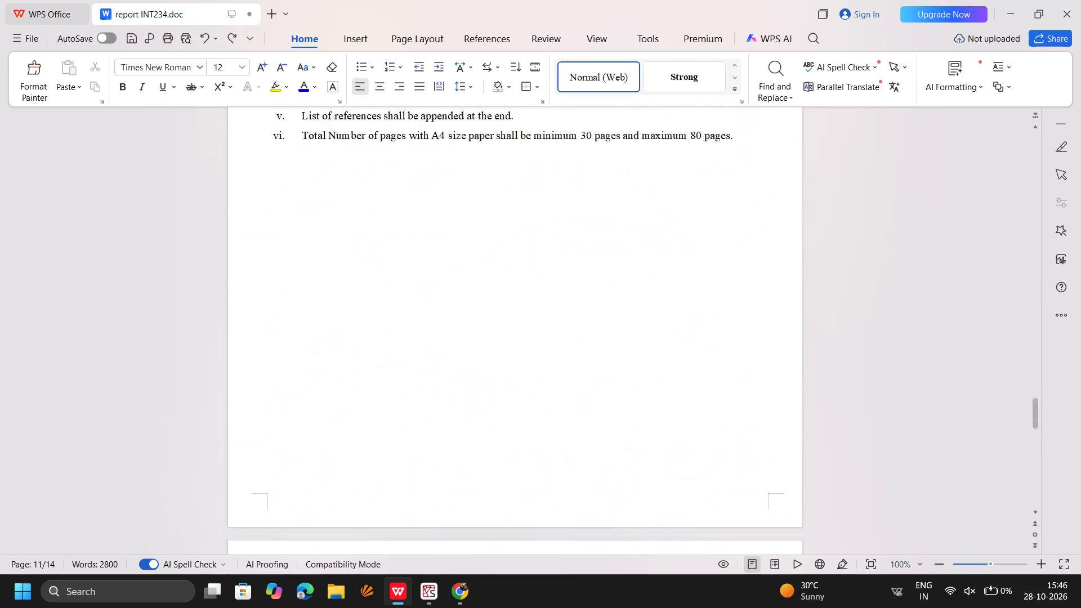
{"action": "scroll", "coordinate": [596, 325], "scroll_direction": "up", "scroll_amount": 4}
{"action": "scroll", "coordinate": [596, 325], "scroll_direction": "right", "scroll_amount": 1}
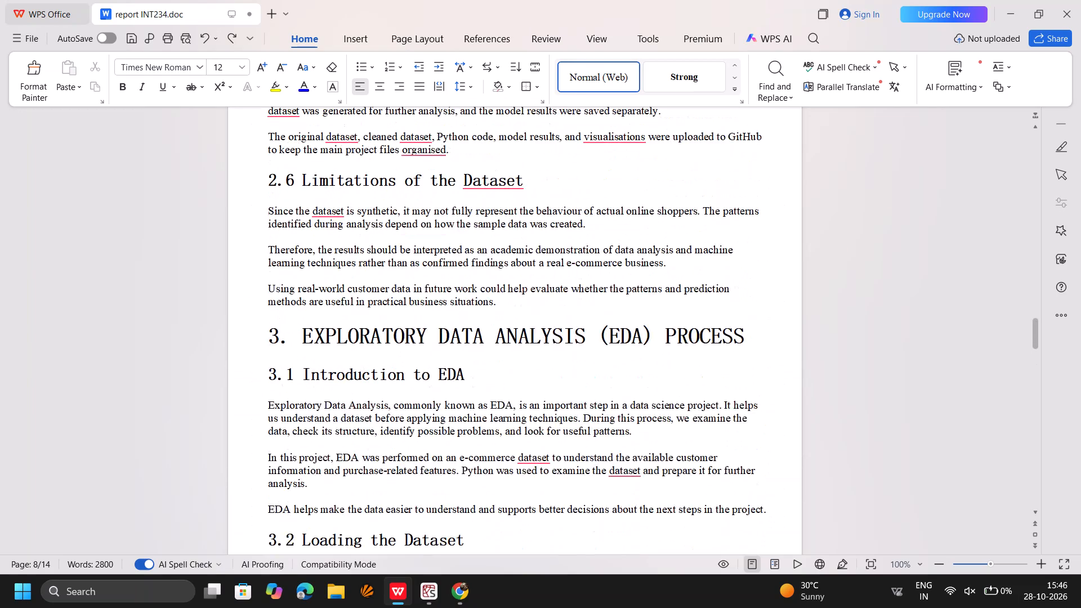
{"action": "scroll", "coordinate": [596, 325], "scroll_direction": "down", "scroll_amount": 2}
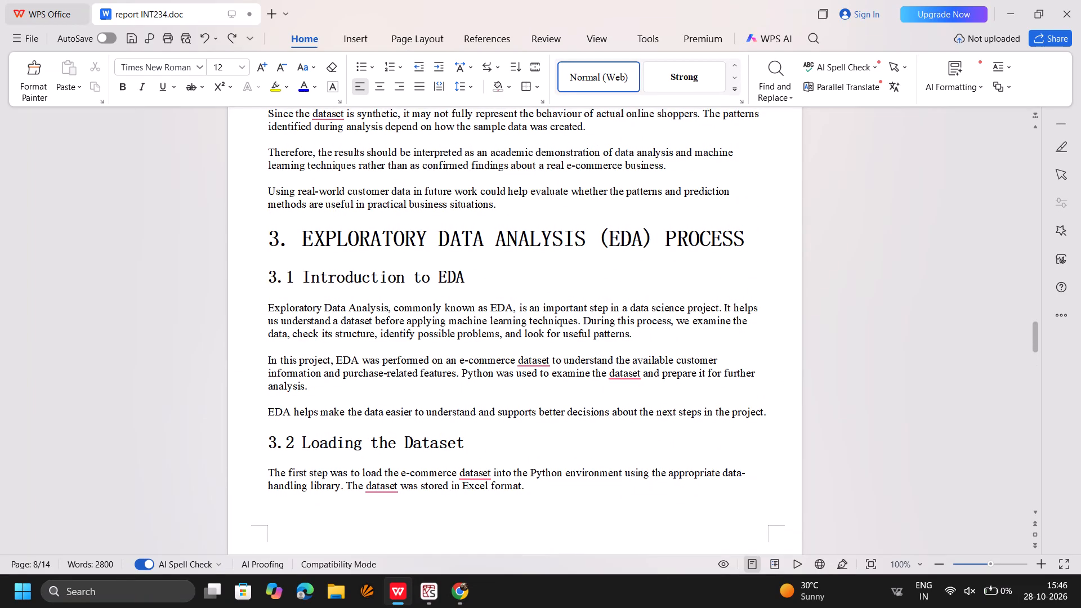
{"action": "left_click_drag", "start_coordinate": [268, 300], "coordinate": [702, 402]}
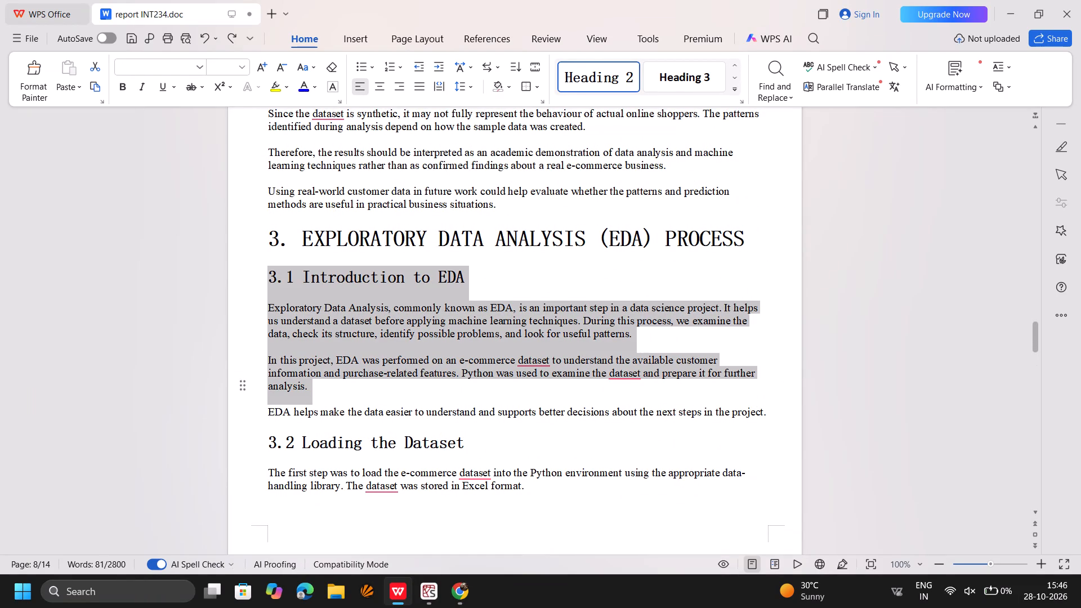
{"action": "left_click_drag", "start_coordinate": [702, 402], "coordinate": [806, 407]}
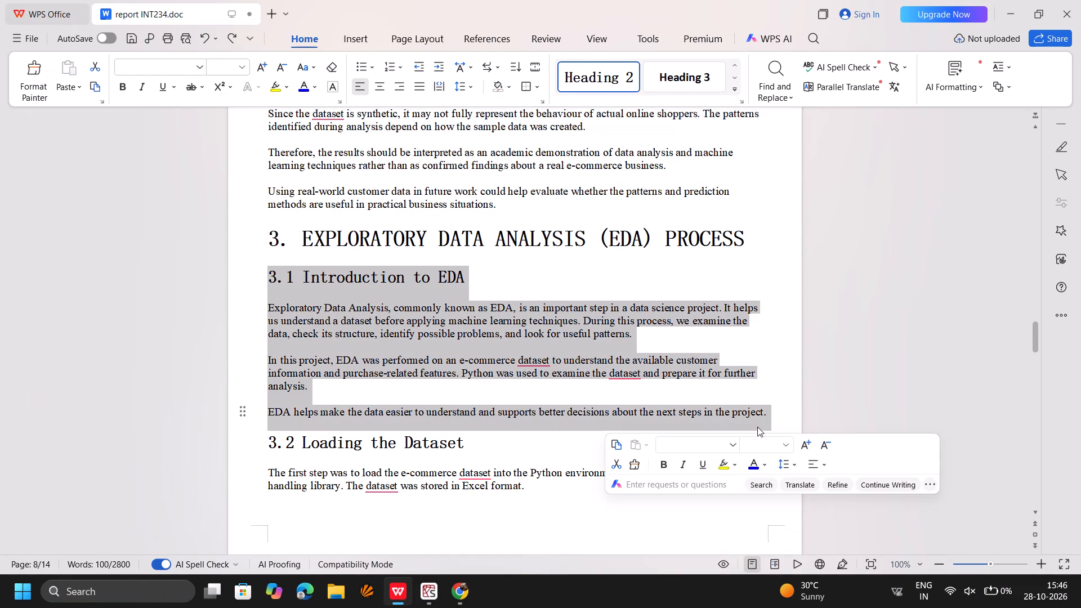
{"action": "left_click", "coordinate": [826, 311]}
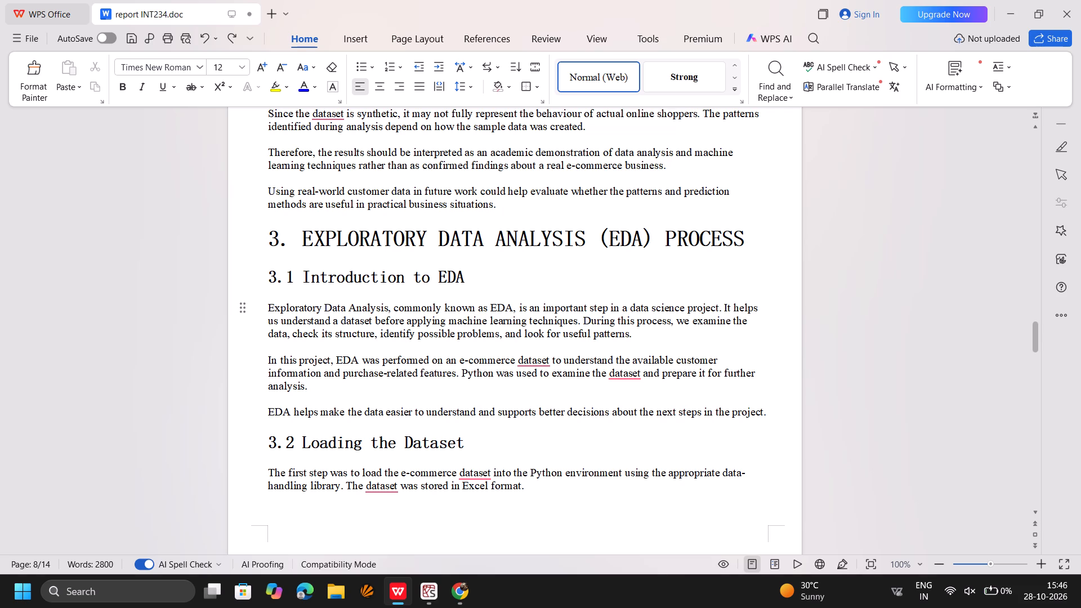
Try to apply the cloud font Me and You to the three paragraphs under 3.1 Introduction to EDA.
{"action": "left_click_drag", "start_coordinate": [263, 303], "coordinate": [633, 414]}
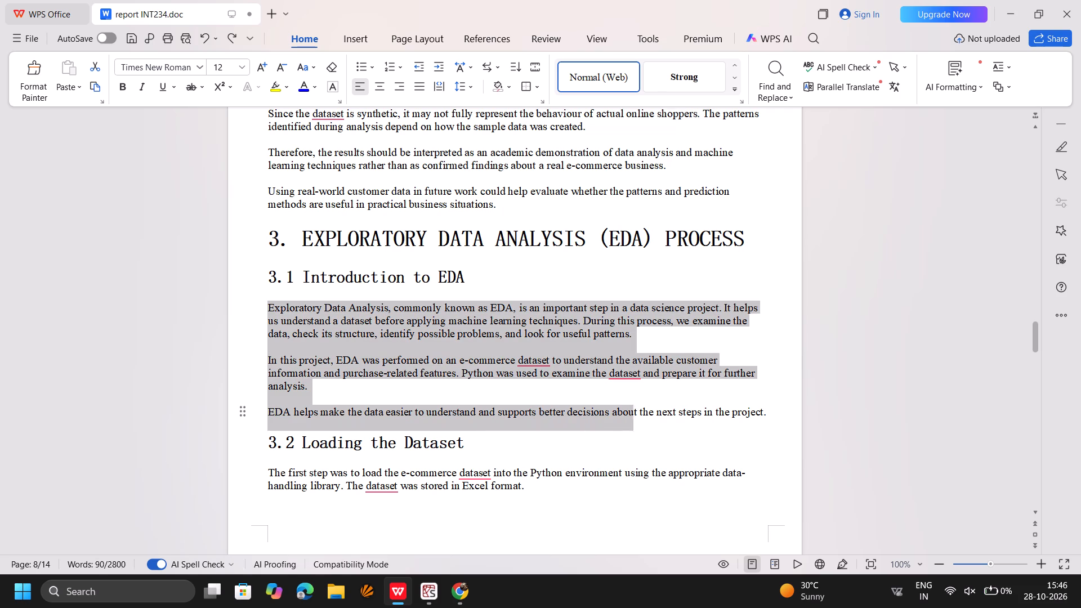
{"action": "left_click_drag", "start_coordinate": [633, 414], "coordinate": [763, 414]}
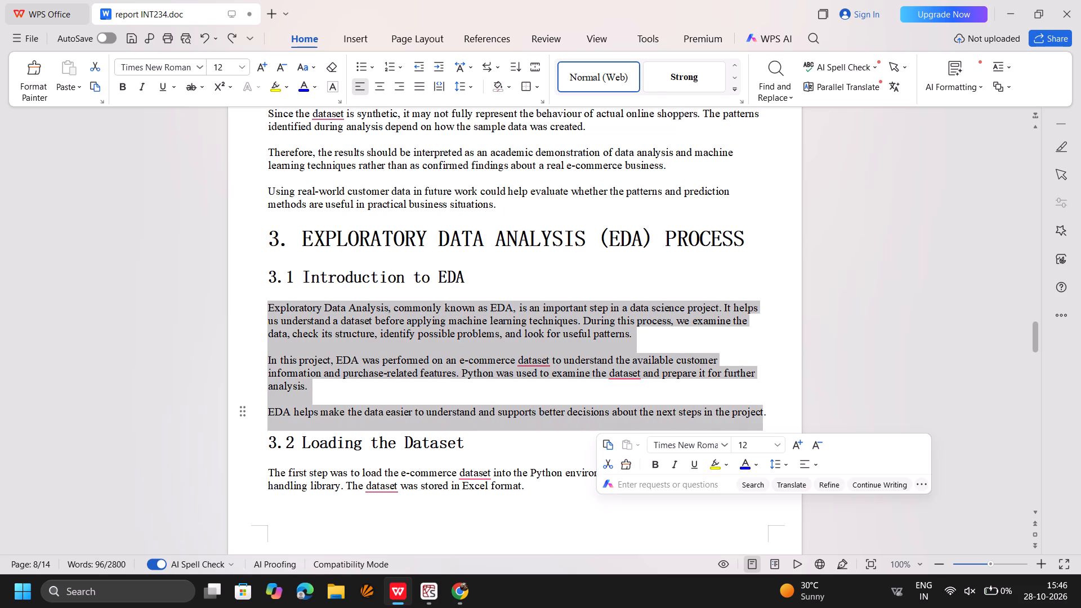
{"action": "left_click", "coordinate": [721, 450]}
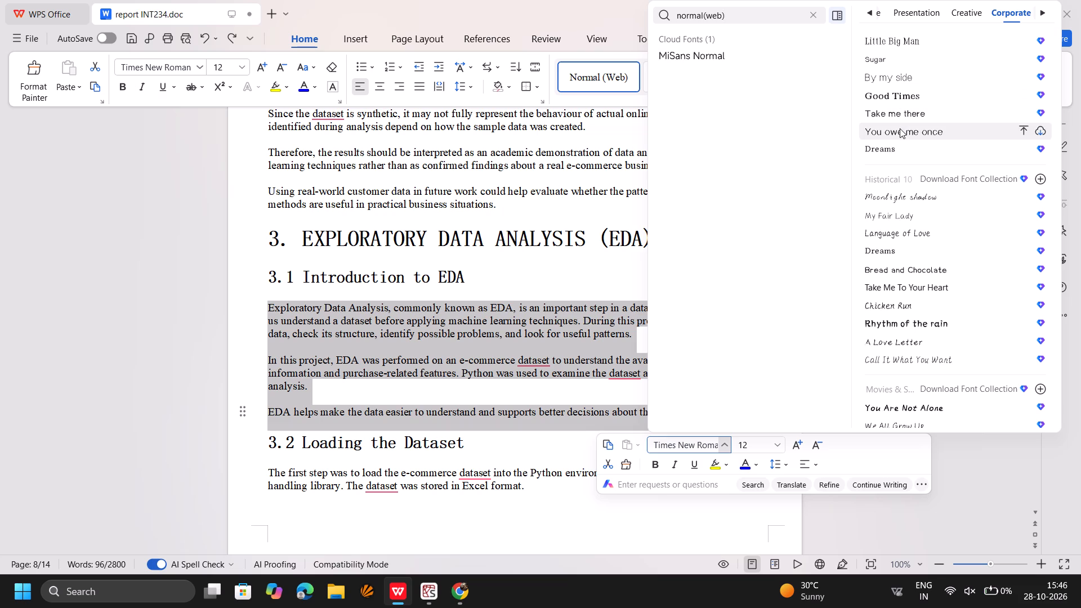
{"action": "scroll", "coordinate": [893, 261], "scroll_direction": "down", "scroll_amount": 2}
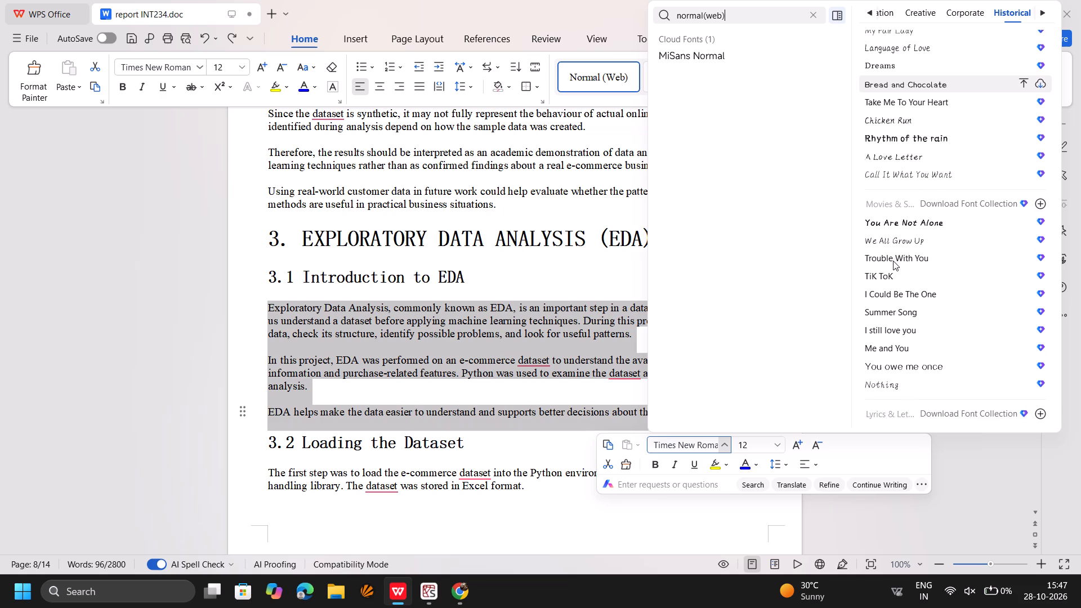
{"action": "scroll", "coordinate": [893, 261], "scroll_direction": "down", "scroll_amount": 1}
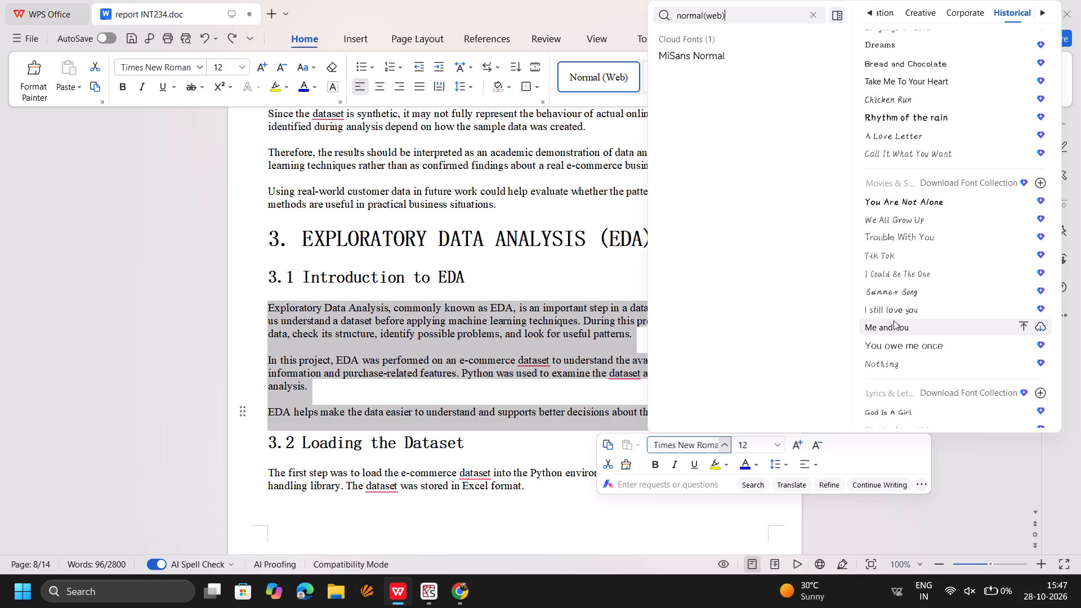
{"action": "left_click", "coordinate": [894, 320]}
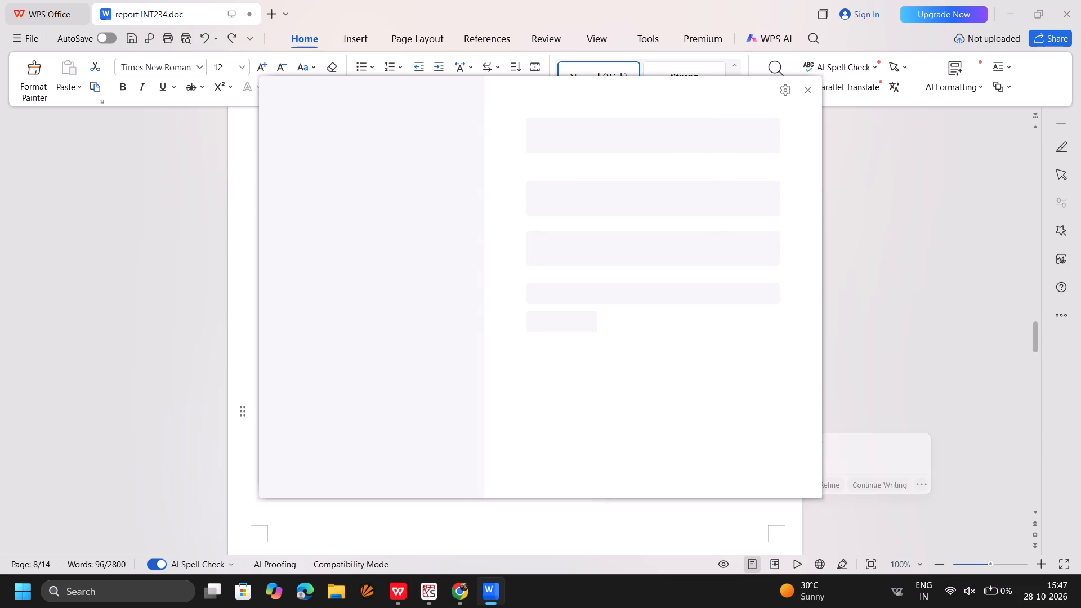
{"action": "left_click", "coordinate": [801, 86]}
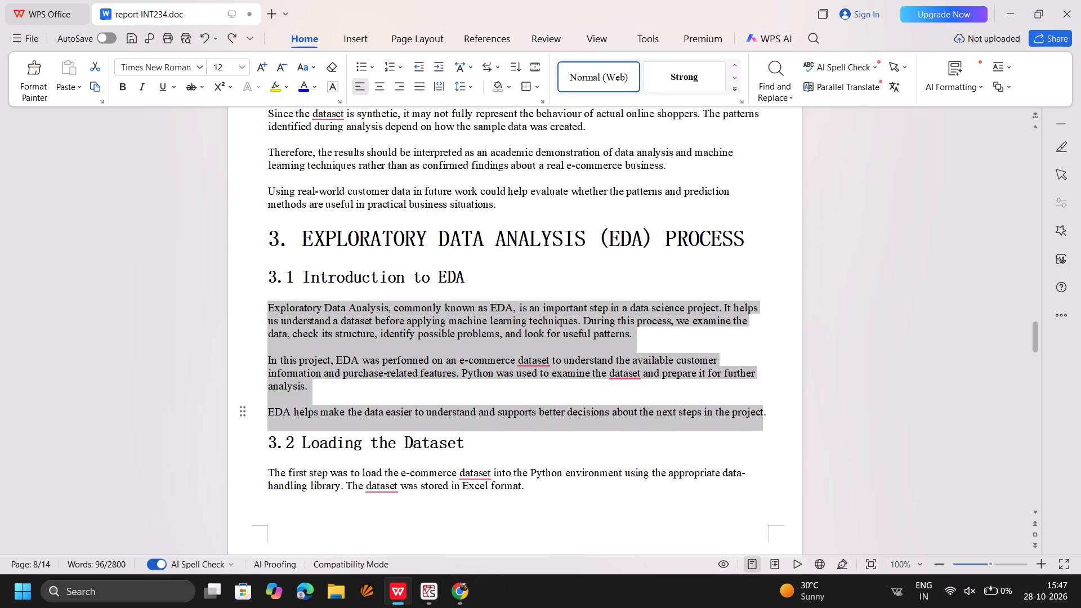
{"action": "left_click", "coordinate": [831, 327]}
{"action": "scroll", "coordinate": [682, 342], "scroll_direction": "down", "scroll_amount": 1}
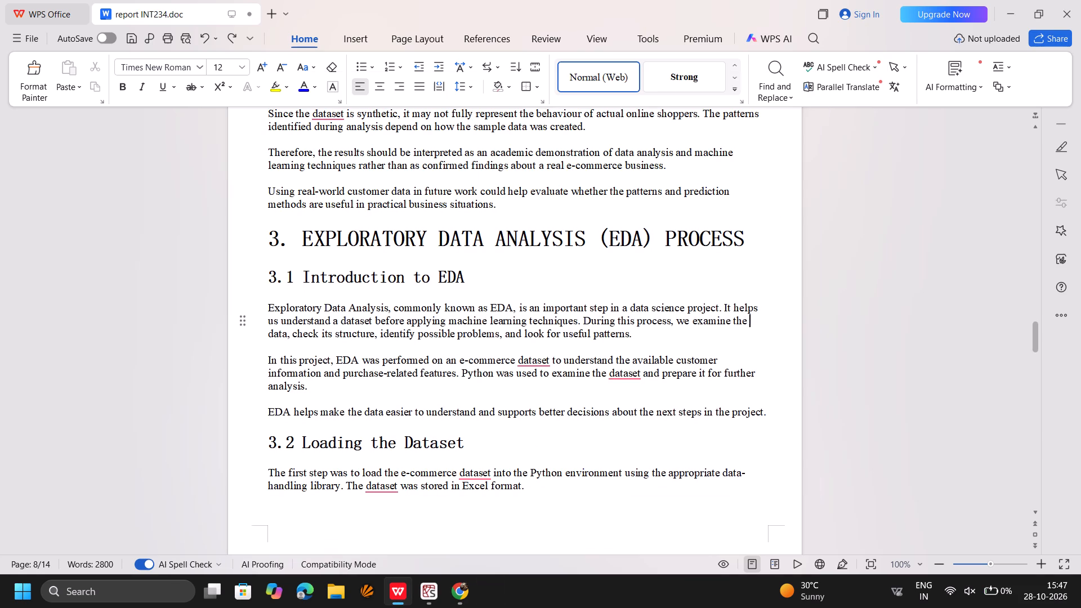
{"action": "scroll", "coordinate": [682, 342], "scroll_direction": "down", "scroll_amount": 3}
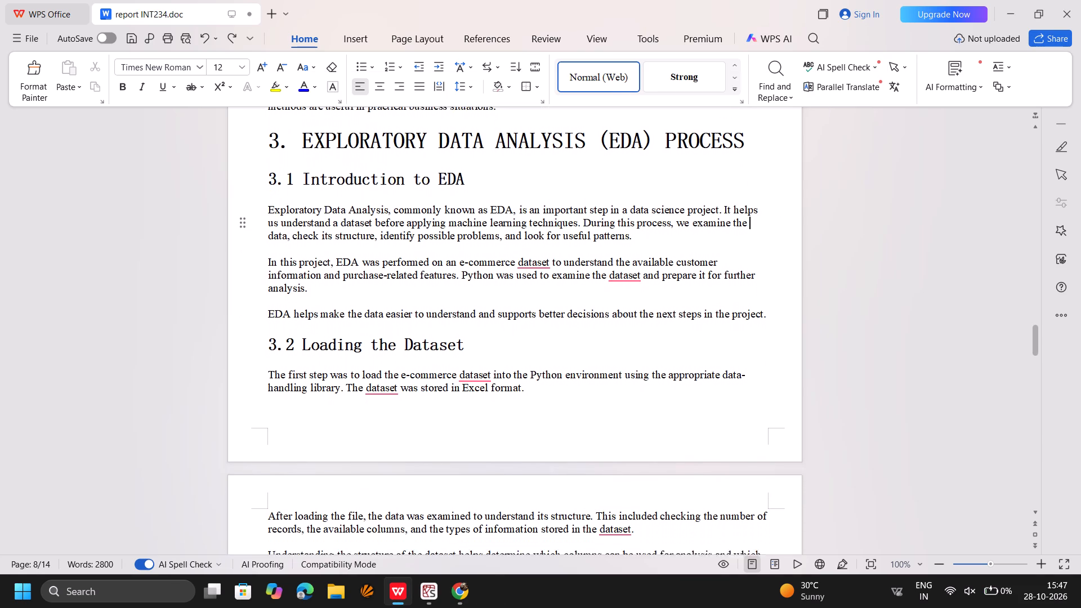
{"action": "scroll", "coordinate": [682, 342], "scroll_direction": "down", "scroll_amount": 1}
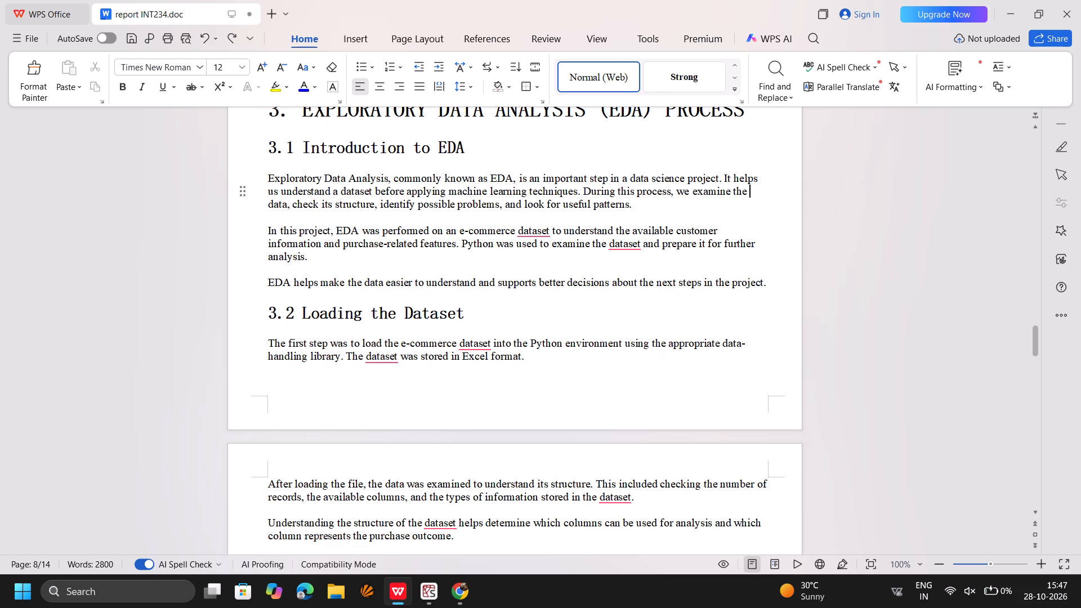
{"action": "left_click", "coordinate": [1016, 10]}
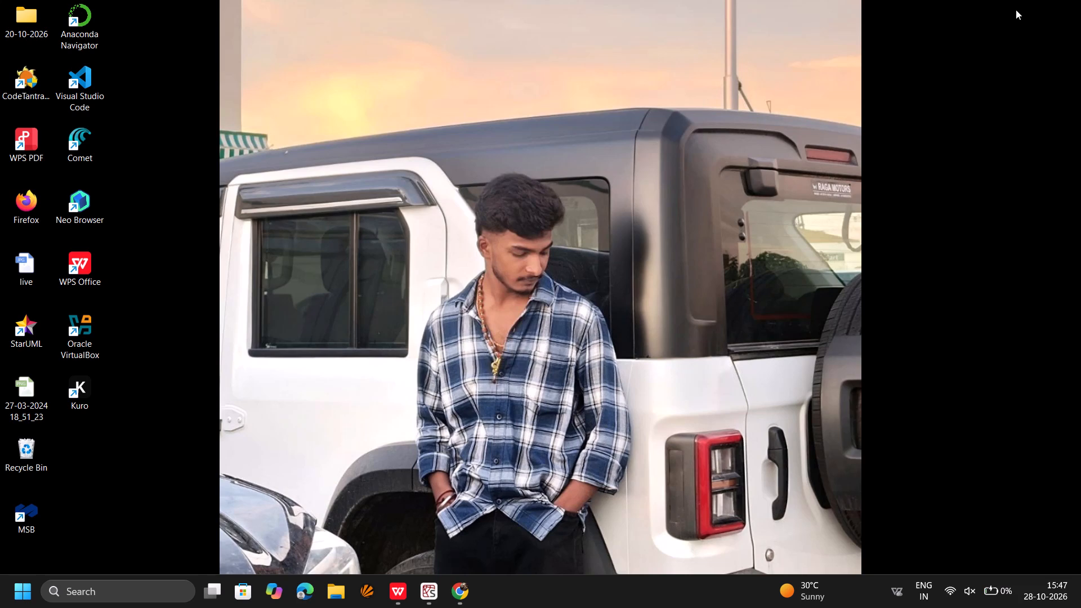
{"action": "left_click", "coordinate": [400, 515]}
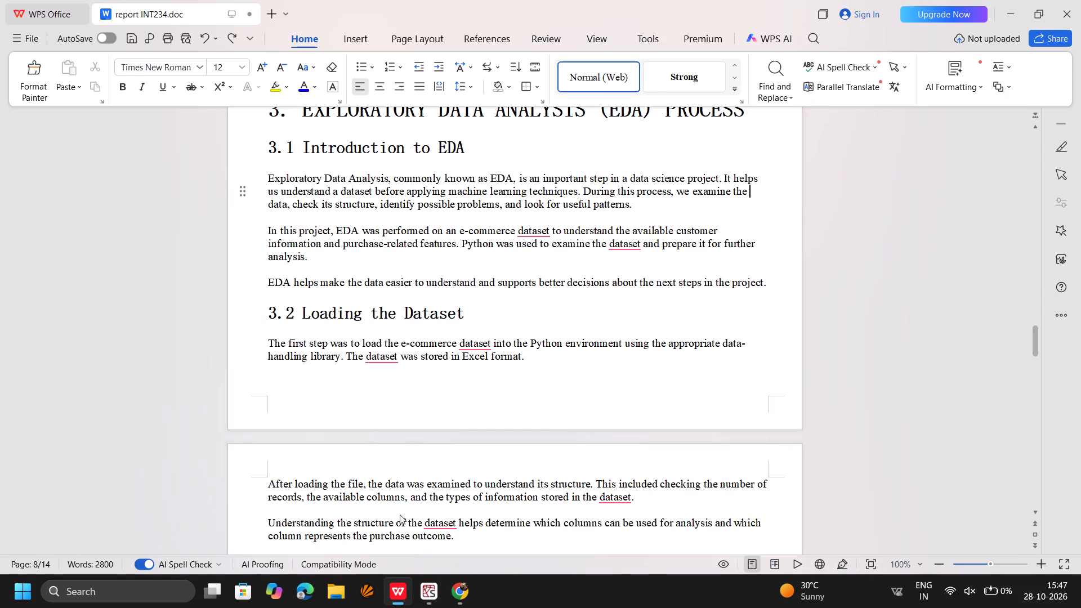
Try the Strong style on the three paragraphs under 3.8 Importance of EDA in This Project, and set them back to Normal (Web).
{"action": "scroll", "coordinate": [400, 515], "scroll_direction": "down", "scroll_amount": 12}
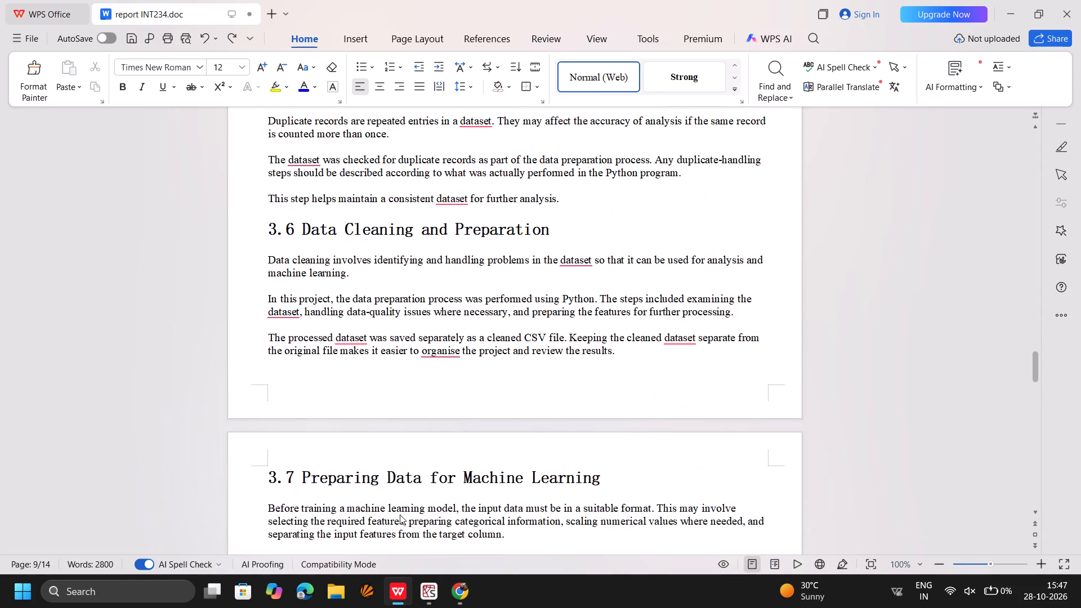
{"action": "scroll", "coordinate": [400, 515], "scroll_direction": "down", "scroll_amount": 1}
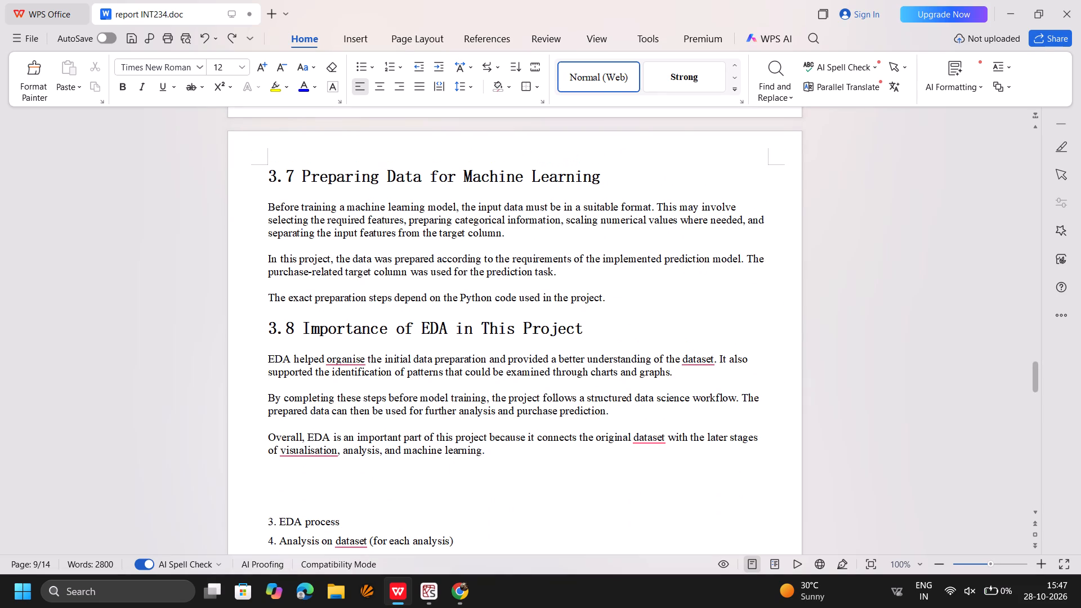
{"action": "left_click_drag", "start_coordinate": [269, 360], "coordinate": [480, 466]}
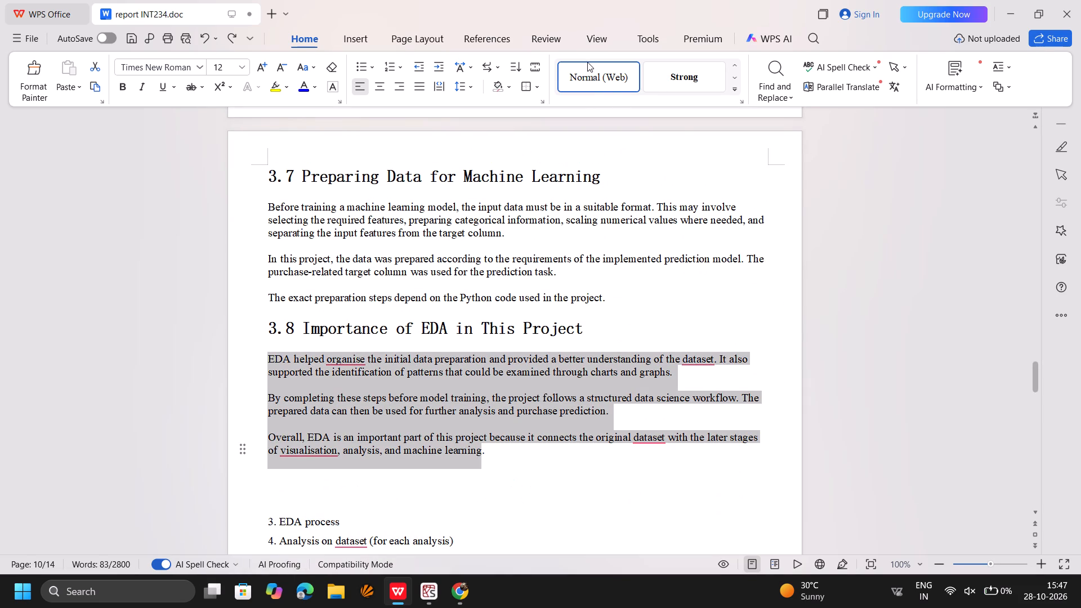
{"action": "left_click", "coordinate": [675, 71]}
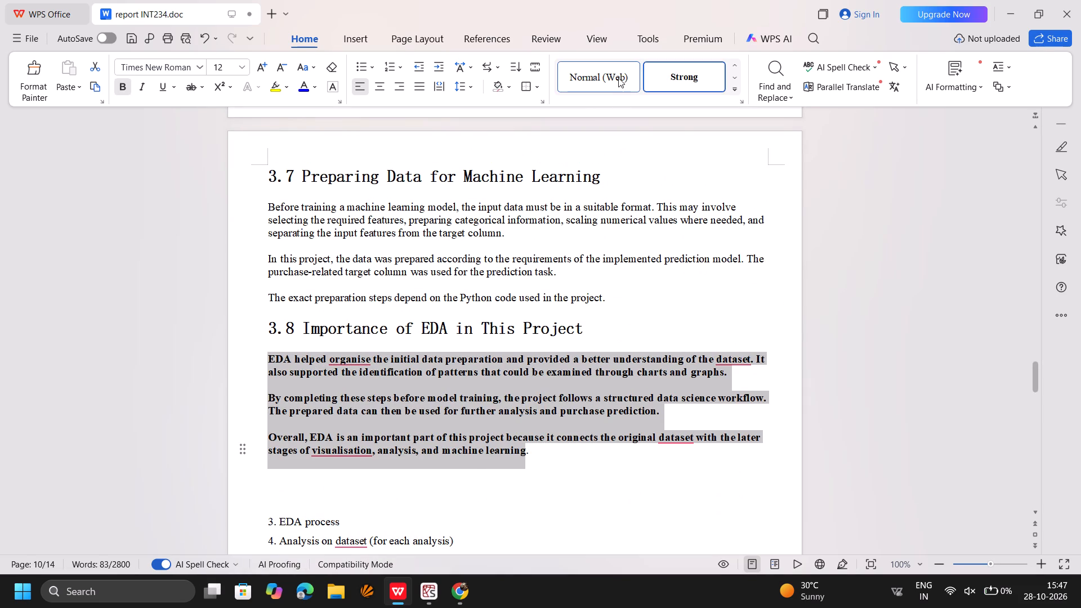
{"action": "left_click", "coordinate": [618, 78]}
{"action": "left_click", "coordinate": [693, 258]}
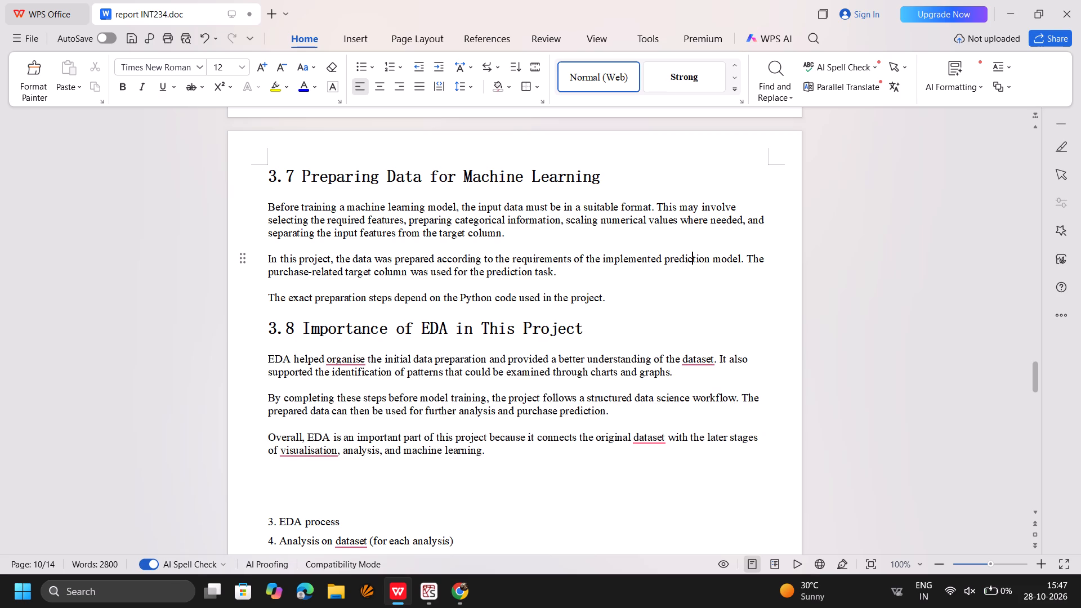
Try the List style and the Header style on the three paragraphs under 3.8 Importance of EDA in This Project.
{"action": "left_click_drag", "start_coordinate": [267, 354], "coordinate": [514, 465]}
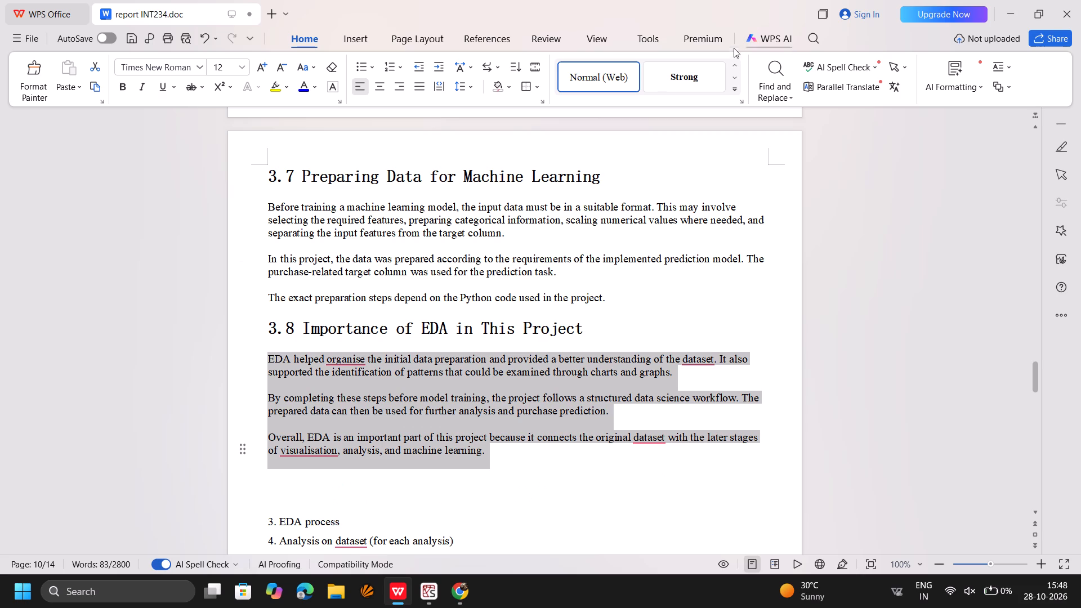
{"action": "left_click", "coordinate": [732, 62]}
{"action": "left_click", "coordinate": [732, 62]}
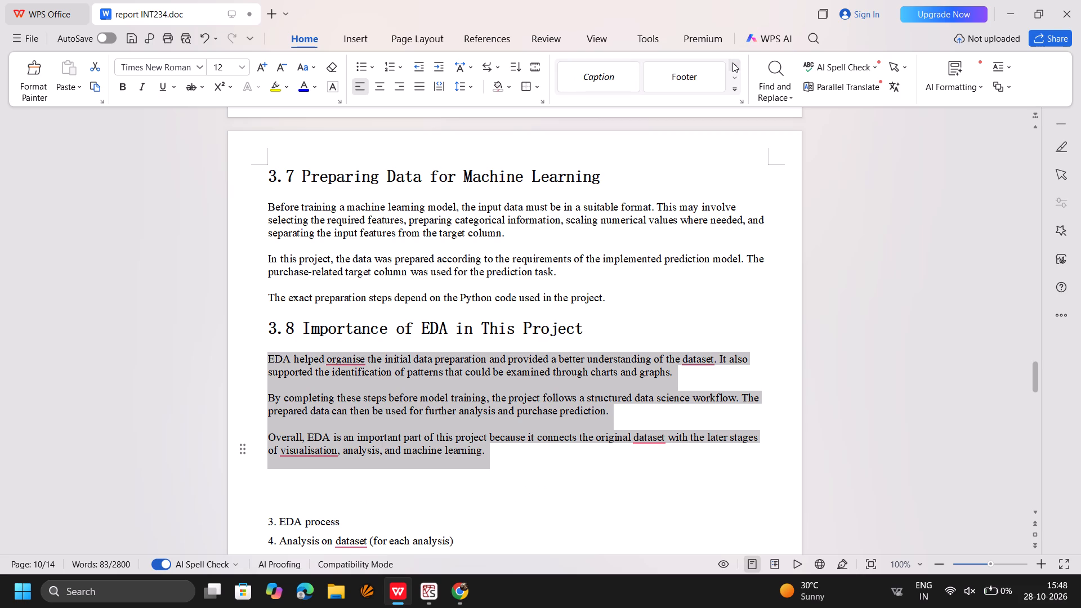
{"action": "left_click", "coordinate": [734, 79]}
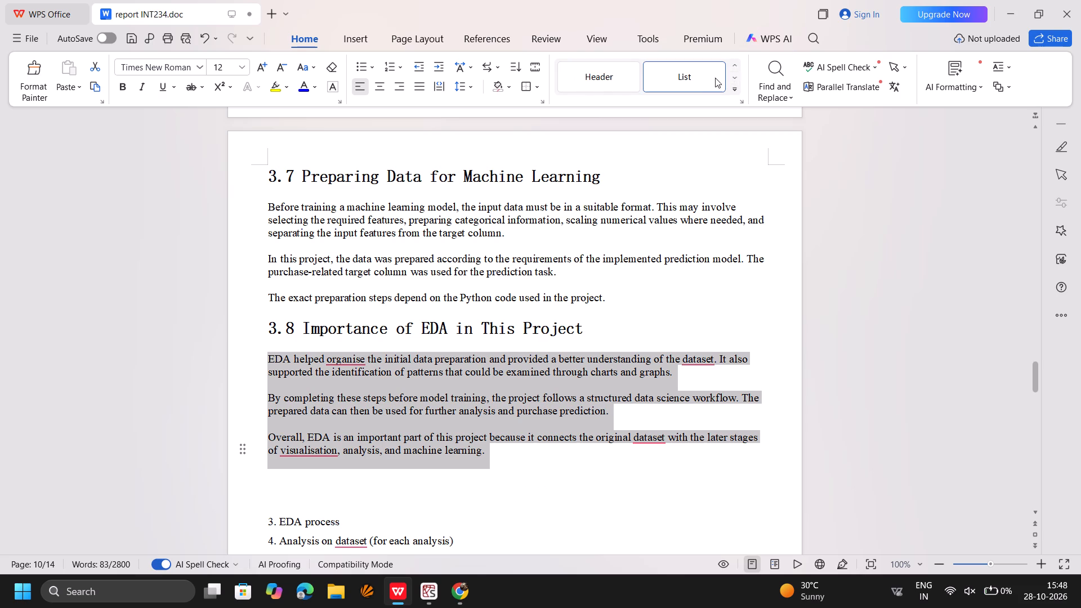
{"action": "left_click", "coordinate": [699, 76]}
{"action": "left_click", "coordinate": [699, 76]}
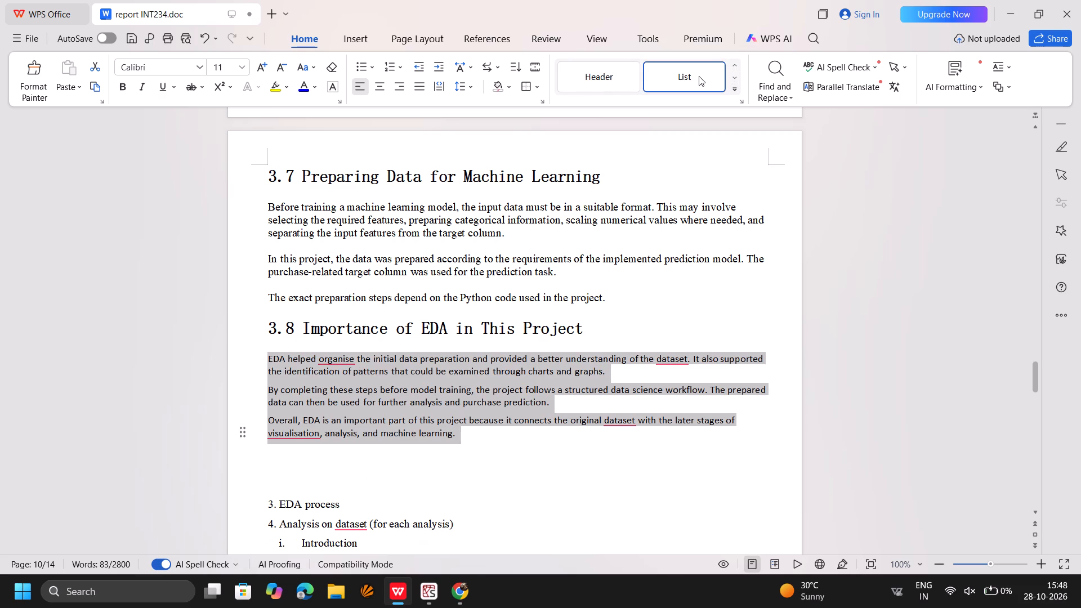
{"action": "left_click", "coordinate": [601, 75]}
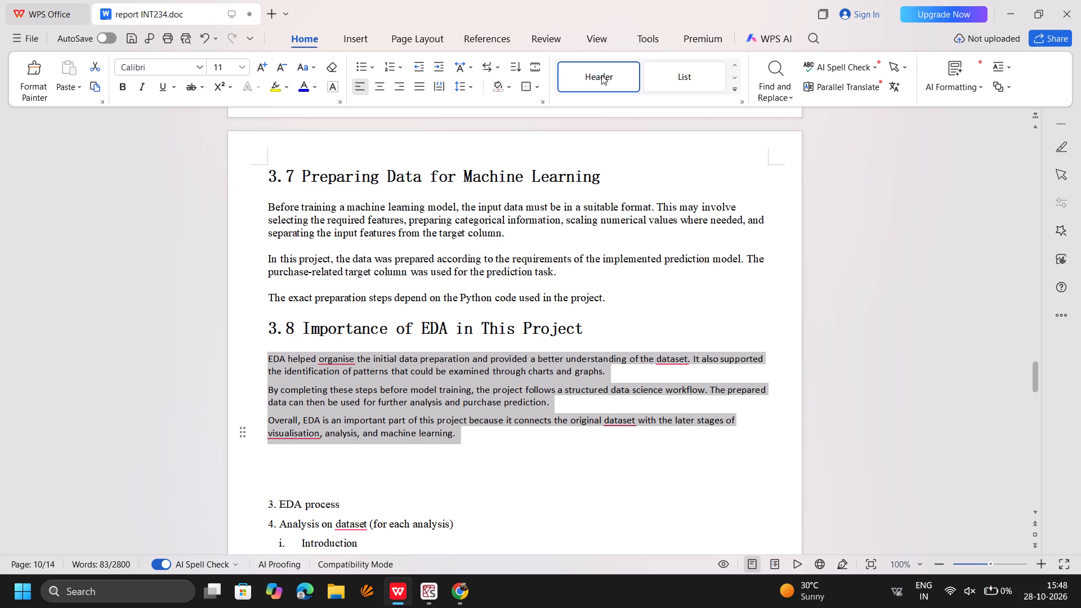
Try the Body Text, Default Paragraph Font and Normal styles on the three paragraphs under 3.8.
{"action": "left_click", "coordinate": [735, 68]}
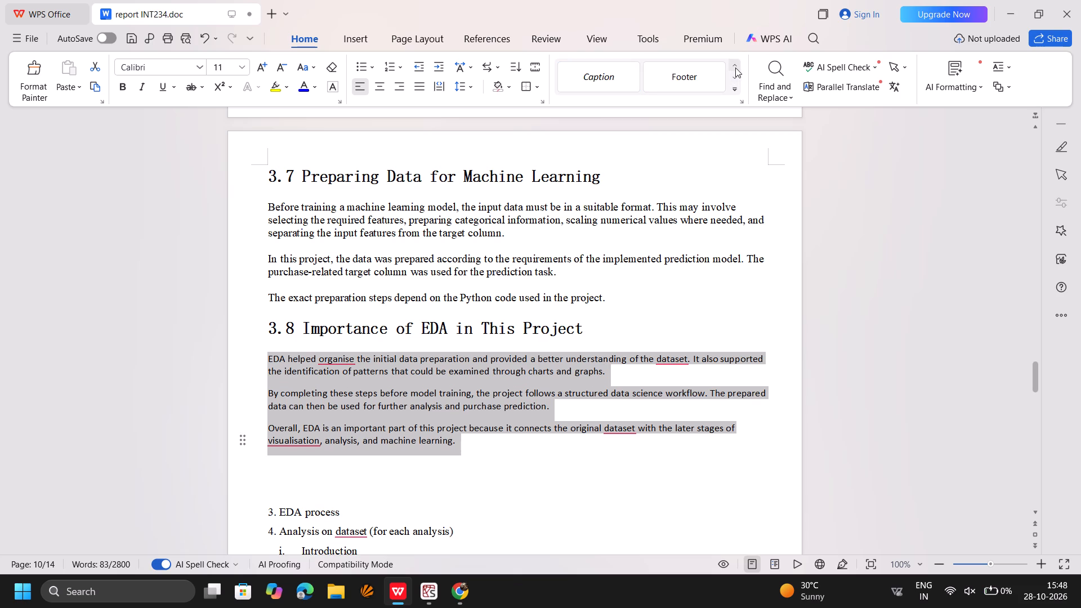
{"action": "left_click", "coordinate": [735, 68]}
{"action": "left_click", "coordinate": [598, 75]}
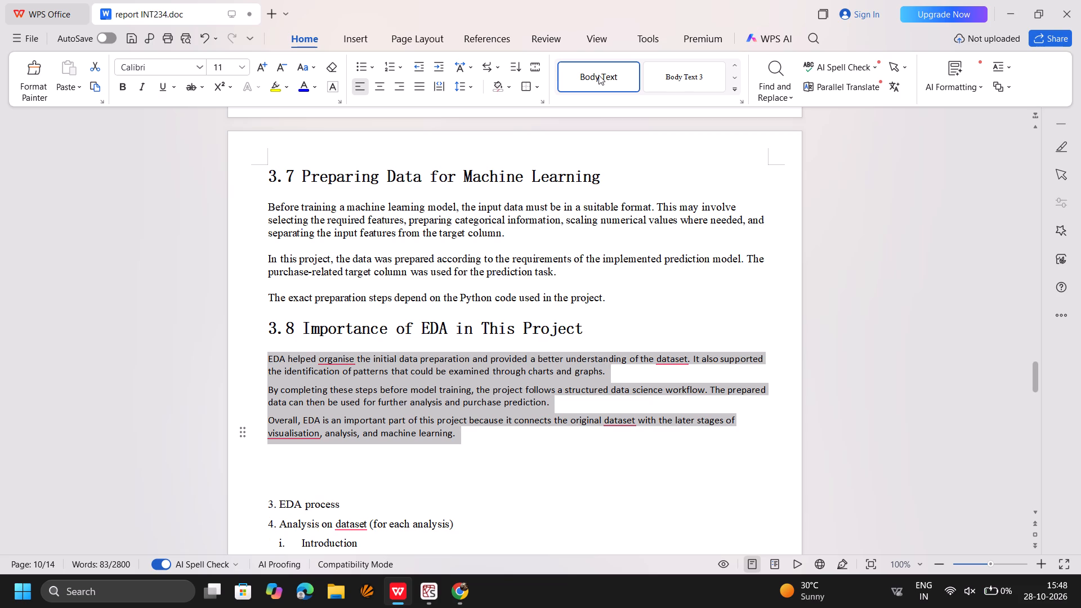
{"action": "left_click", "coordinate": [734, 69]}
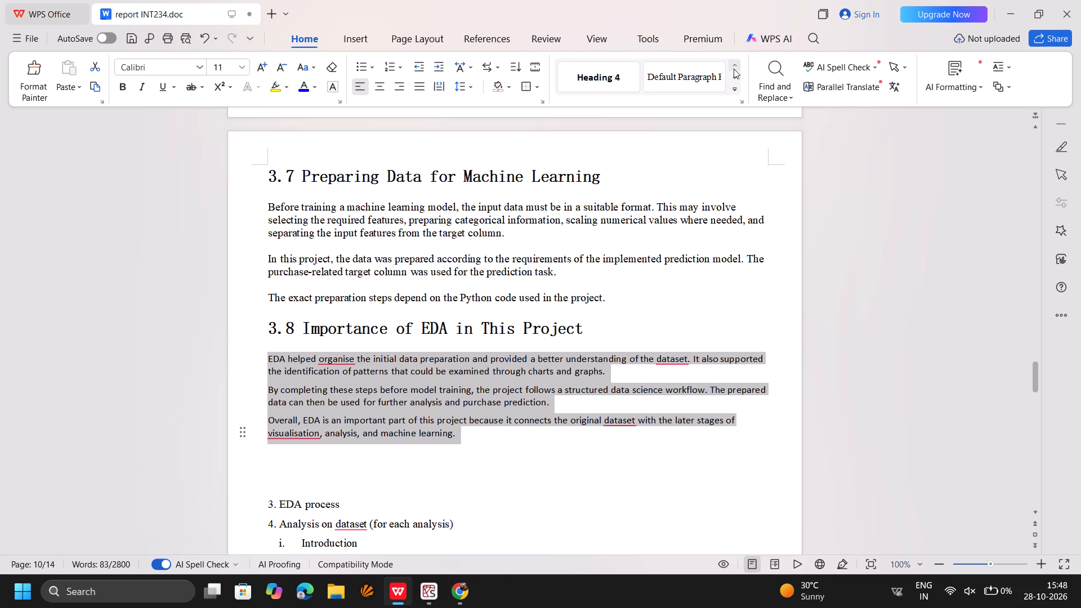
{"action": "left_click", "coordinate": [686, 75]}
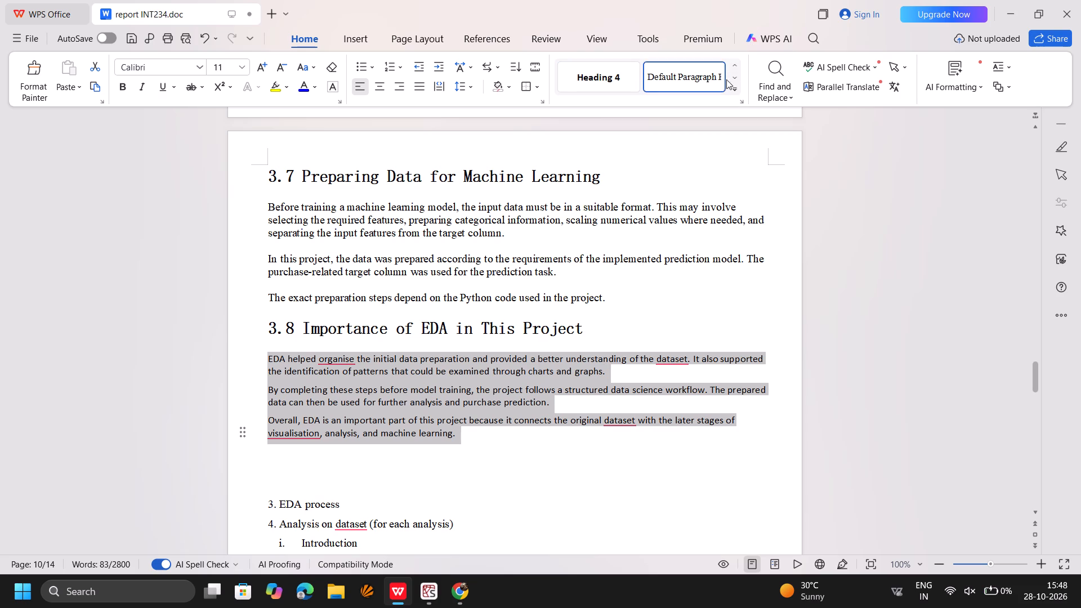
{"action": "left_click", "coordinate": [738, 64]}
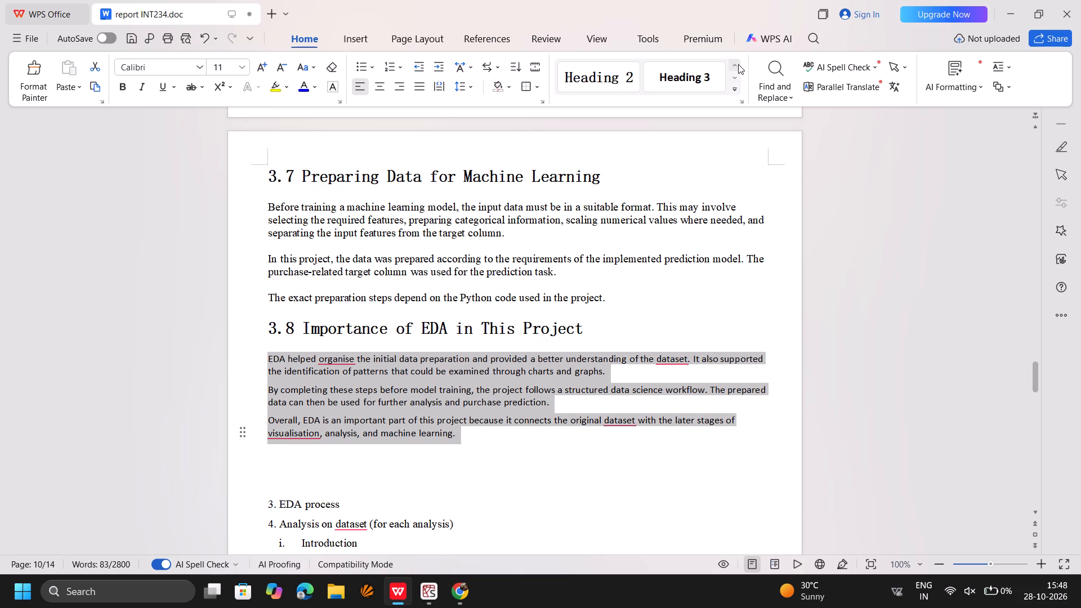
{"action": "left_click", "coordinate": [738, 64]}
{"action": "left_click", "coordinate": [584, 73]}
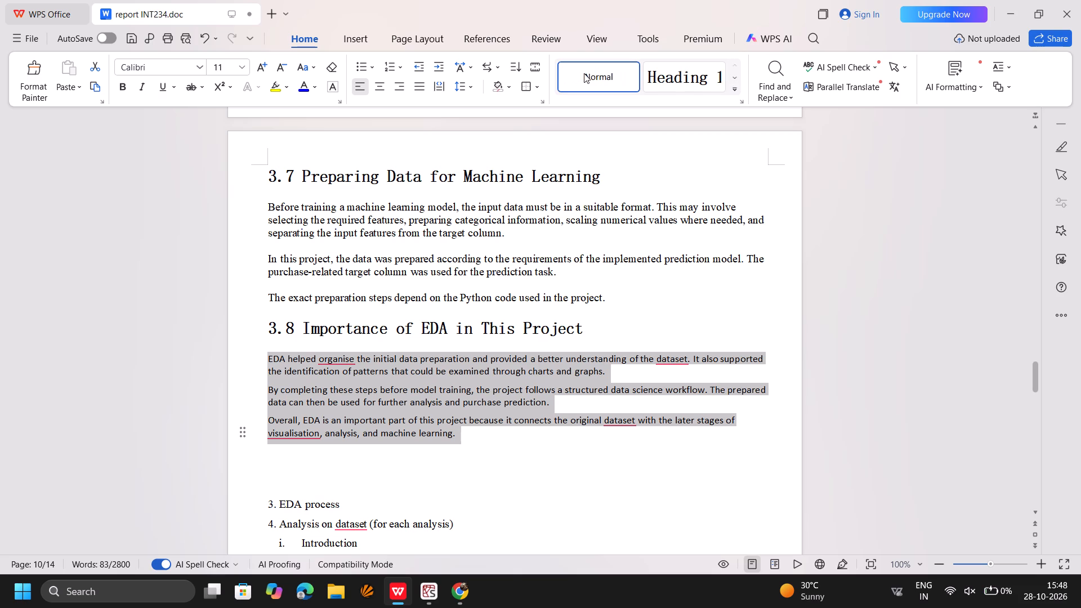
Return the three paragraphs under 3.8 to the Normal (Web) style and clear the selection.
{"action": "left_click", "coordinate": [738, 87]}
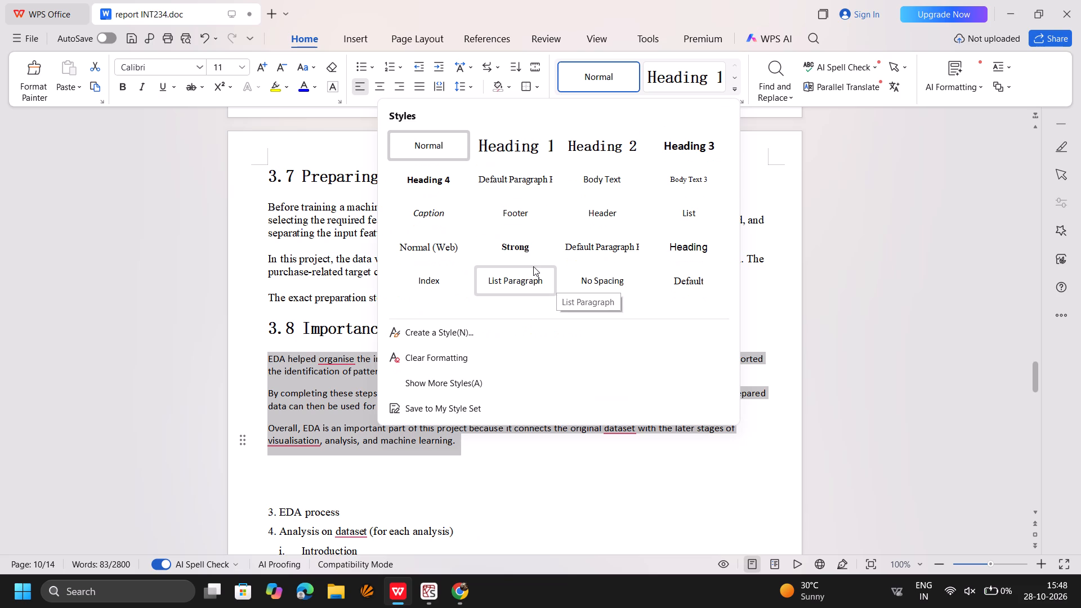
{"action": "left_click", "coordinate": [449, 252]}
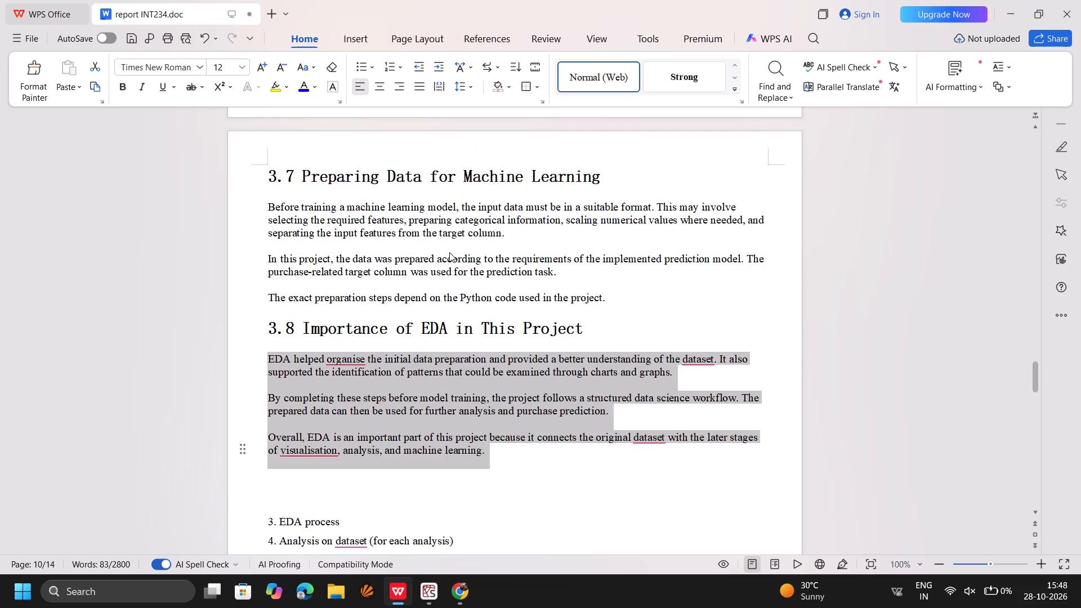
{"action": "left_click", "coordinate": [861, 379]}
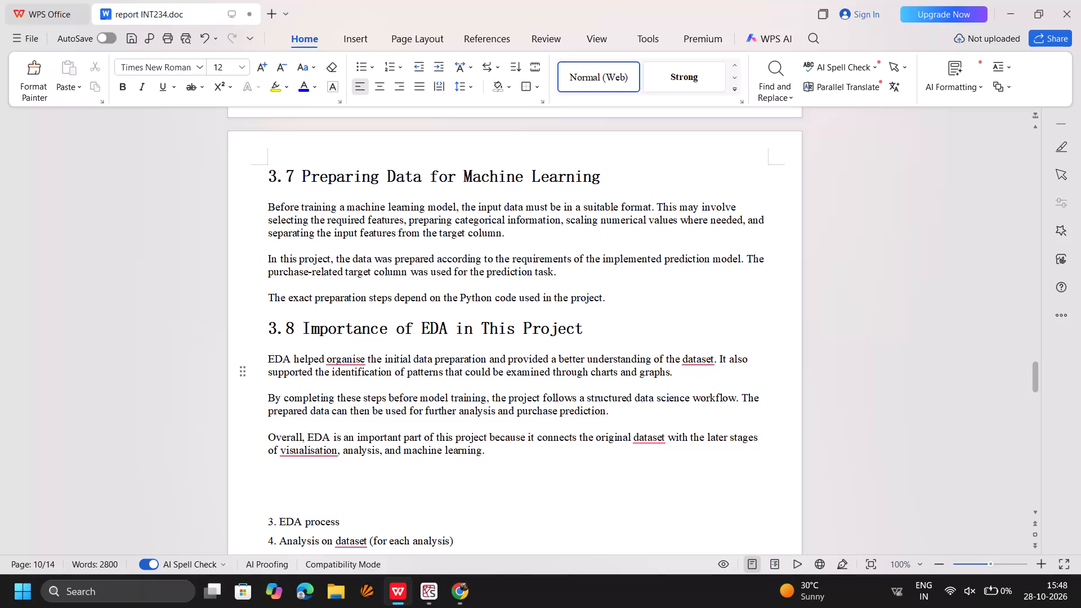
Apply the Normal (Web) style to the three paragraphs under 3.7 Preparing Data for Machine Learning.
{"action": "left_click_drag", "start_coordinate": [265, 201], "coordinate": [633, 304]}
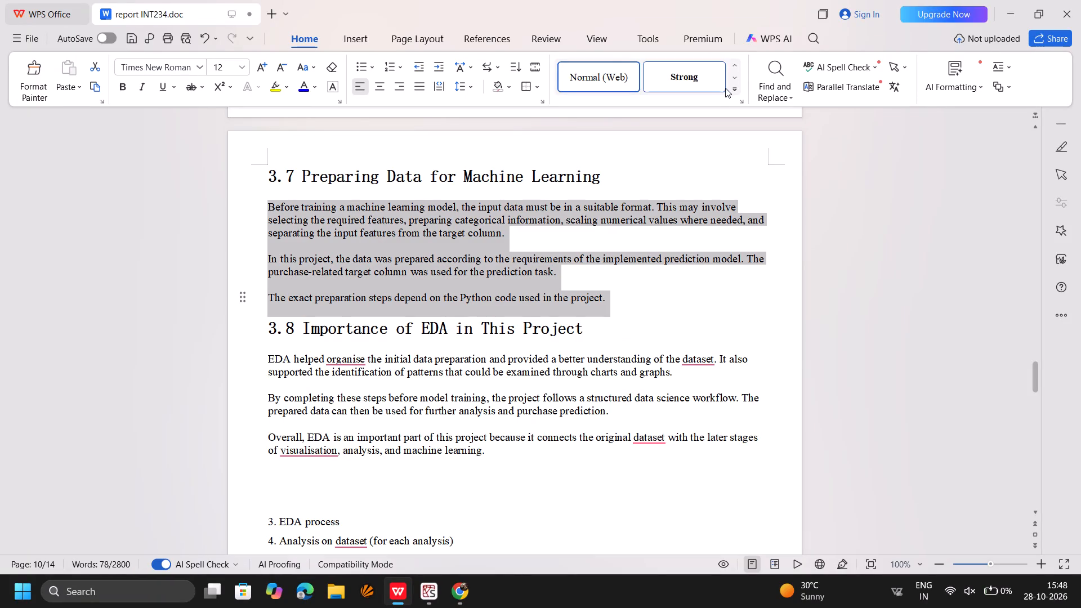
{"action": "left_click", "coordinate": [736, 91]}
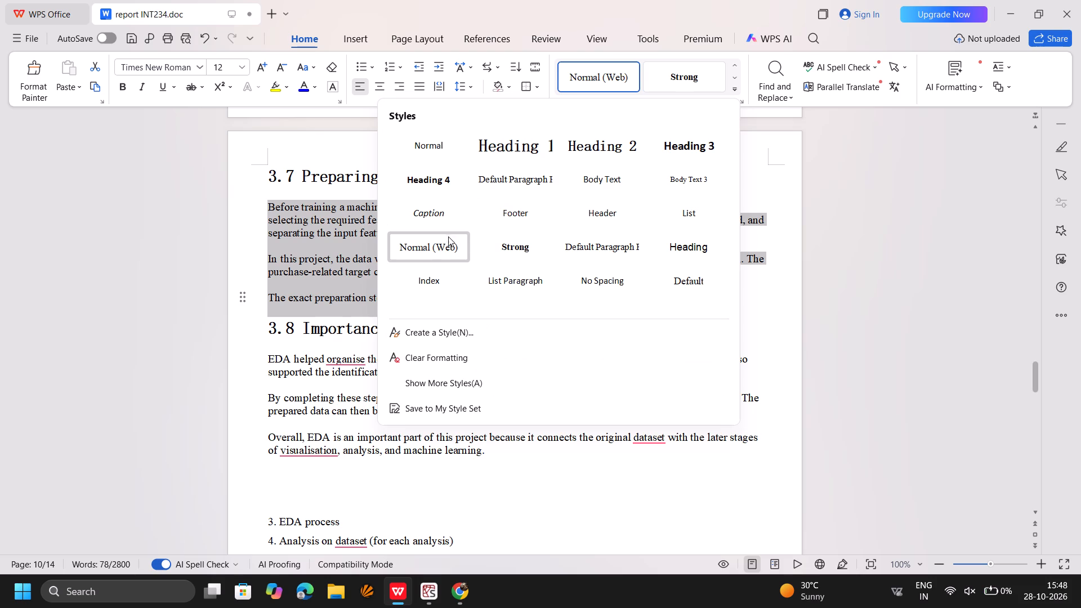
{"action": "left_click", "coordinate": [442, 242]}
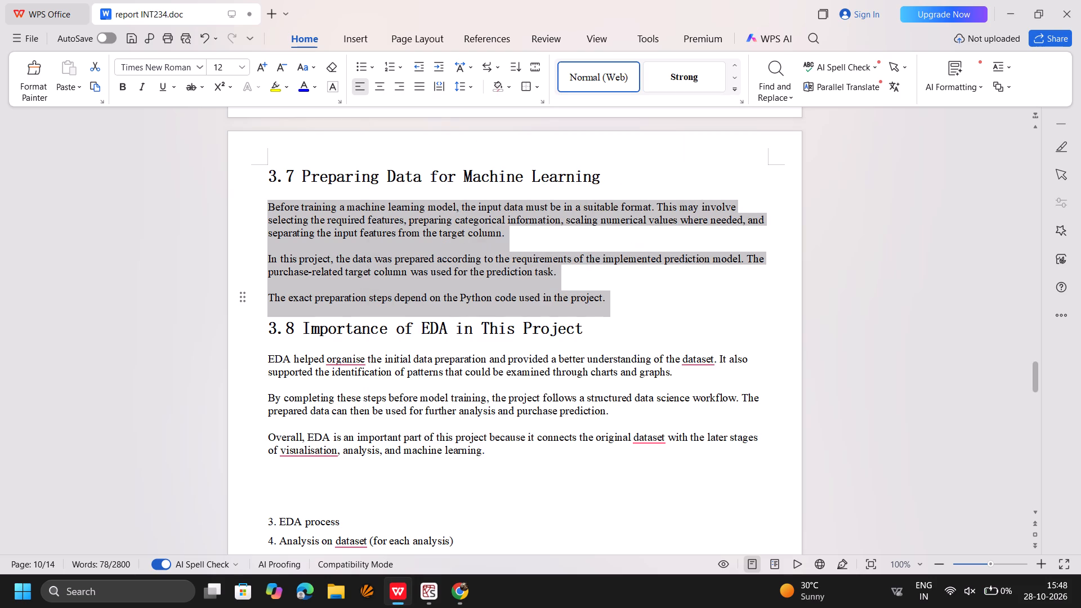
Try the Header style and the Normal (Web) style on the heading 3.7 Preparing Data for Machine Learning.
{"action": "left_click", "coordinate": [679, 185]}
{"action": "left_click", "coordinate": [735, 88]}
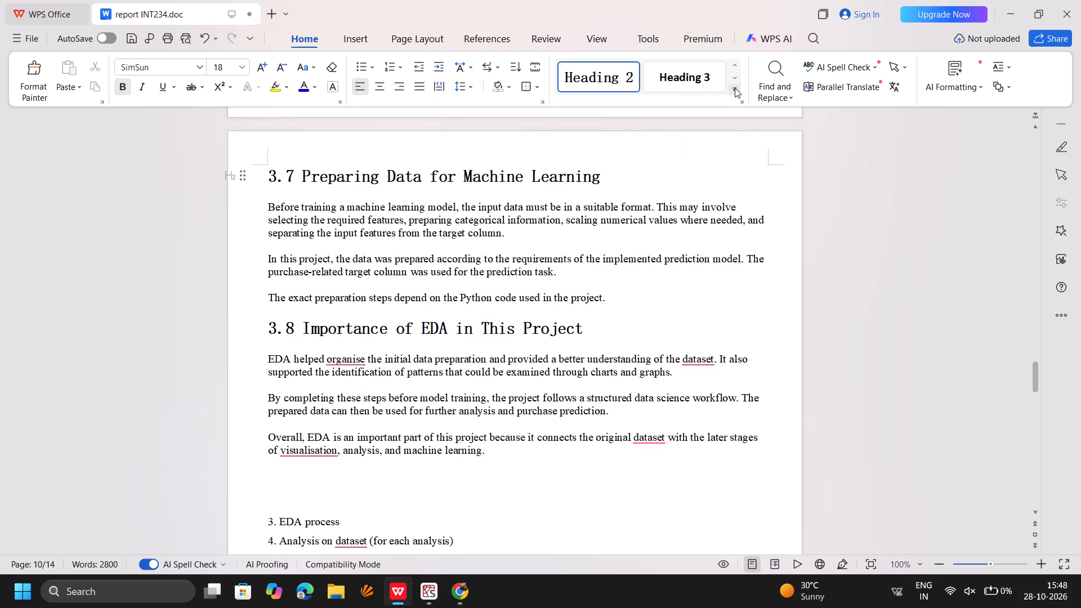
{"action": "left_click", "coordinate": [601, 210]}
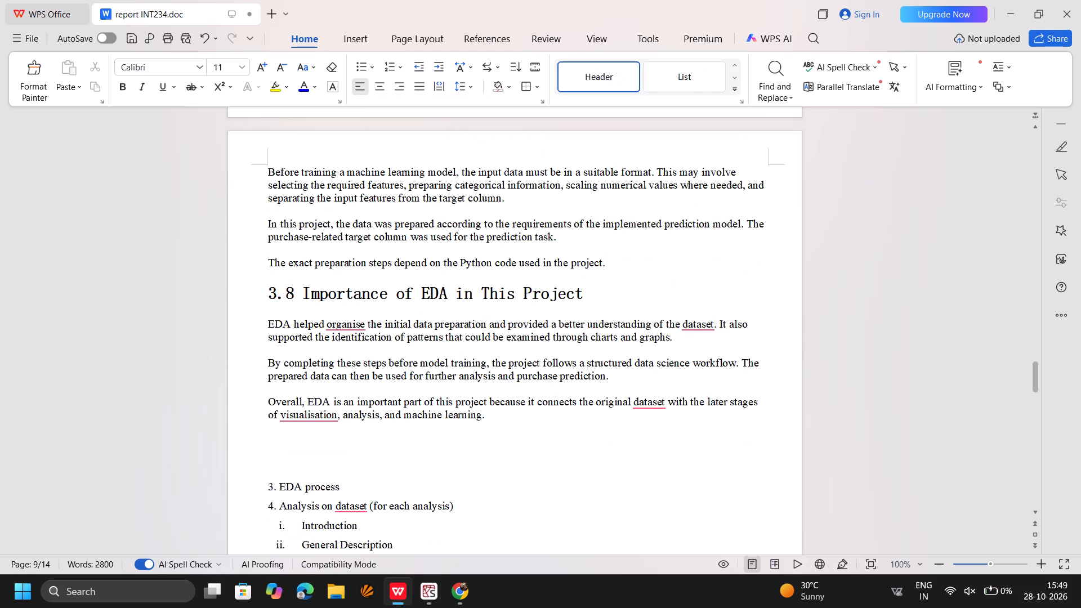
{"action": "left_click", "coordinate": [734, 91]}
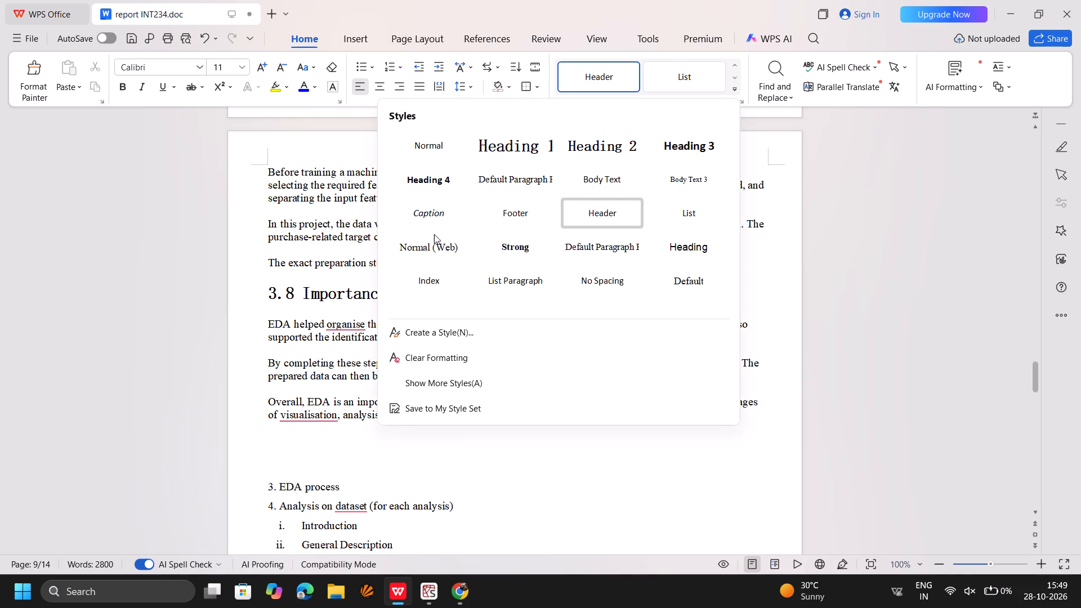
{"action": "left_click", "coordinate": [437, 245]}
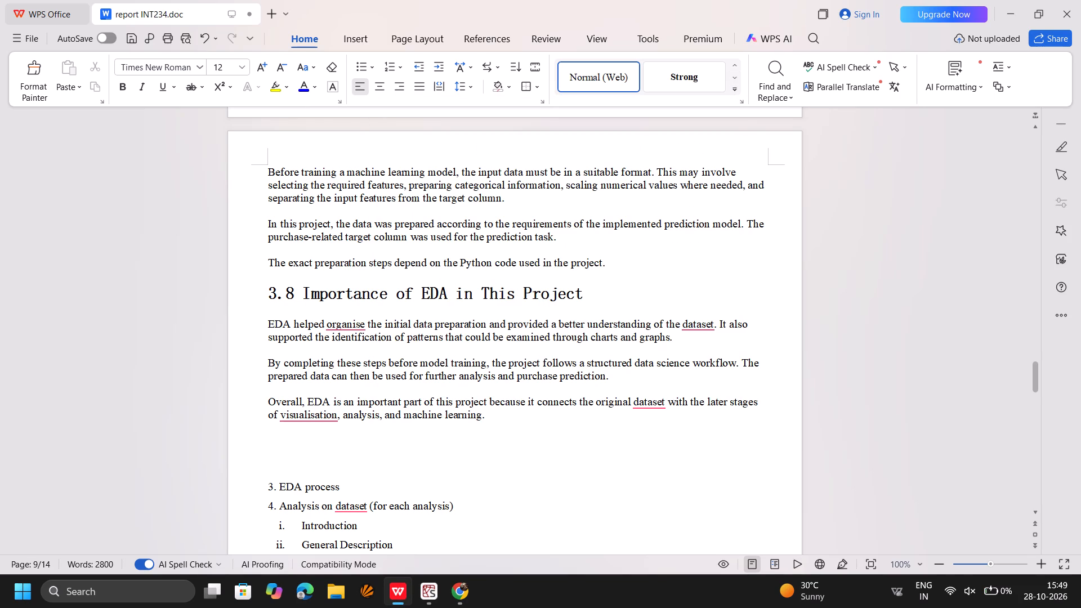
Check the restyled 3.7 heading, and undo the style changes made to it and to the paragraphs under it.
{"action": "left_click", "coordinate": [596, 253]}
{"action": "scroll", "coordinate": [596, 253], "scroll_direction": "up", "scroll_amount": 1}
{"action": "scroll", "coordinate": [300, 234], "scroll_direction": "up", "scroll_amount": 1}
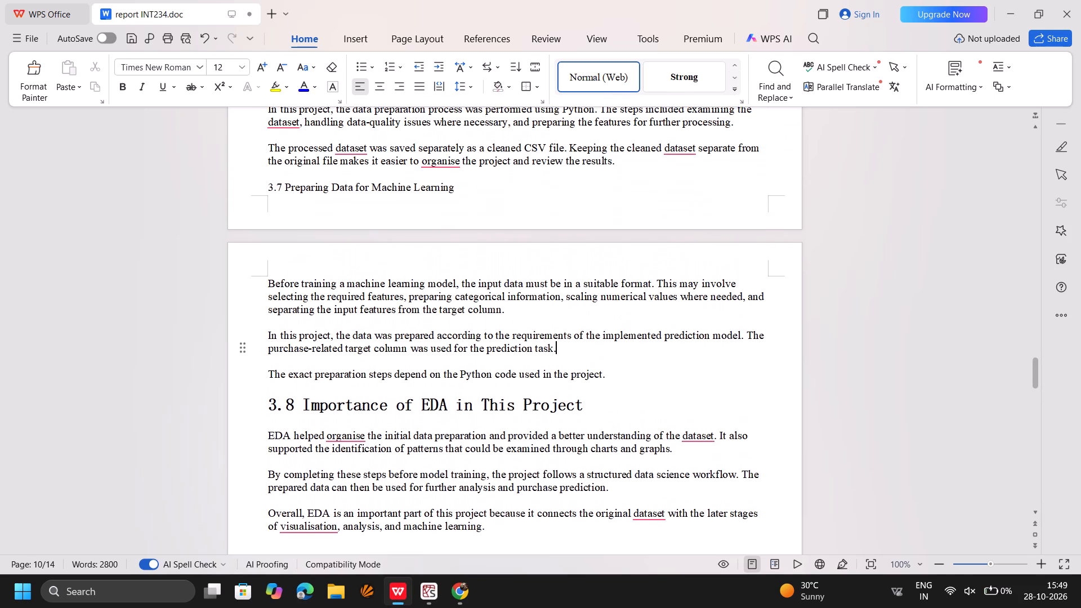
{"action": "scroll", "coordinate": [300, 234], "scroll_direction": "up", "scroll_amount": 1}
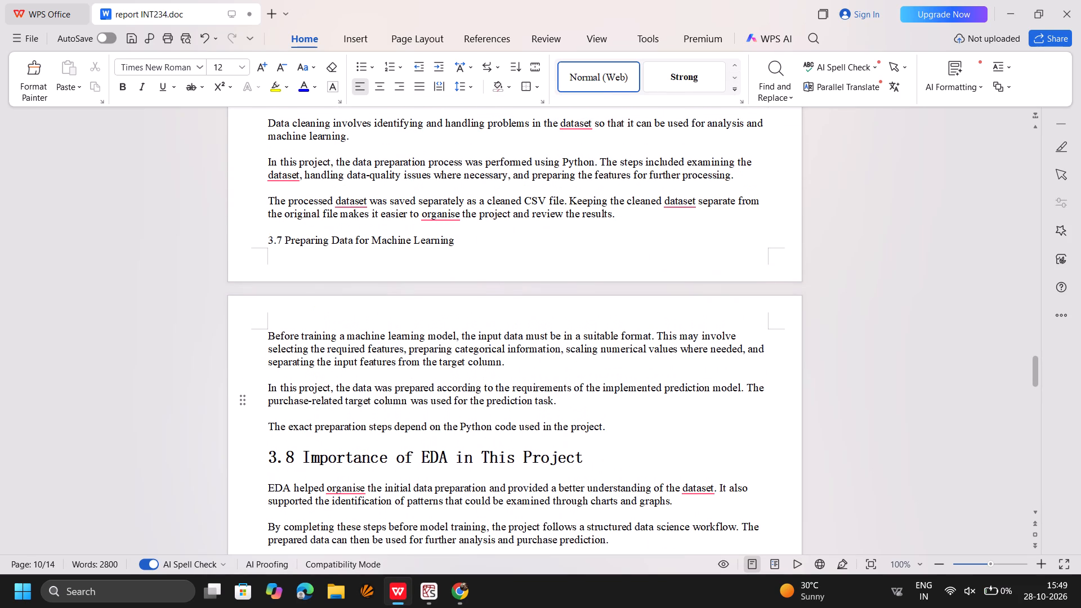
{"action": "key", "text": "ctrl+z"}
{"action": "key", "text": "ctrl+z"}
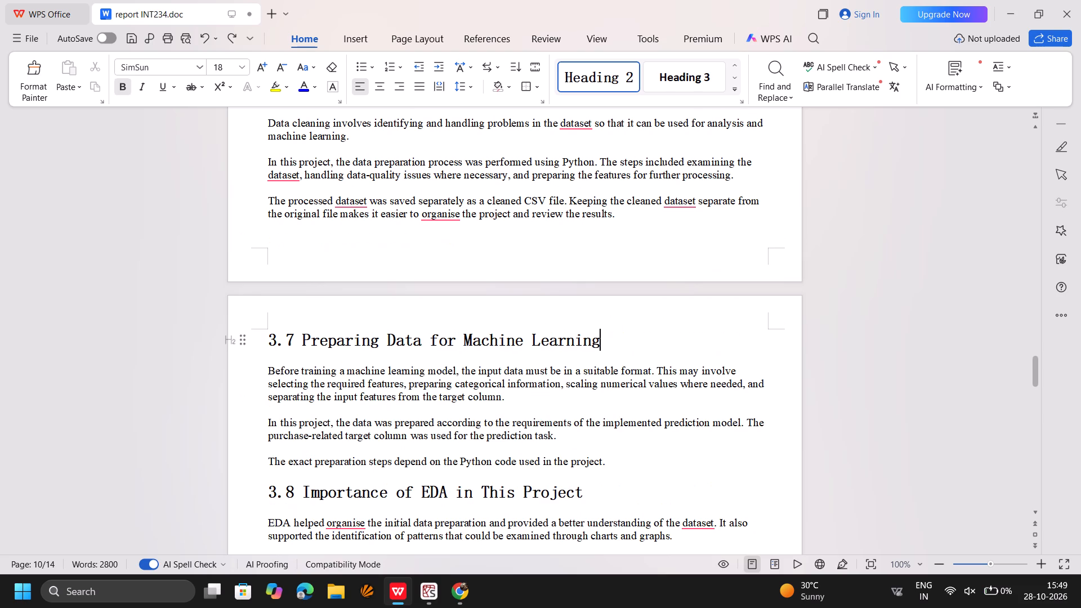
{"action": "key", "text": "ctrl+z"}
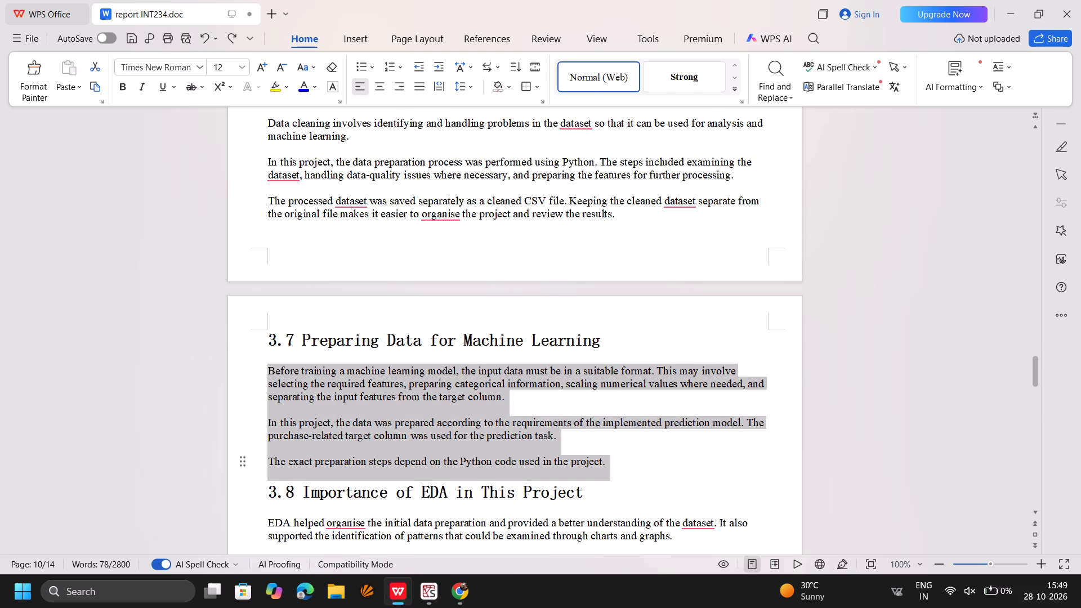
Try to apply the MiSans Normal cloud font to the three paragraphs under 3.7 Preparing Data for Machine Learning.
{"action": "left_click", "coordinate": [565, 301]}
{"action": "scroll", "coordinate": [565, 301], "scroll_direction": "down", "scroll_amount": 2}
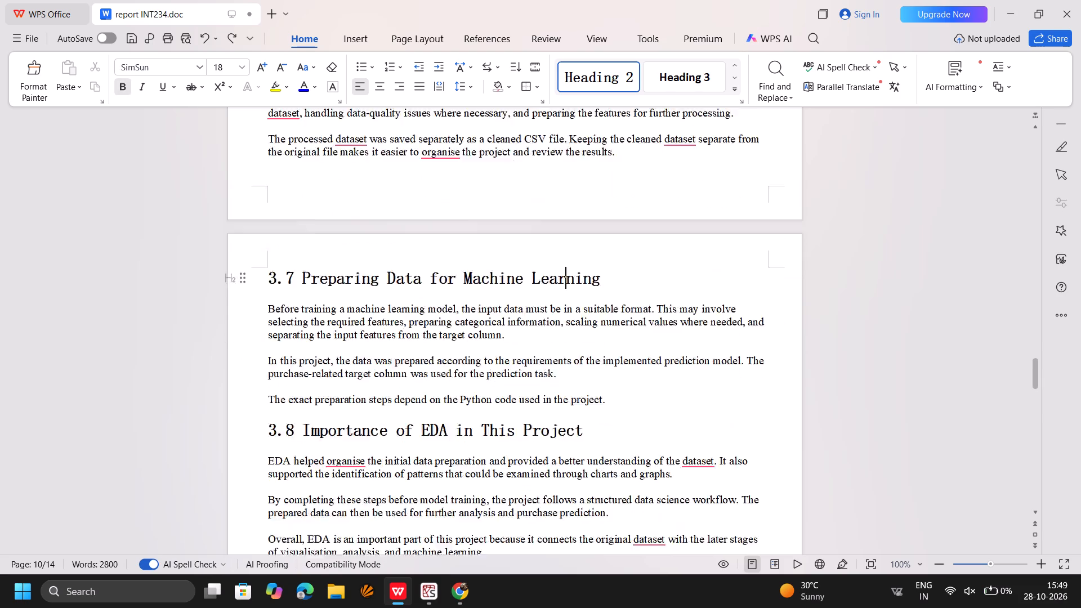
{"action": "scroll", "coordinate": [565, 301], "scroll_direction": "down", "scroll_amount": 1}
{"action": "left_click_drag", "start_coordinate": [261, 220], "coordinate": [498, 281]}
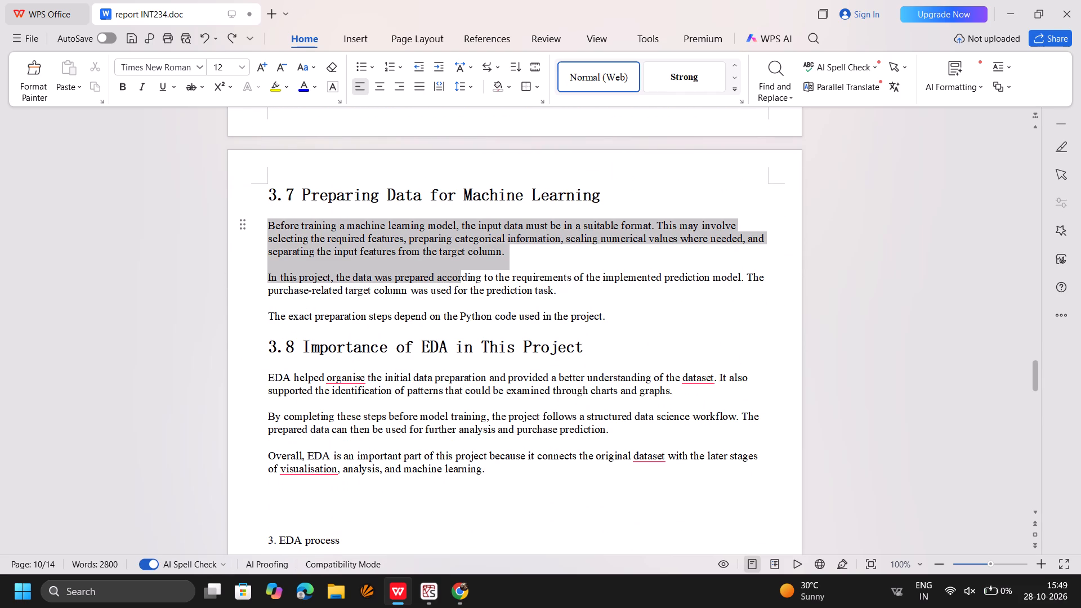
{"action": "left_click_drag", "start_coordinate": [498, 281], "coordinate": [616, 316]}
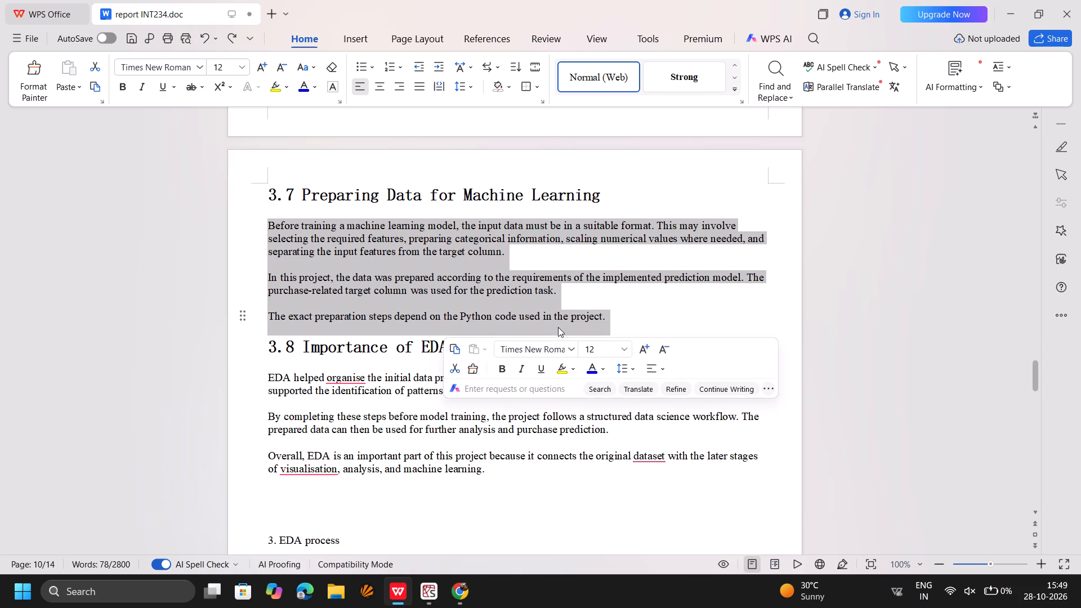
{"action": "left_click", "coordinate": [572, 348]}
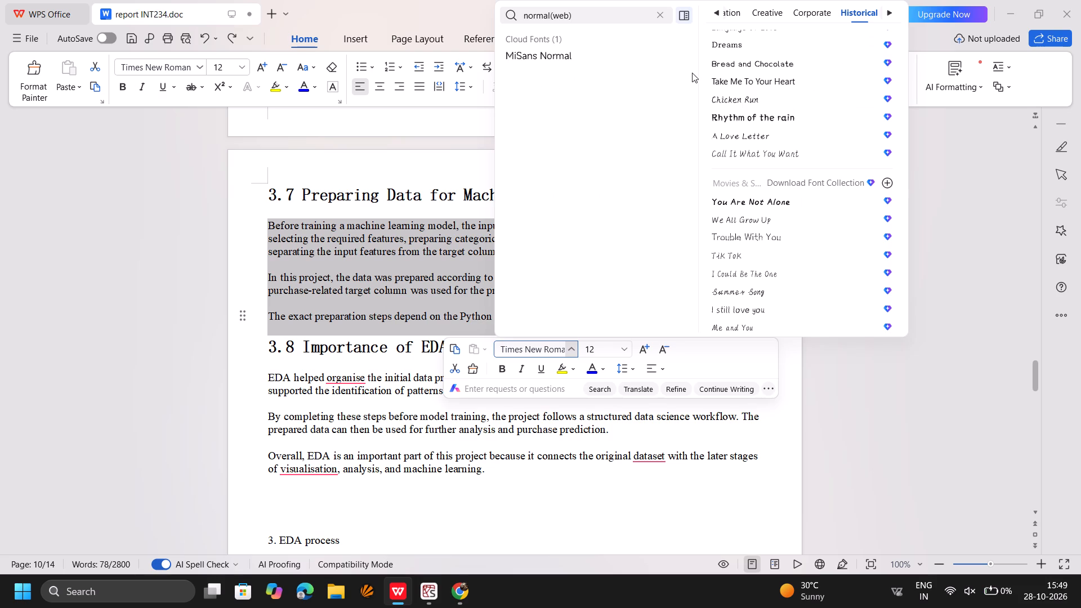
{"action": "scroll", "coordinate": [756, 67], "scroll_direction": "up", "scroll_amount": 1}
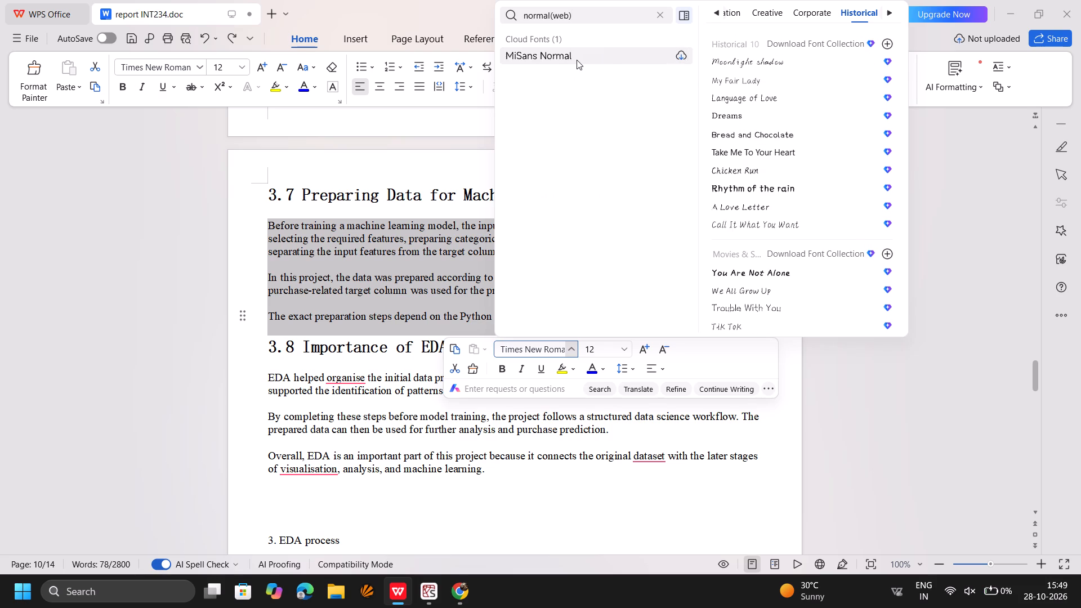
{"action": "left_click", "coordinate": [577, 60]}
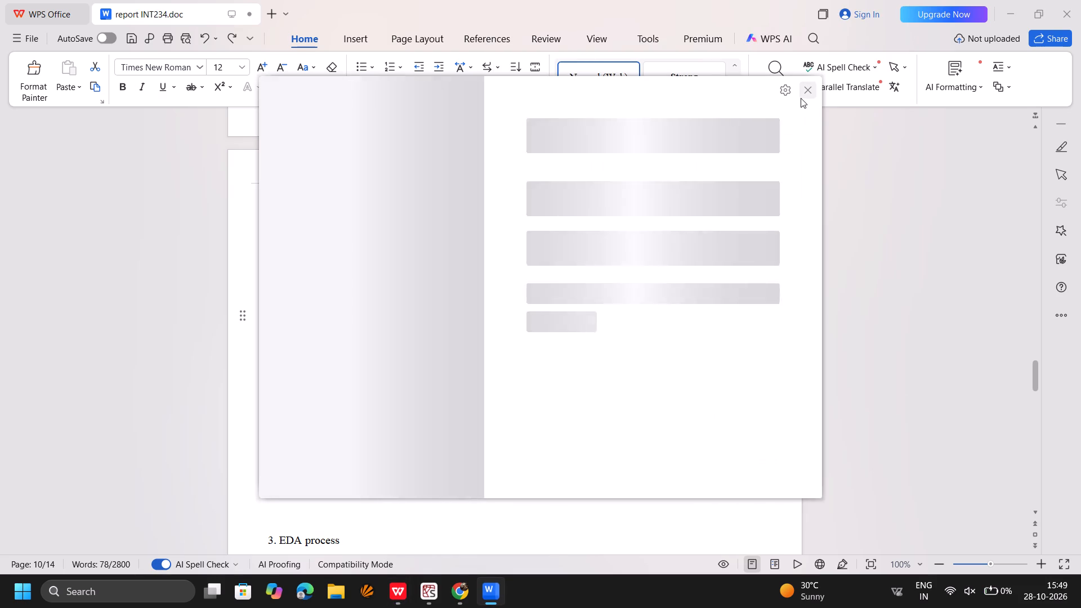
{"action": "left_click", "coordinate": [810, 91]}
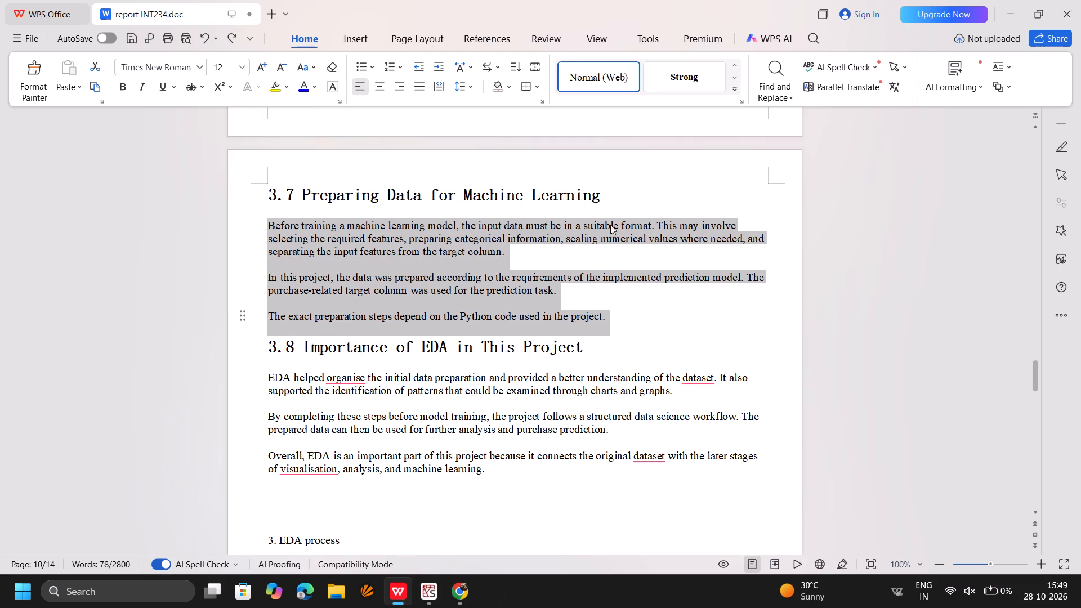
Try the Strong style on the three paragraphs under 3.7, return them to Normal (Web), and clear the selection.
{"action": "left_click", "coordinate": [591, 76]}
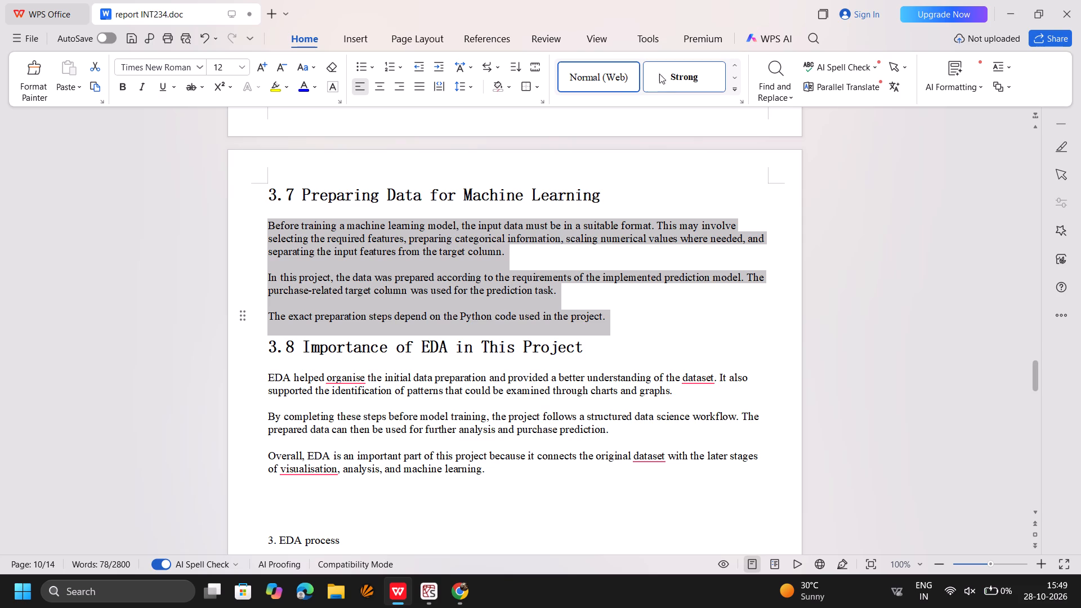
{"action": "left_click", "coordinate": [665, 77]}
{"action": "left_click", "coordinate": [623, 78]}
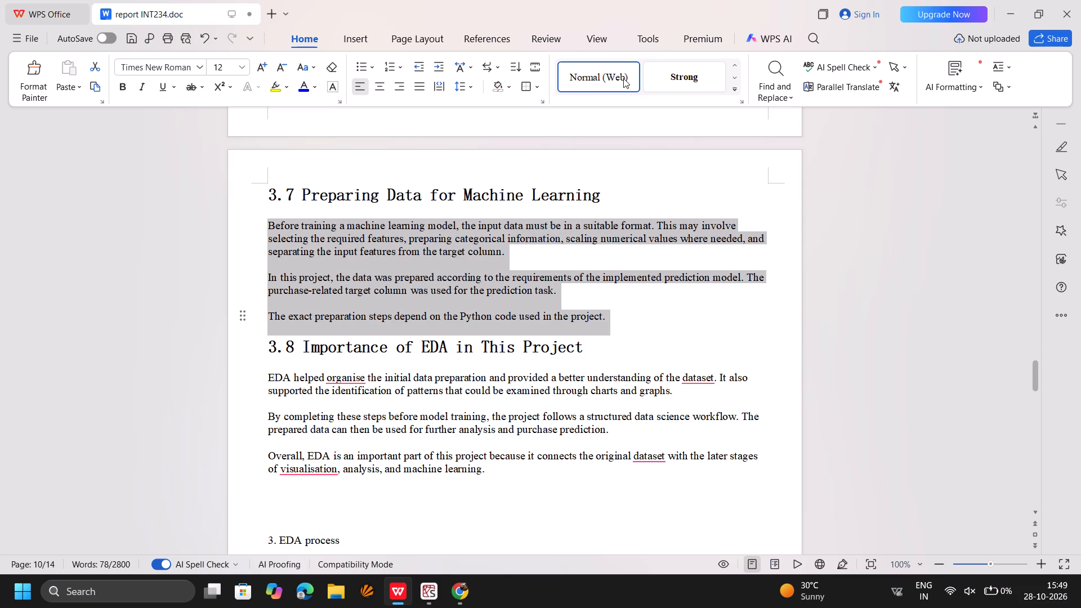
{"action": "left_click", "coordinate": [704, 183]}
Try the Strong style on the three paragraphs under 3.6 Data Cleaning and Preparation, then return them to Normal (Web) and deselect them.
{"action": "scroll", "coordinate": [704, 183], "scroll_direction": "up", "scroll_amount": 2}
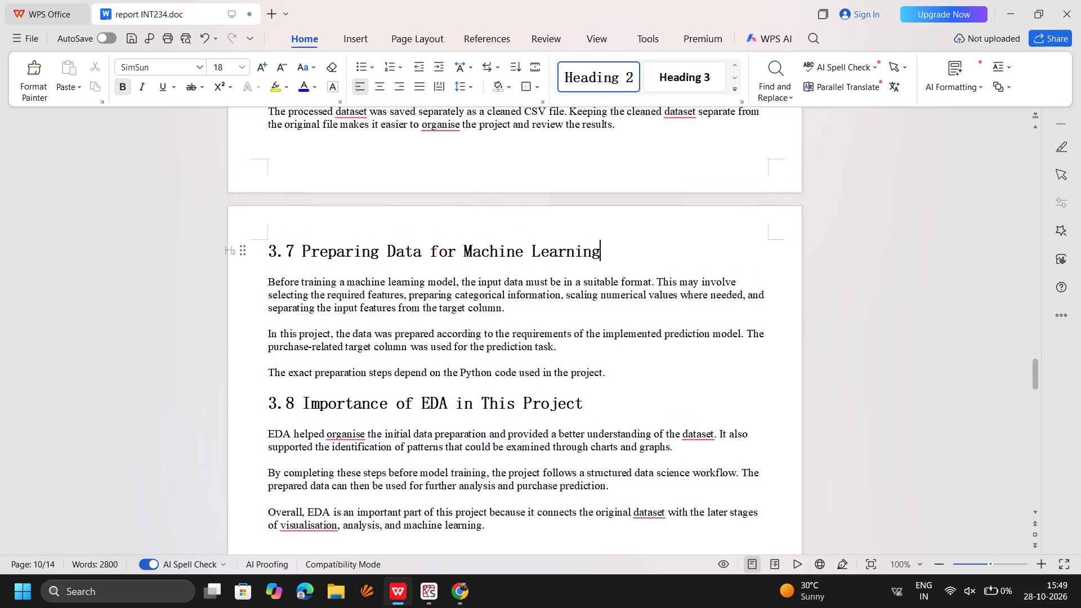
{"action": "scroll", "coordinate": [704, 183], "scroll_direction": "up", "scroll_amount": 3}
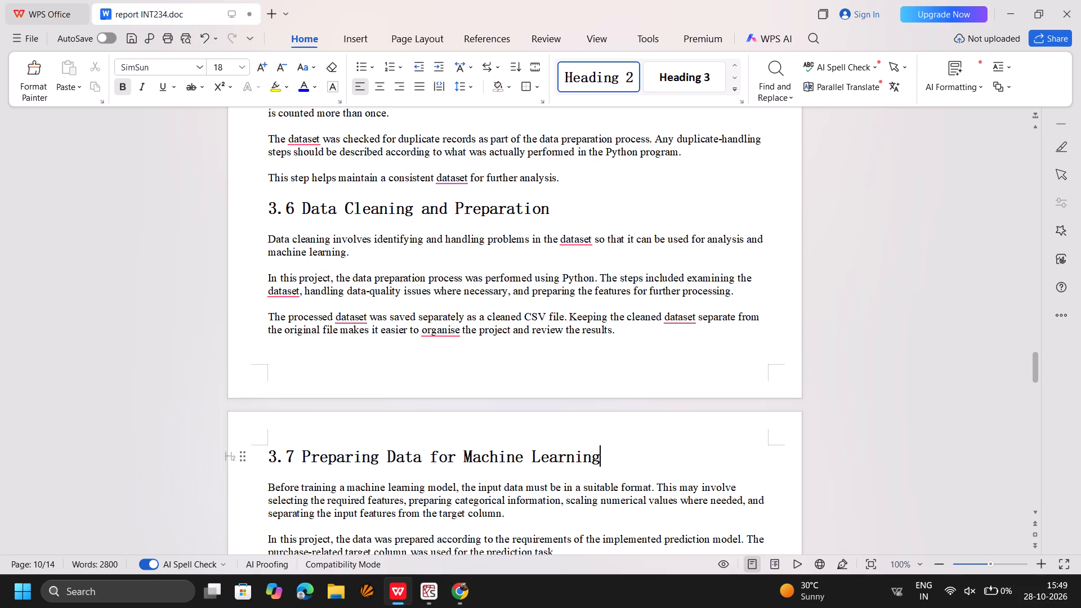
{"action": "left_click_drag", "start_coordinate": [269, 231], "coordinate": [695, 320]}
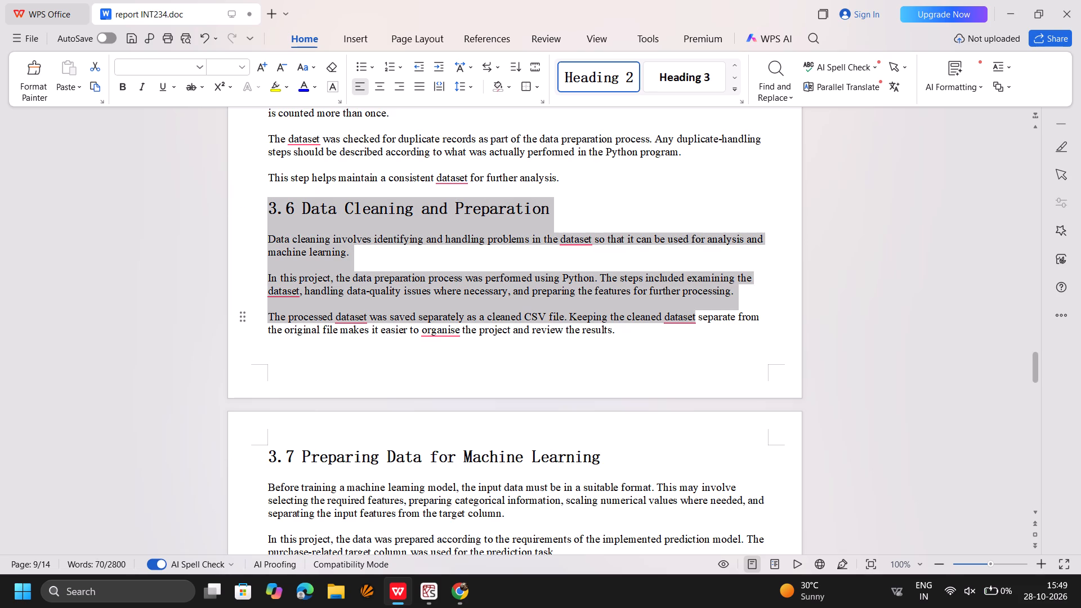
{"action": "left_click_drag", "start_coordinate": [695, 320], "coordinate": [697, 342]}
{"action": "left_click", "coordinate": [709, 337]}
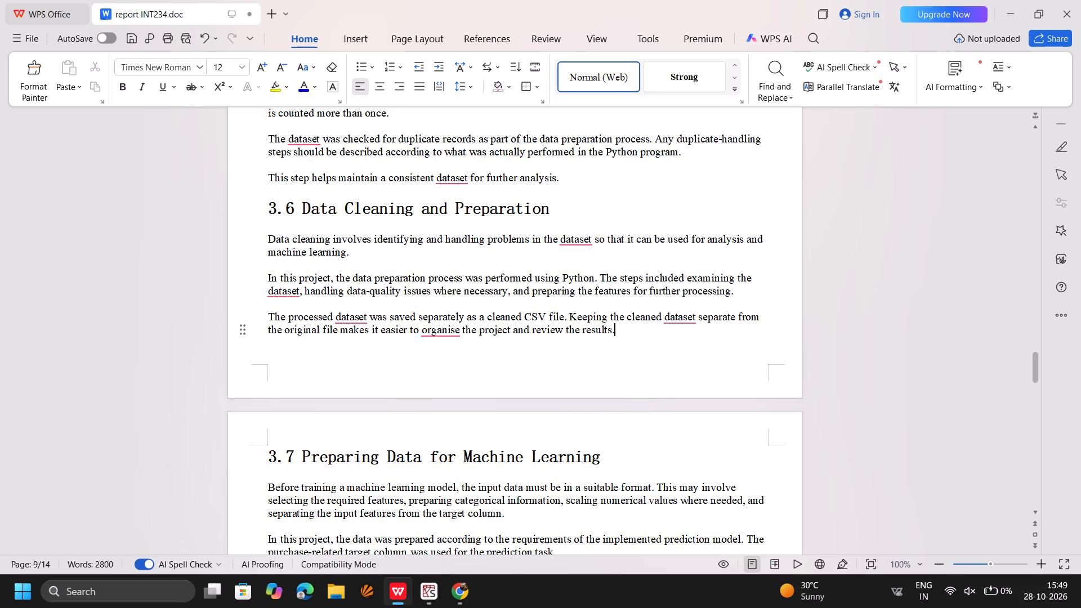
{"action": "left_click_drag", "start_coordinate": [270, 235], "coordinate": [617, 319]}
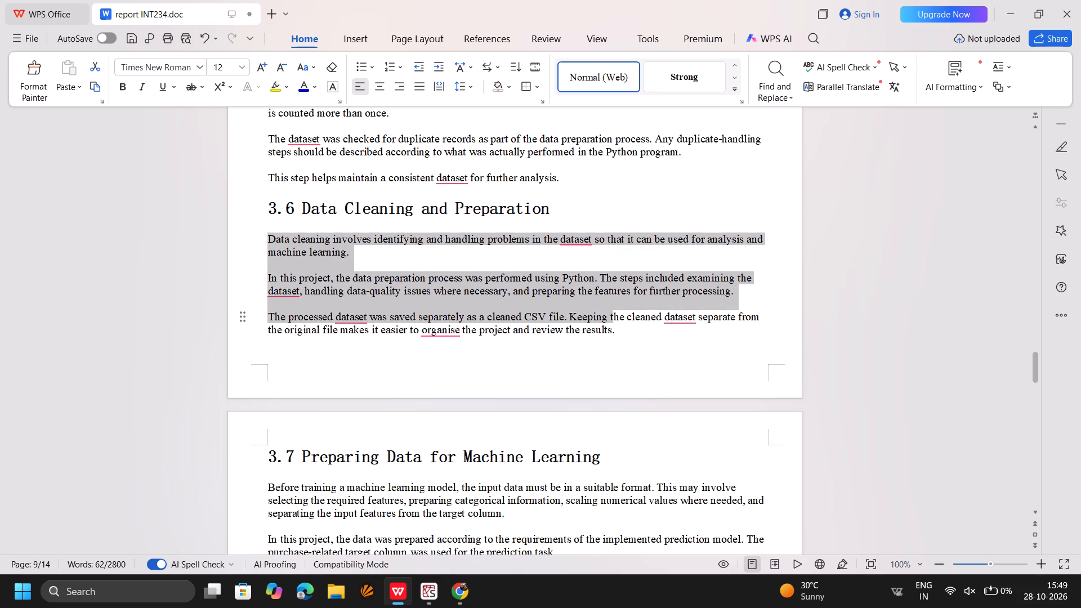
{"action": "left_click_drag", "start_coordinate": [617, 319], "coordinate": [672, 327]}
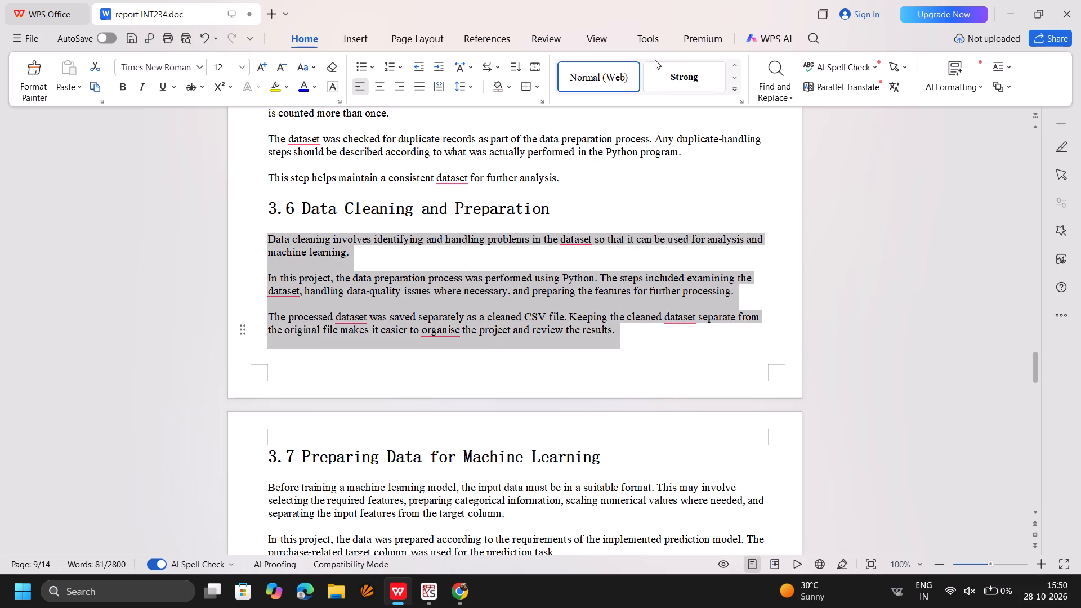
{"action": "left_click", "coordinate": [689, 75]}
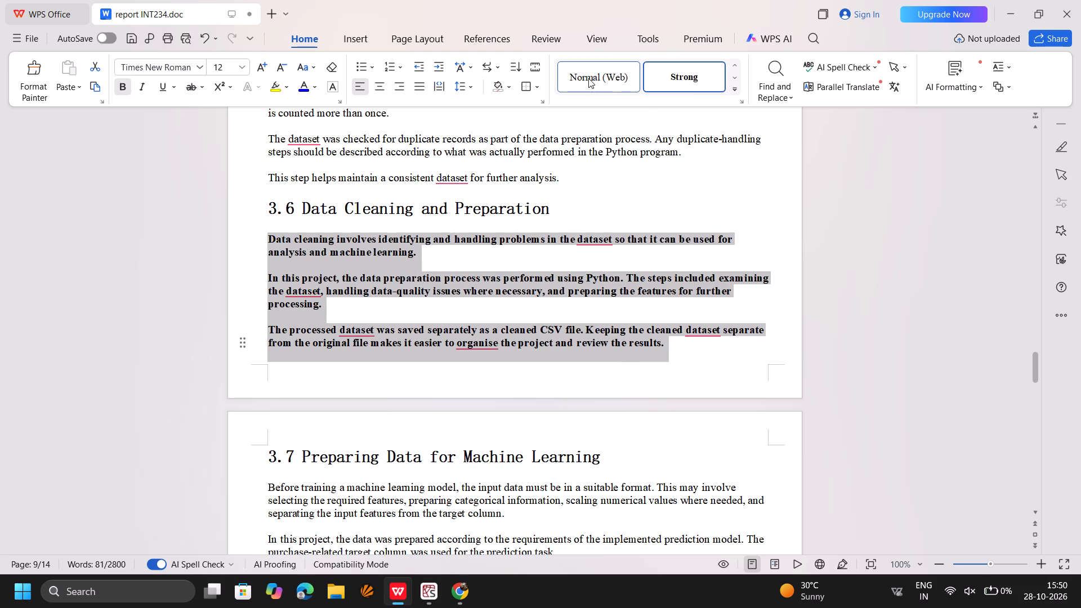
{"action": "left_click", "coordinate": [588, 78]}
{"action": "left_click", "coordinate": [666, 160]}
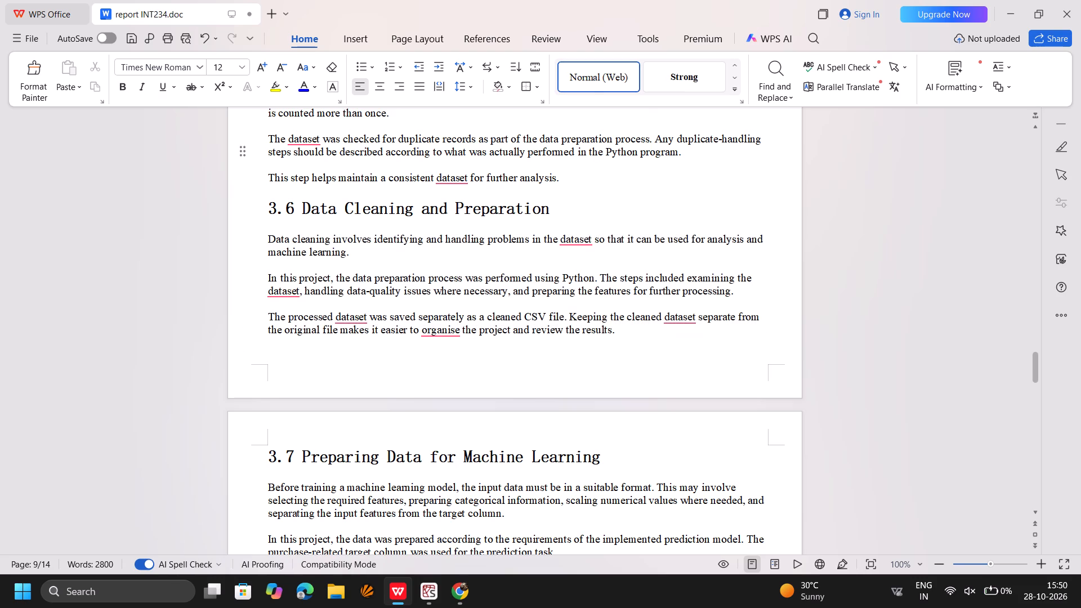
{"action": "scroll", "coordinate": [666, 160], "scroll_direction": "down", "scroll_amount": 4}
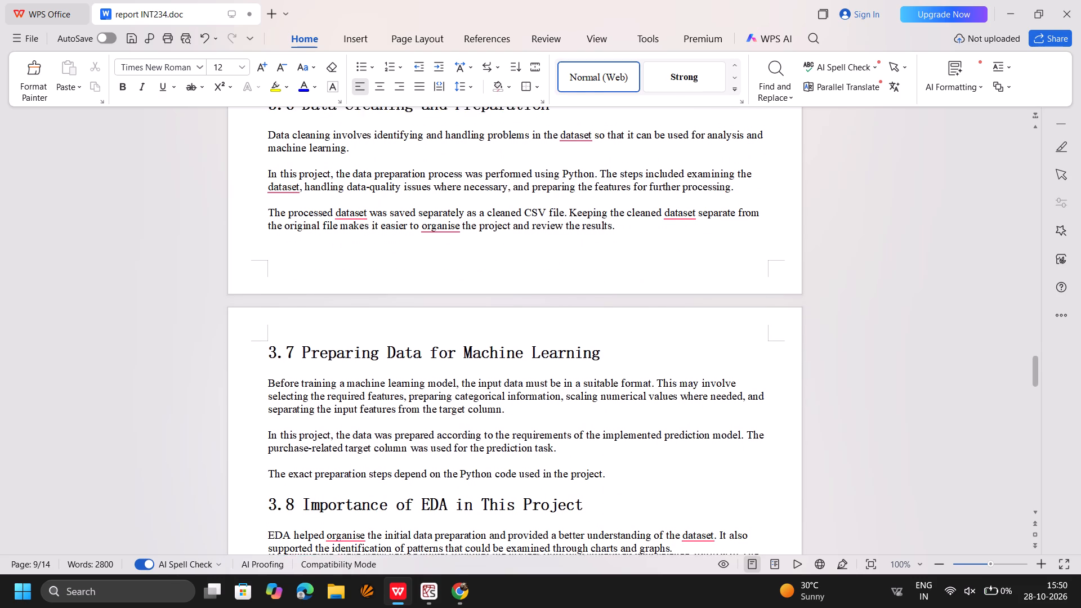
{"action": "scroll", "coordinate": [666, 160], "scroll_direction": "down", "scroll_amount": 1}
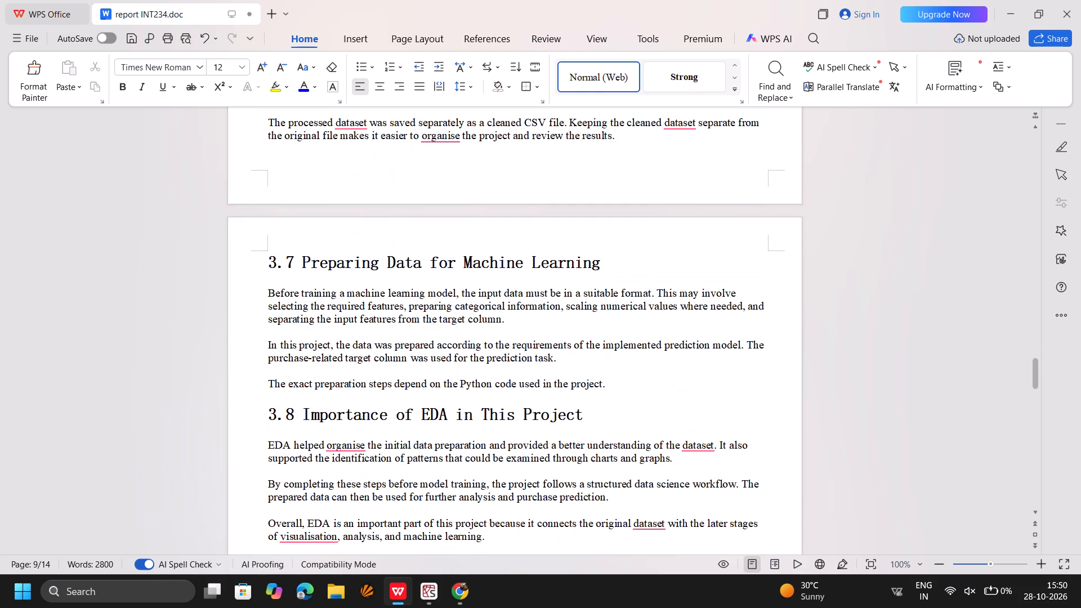
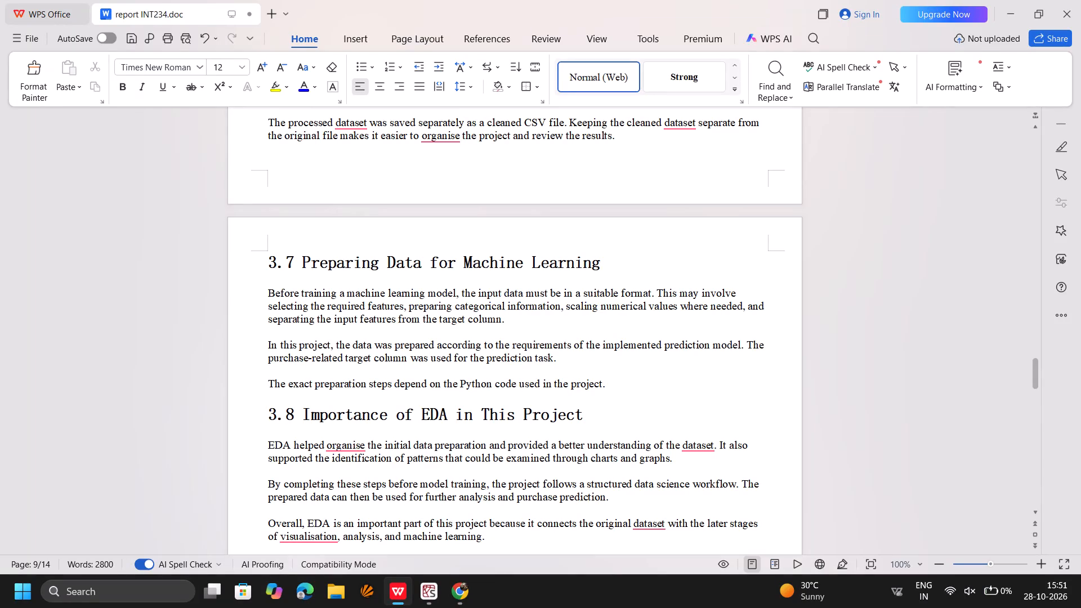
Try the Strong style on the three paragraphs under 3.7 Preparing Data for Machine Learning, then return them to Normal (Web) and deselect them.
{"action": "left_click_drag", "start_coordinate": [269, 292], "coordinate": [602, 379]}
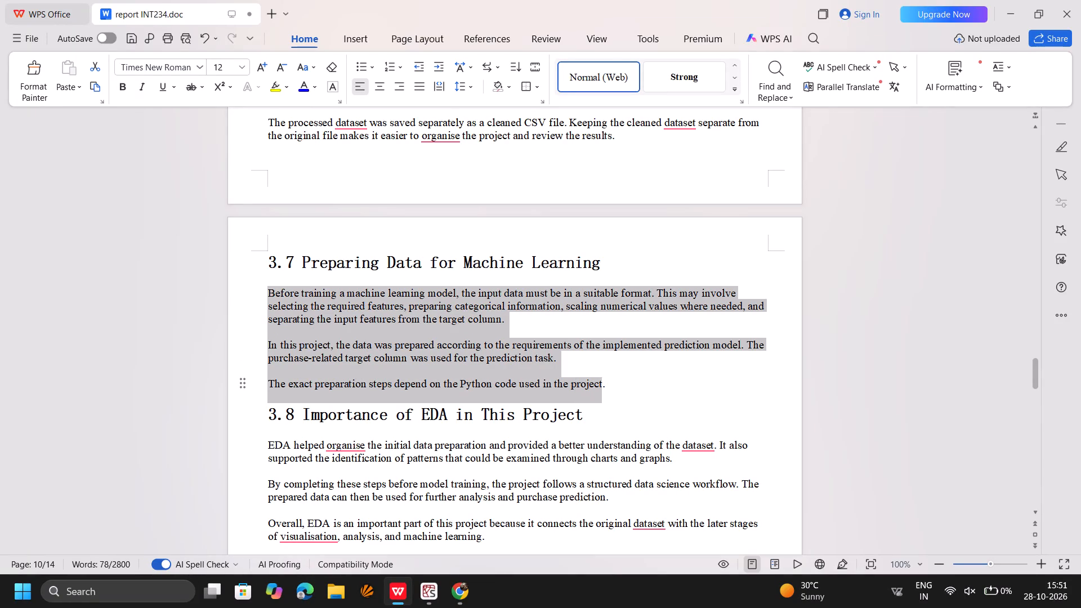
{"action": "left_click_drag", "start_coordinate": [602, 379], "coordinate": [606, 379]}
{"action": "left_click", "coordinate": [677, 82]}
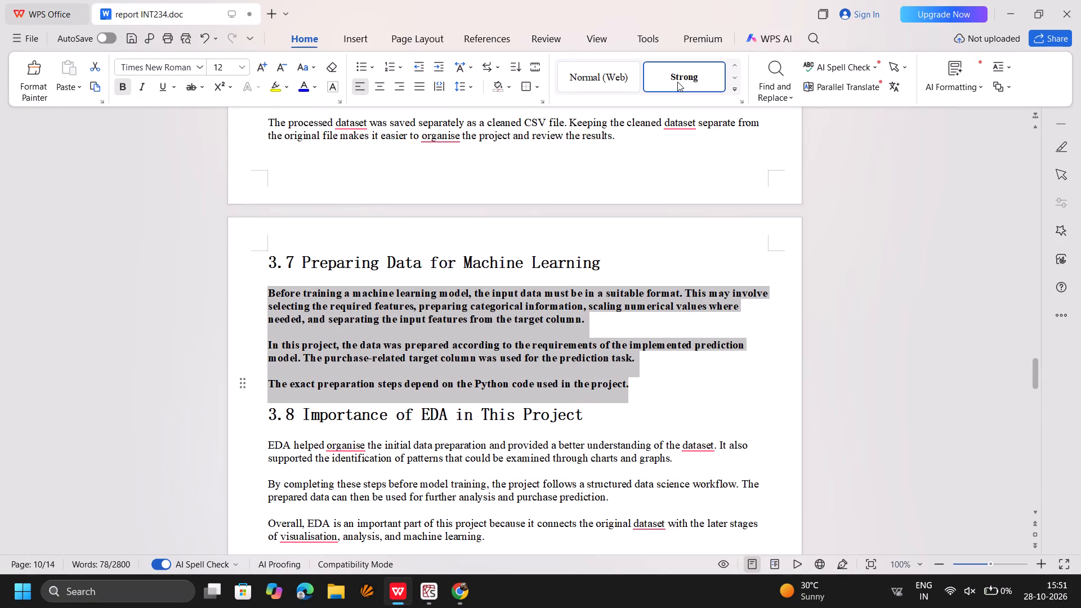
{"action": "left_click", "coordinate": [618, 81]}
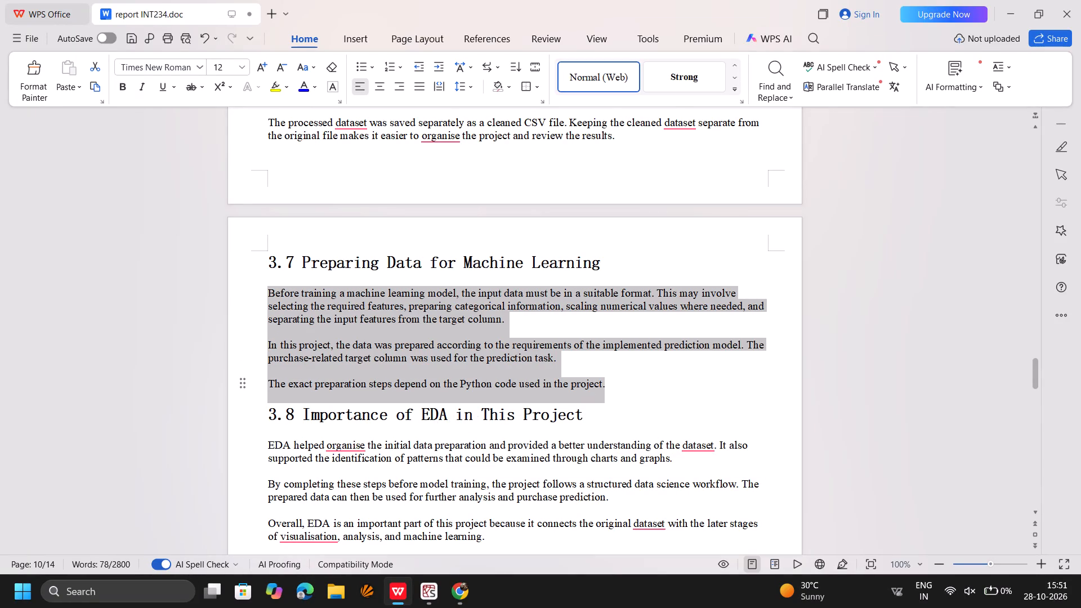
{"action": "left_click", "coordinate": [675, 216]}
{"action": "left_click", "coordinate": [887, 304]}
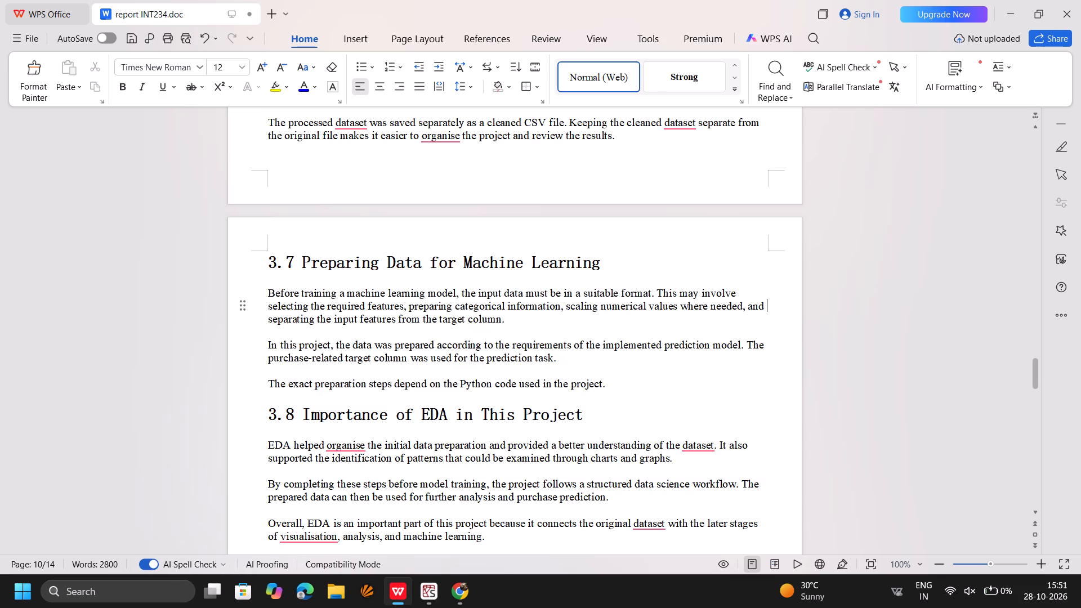
Check the heading and paragraph formatting across the Exploratory Data Analysis chapter, from section 3.8 back to 3.1.
{"action": "scroll", "coordinate": [595, 281], "scroll_direction": "down", "scroll_amount": 1}
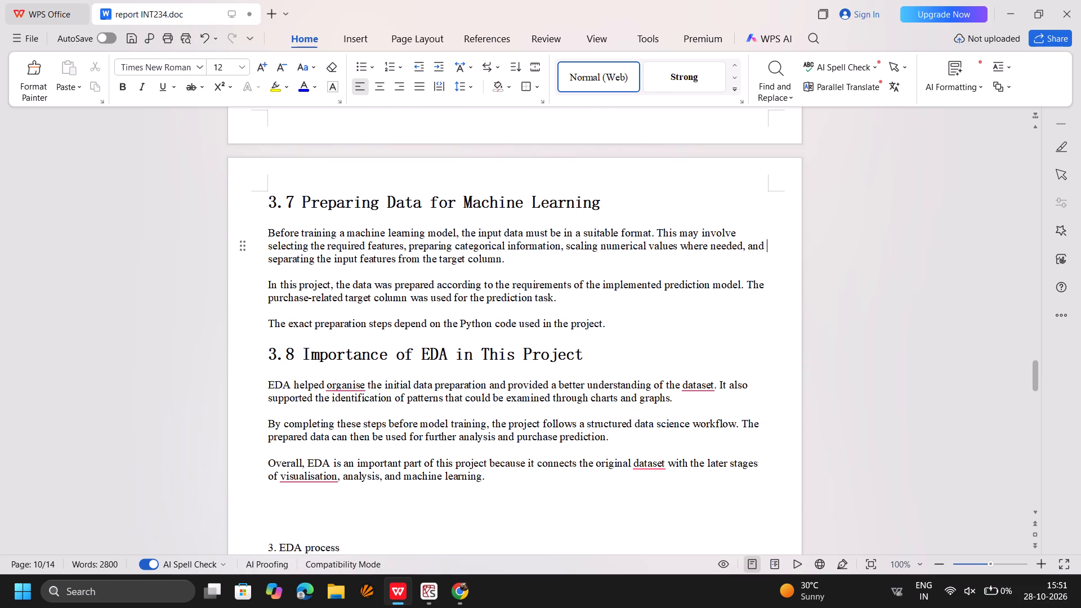
{"action": "scroll", "coordinate": [595, 281], "scroll_direction": "up", "scroll_amount": 2}
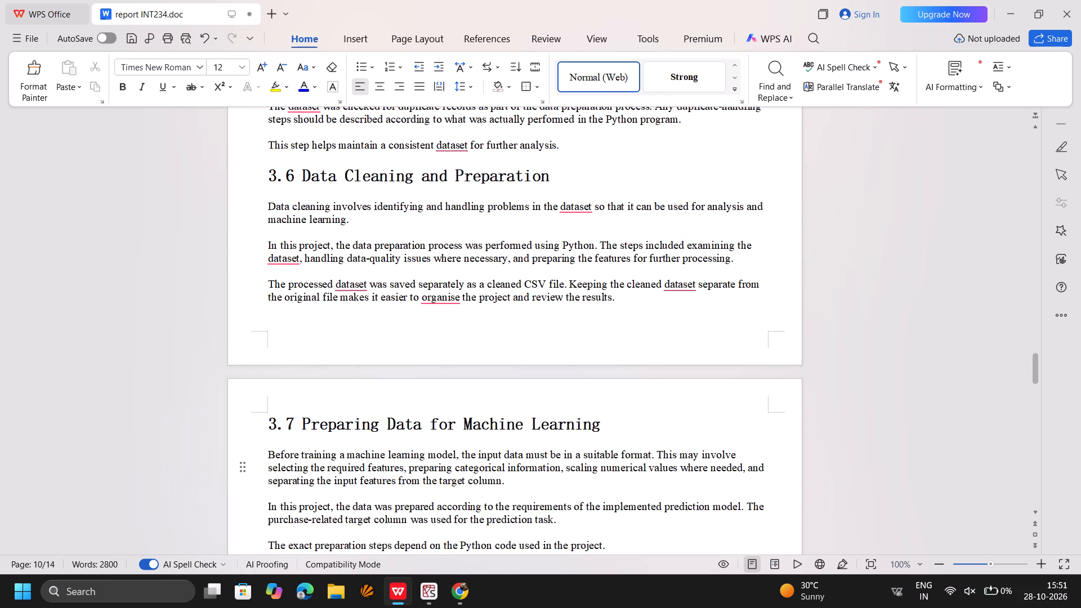
{"action": "scroll", "coordinate": [270, 211], "scroll_direction": "down", "scroll_amount": 3}
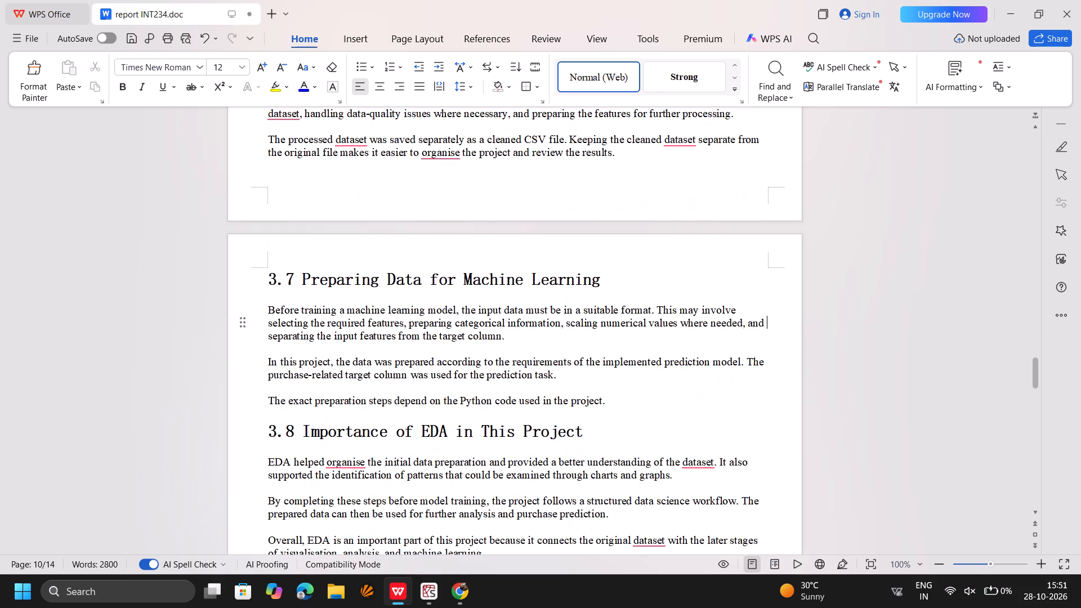
{"action": "scroll", "coordinate": [270, 211], "scroll_direction": "up", "scroll_amount": 9}
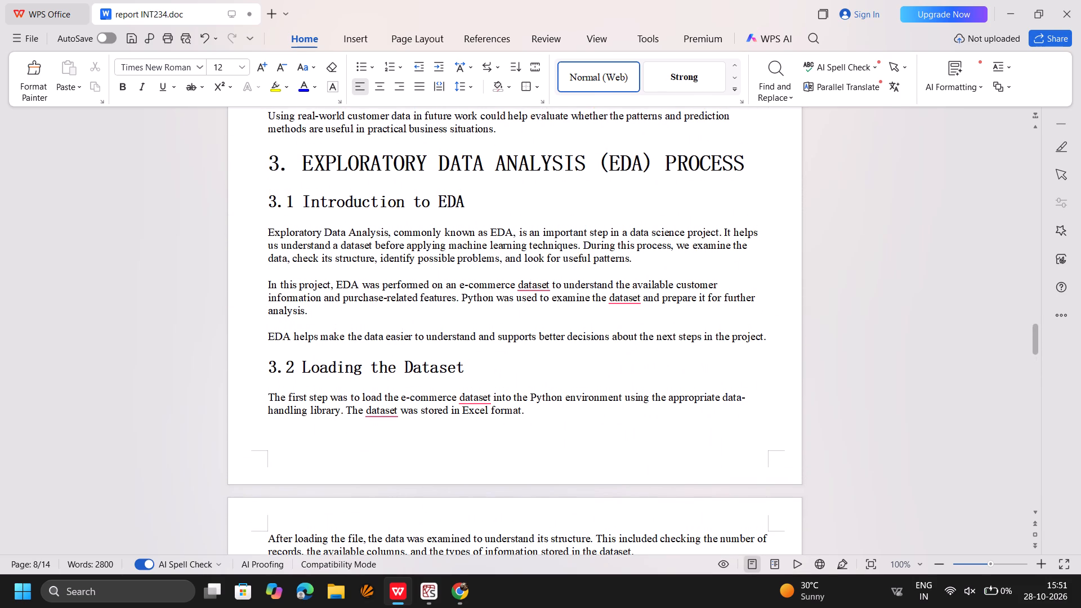
{"action": "scroll", "coordinate": [392, 360], "scroll_direction": "down", "scroll_amount": 4}
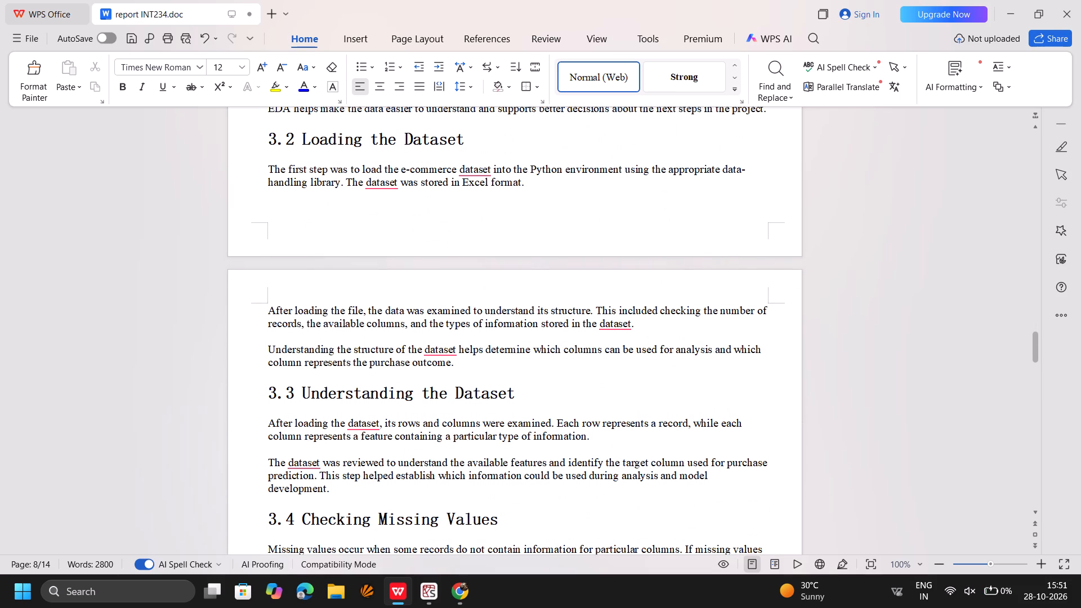
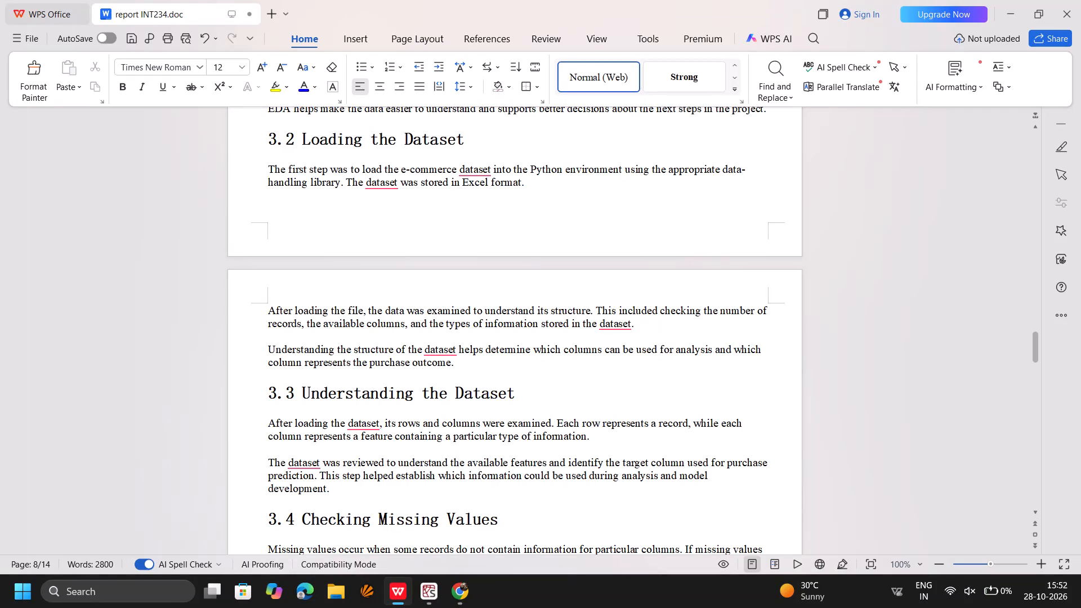
Check the heading and paragraph formatting in the report from section 3.2 to section 3.5.
{"action": "scroll", "coordinate": [302, 393], "scroll_direction": "up", "scroll_amount": 1}
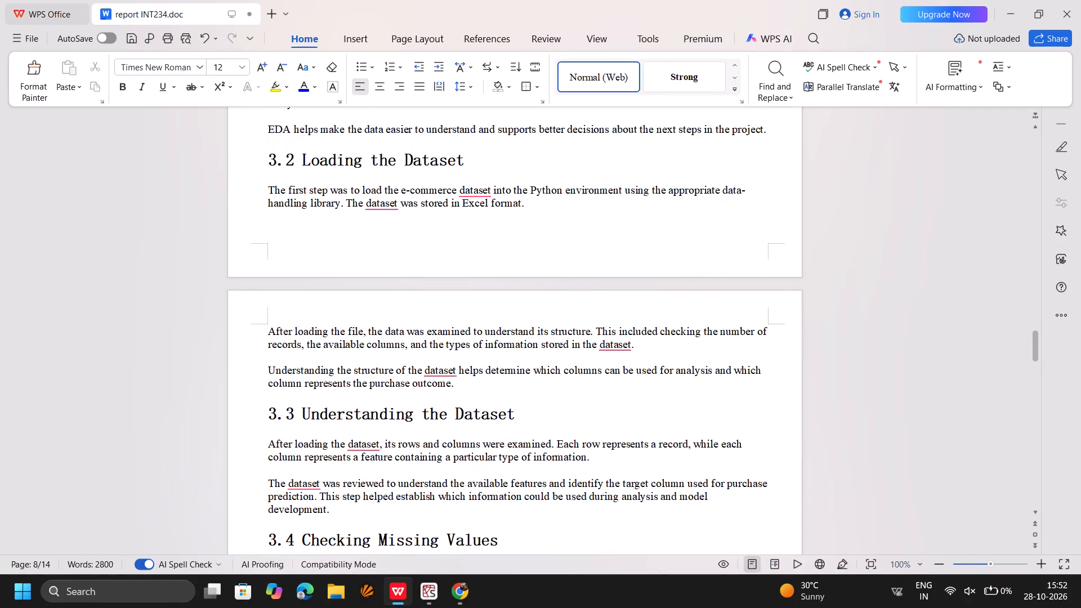
{"action": "scroll", "coordinate": [302, 393], "scroll_direction": "down", "scroll_amount": 5}
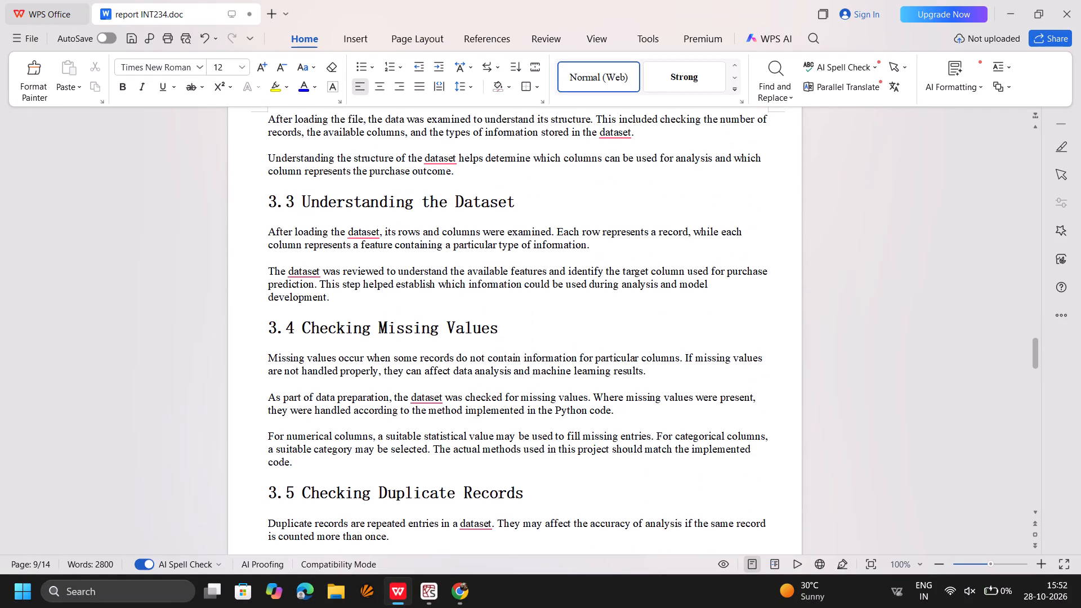
{"action": "scroll", "coordinate": [302, 393], "scroll_direction": "down", "scroll_amount": 1}
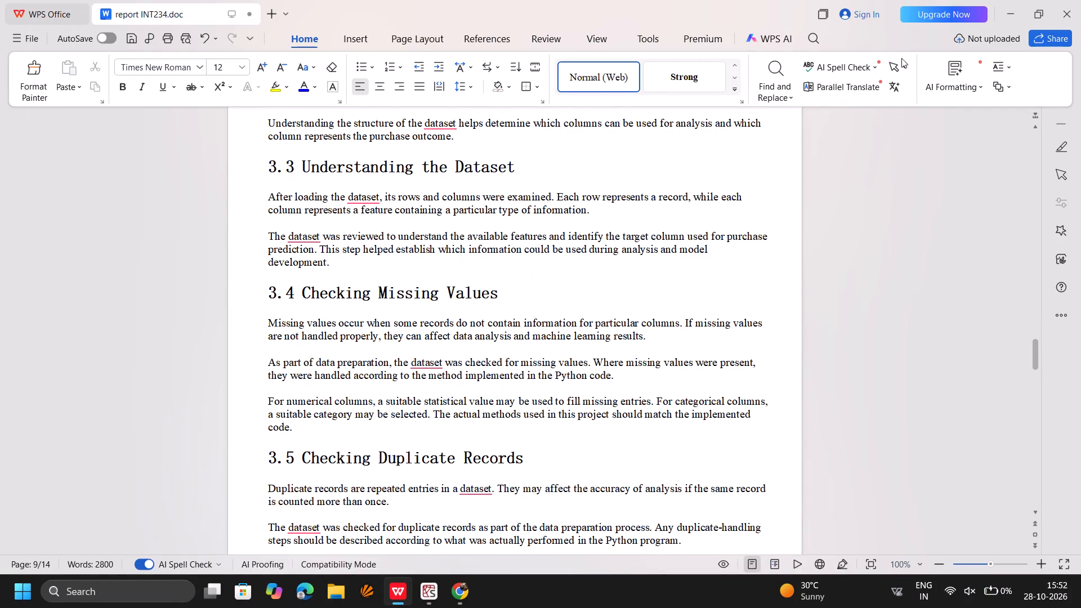
Minimize the report window to reveal the desktop.
{"action": "left_click", "coordinate": [1008, 5]}
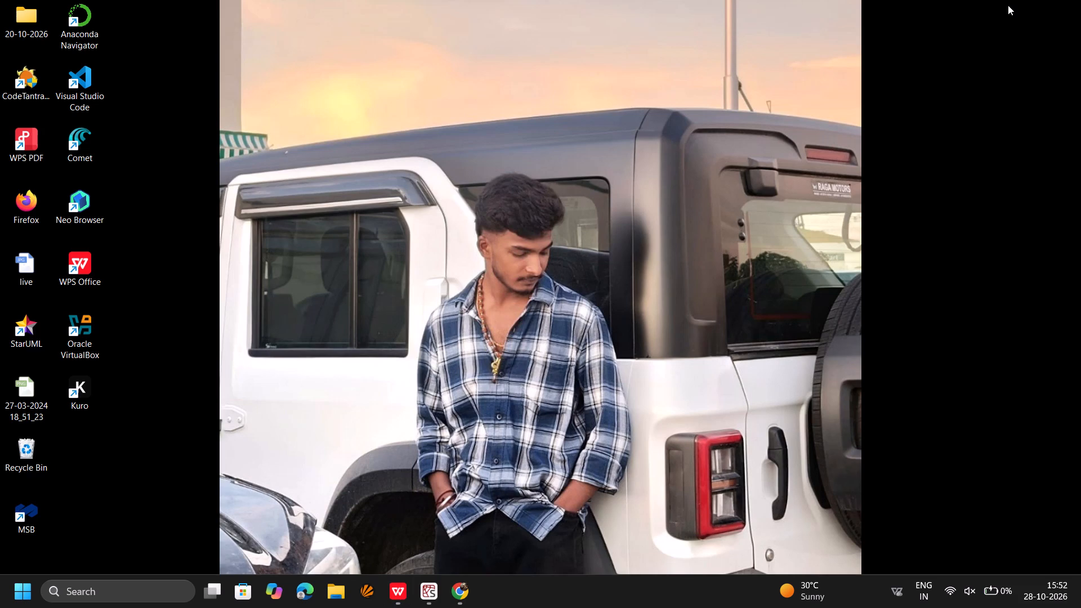
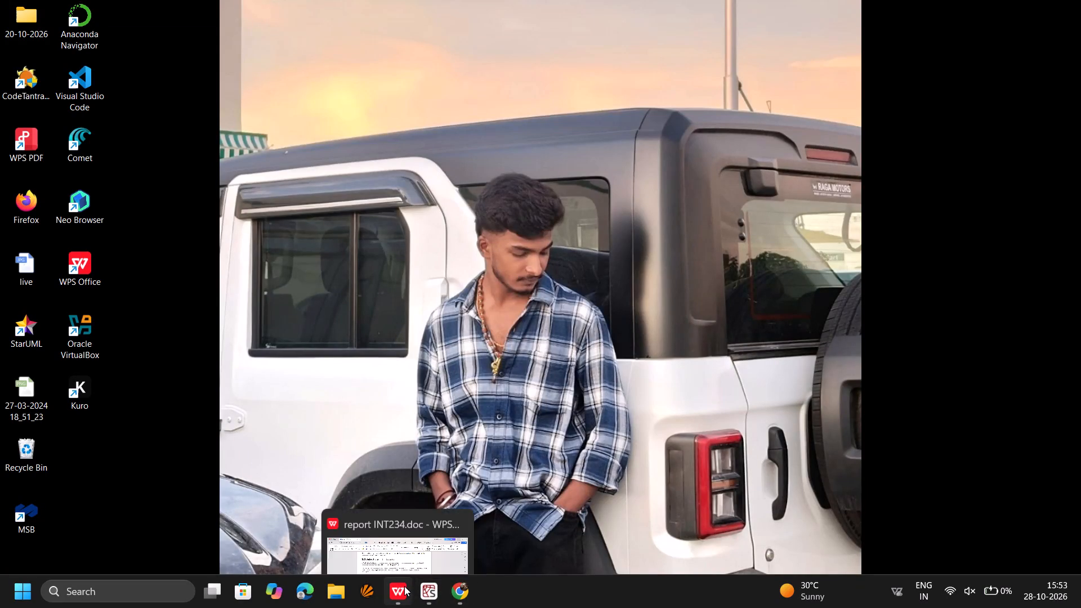
Bring the INT234 report back up and check the formatting of section 3.3's heading and paragraphs.
{"action": "left_click", "coordinate": [416, 540]}
{"action": "scroll", "coordinate": [544, 357], "scroll_direction": "up", "scroll_amount": 1}
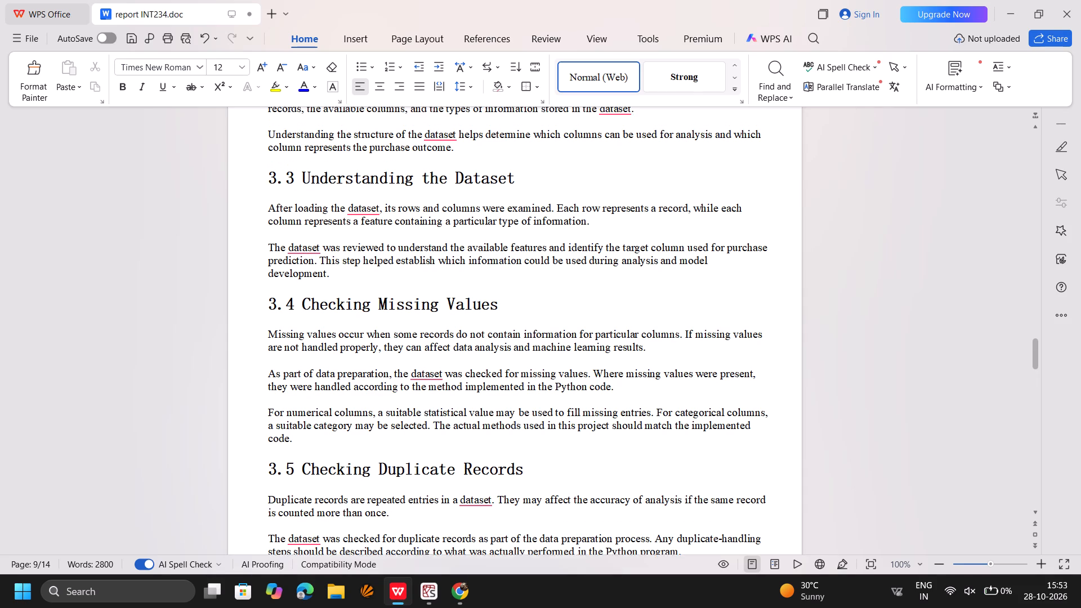
{"action": "scroll", "coordinate": [544, 357], "scroll_direction": "up", "scroll_amount": 1}
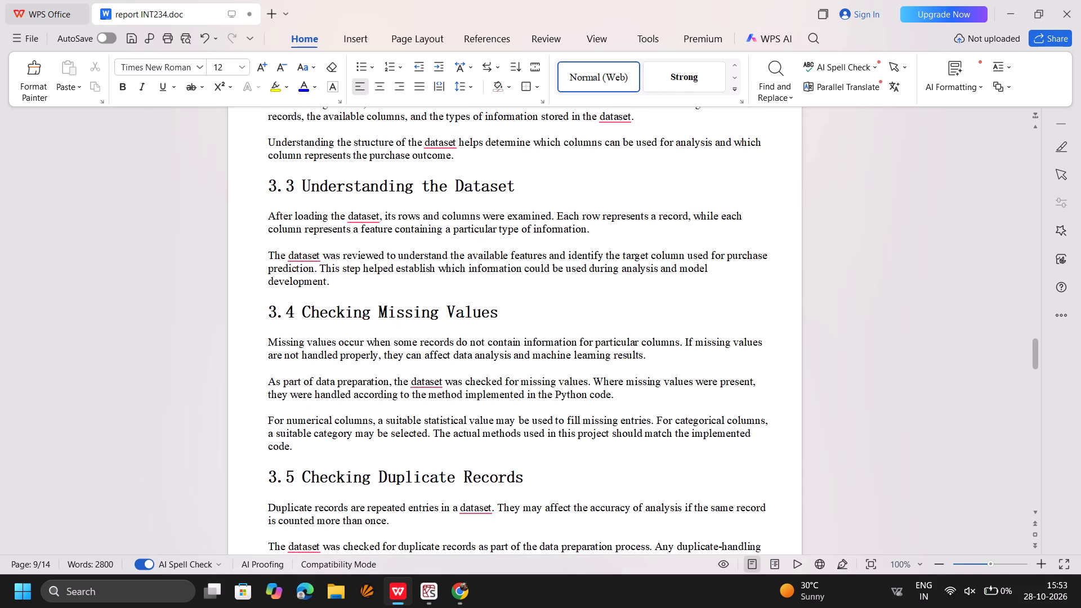
{"action": "left_click_drag", "start_coordinate": [267, 208], "coordinate": [619, 291]}
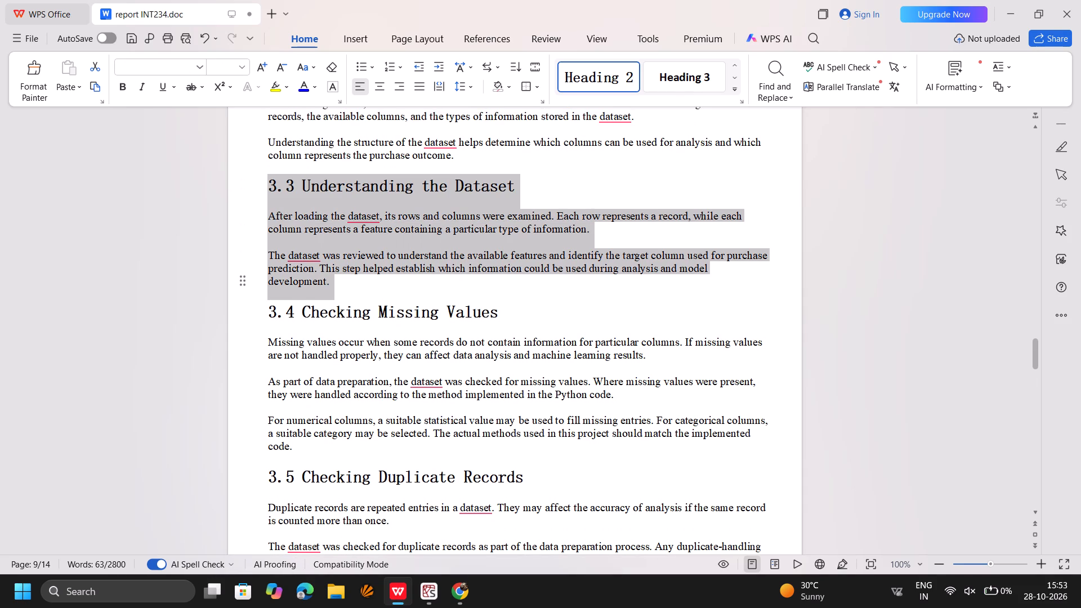
{"action": "left_click_drag", "start_coordinate": [619, 291], "coordinate": [631, 290]}
{"action": "left_click", "coordinate": [635, 301]}
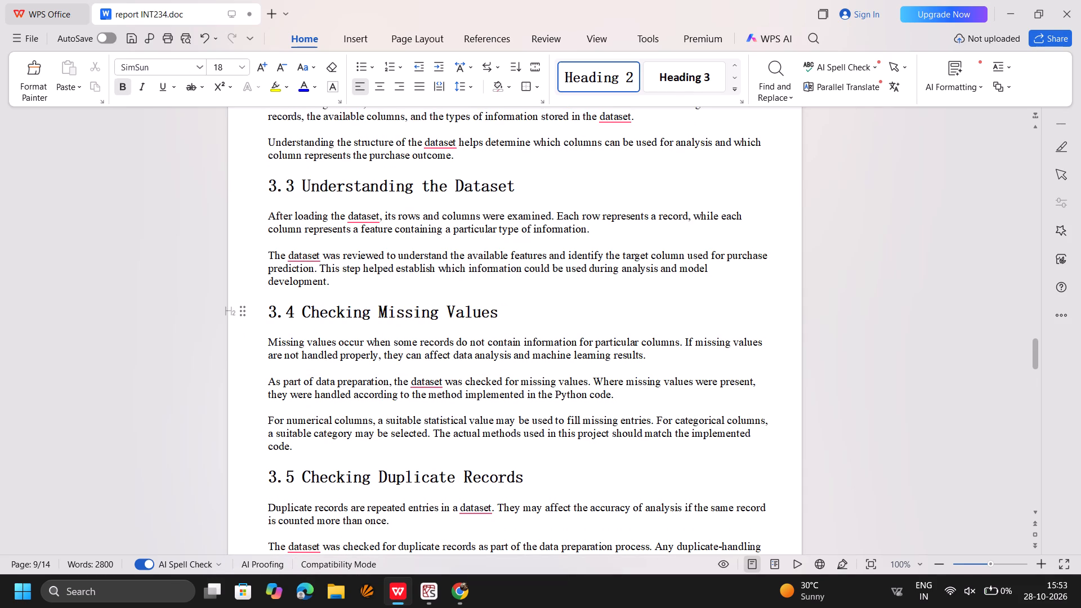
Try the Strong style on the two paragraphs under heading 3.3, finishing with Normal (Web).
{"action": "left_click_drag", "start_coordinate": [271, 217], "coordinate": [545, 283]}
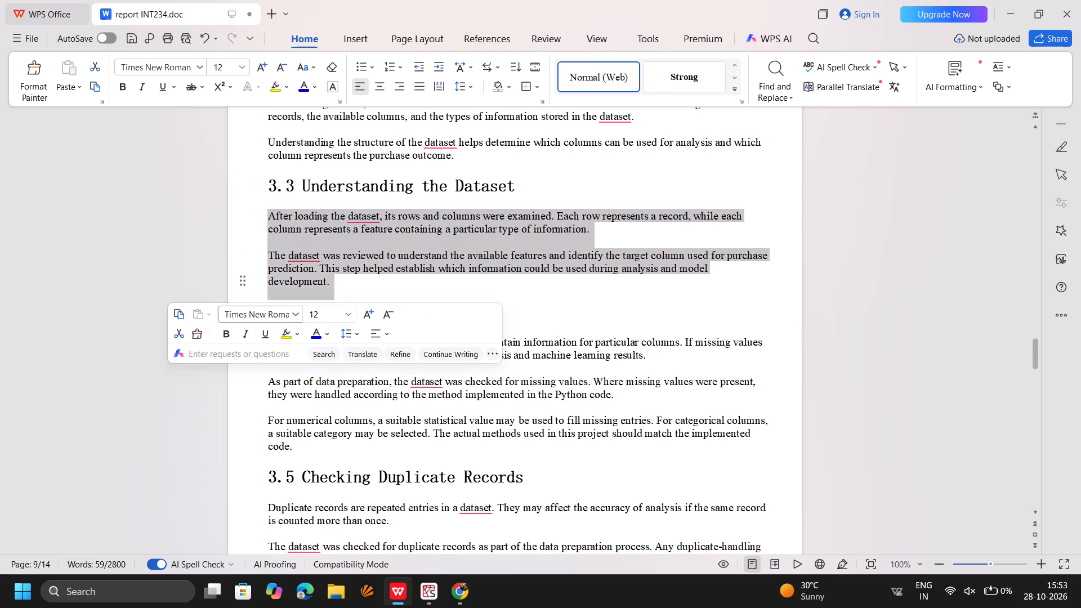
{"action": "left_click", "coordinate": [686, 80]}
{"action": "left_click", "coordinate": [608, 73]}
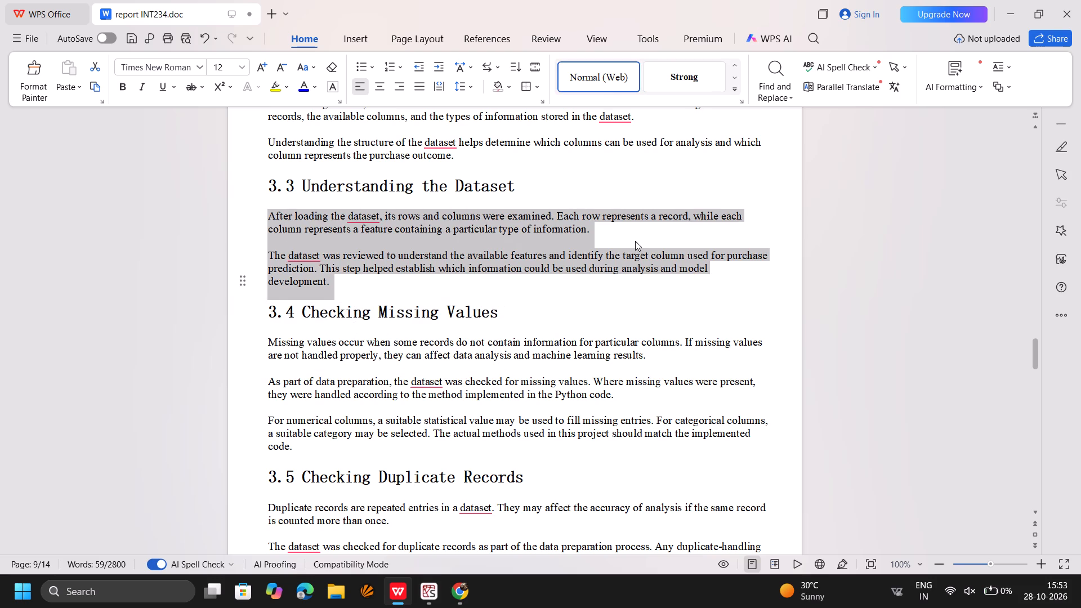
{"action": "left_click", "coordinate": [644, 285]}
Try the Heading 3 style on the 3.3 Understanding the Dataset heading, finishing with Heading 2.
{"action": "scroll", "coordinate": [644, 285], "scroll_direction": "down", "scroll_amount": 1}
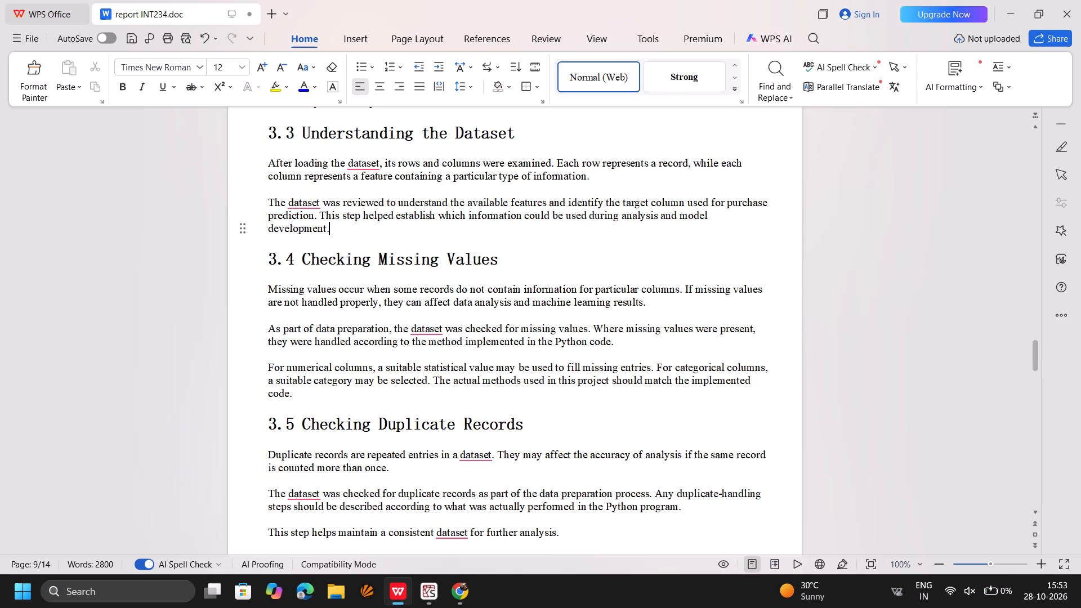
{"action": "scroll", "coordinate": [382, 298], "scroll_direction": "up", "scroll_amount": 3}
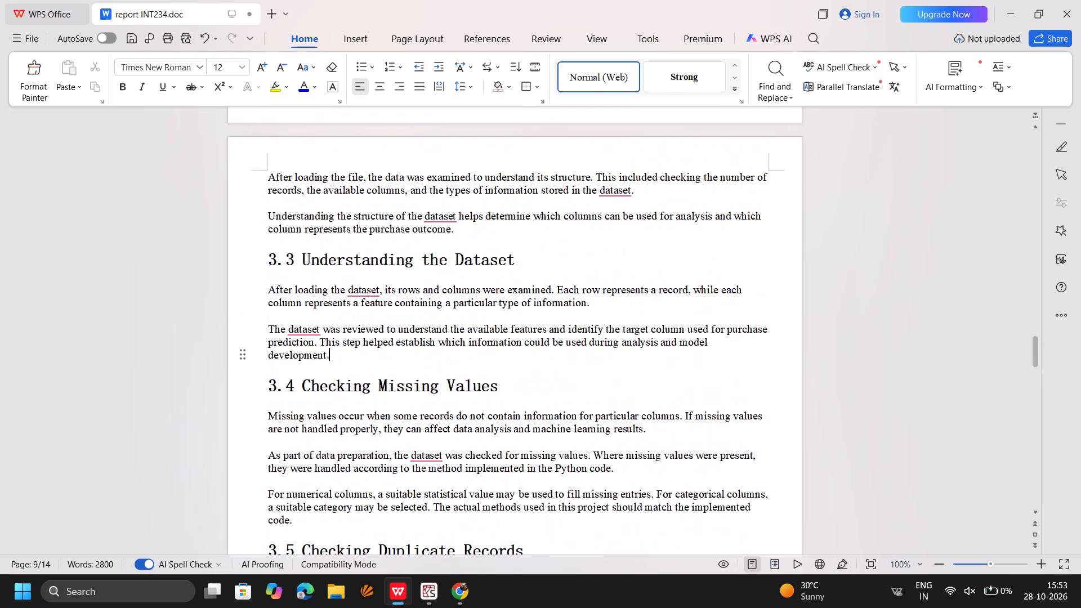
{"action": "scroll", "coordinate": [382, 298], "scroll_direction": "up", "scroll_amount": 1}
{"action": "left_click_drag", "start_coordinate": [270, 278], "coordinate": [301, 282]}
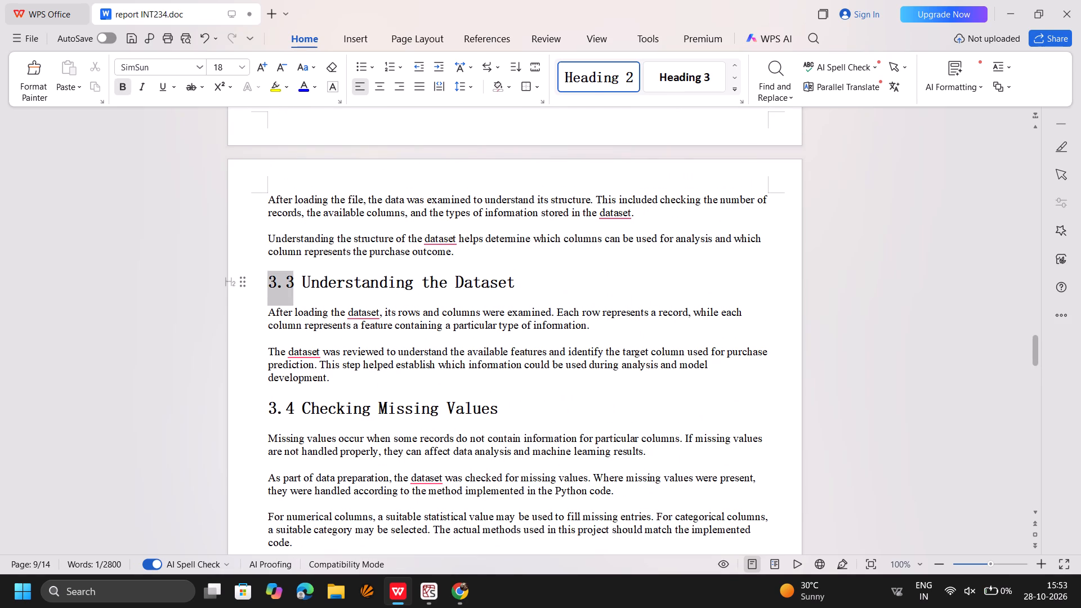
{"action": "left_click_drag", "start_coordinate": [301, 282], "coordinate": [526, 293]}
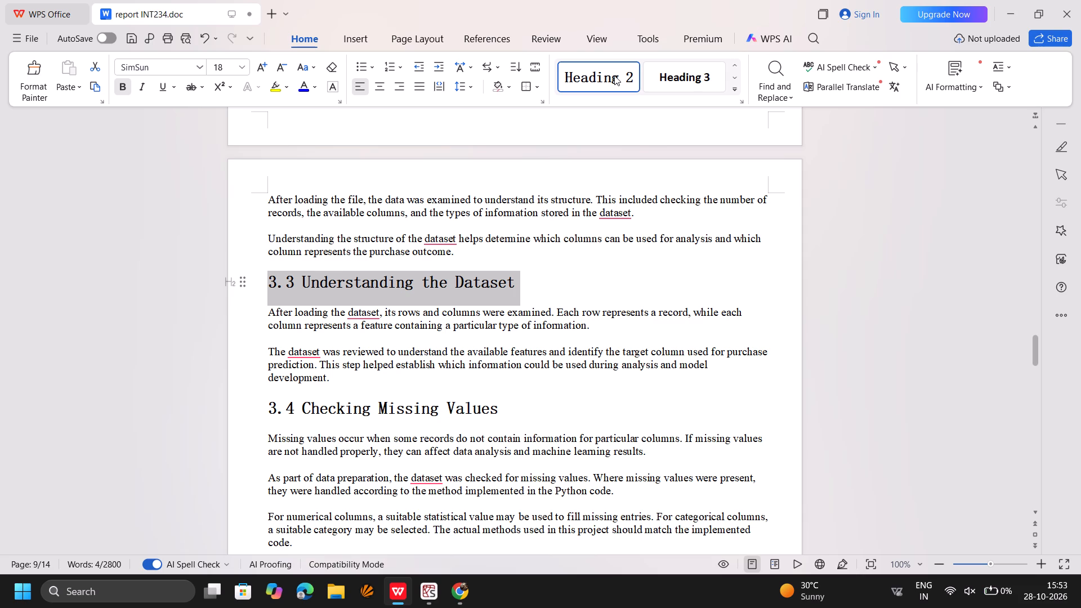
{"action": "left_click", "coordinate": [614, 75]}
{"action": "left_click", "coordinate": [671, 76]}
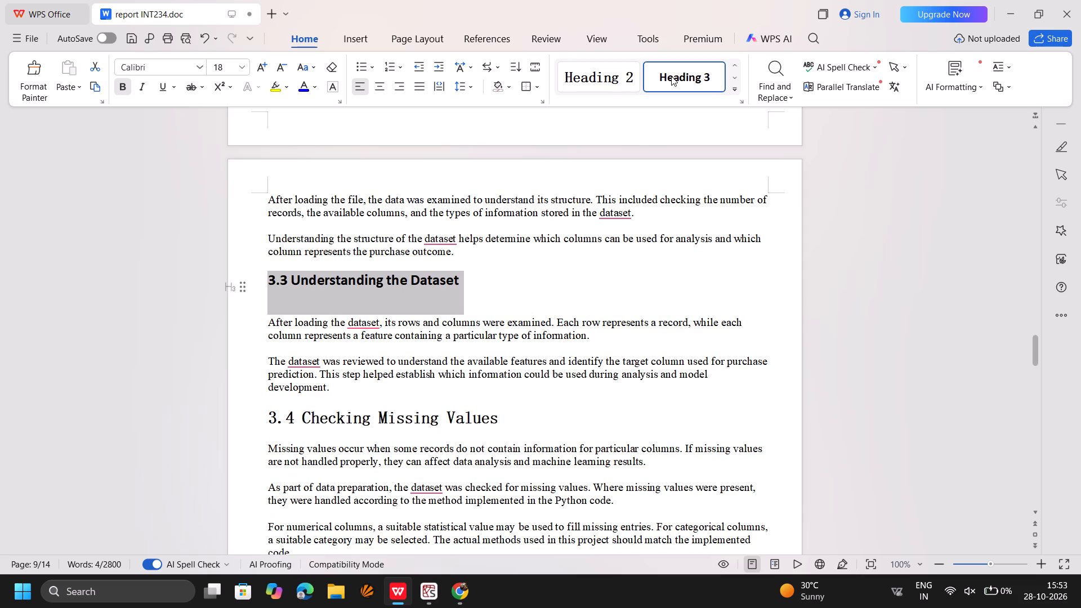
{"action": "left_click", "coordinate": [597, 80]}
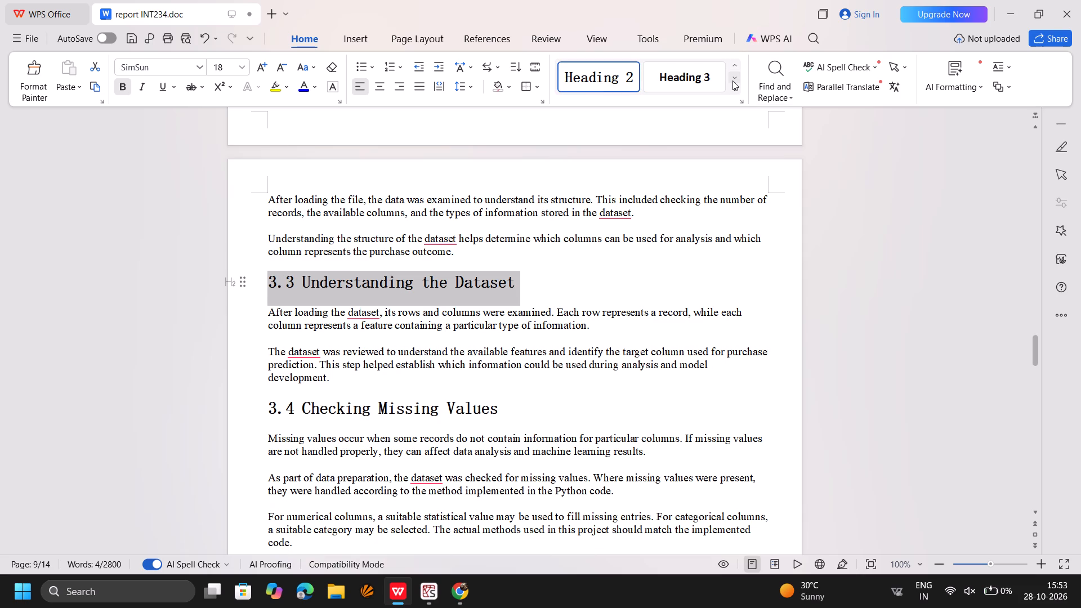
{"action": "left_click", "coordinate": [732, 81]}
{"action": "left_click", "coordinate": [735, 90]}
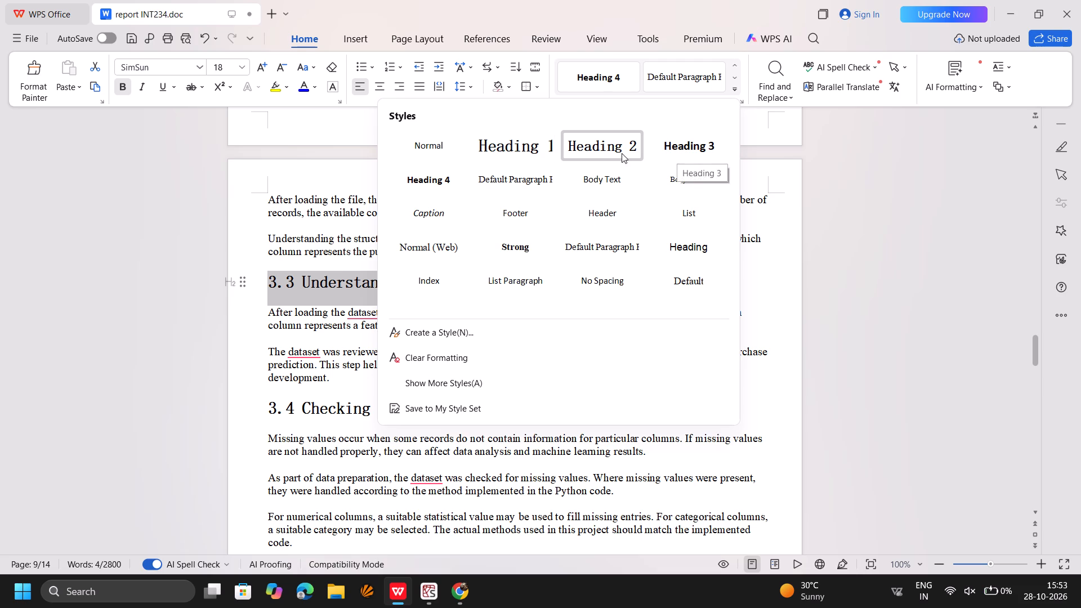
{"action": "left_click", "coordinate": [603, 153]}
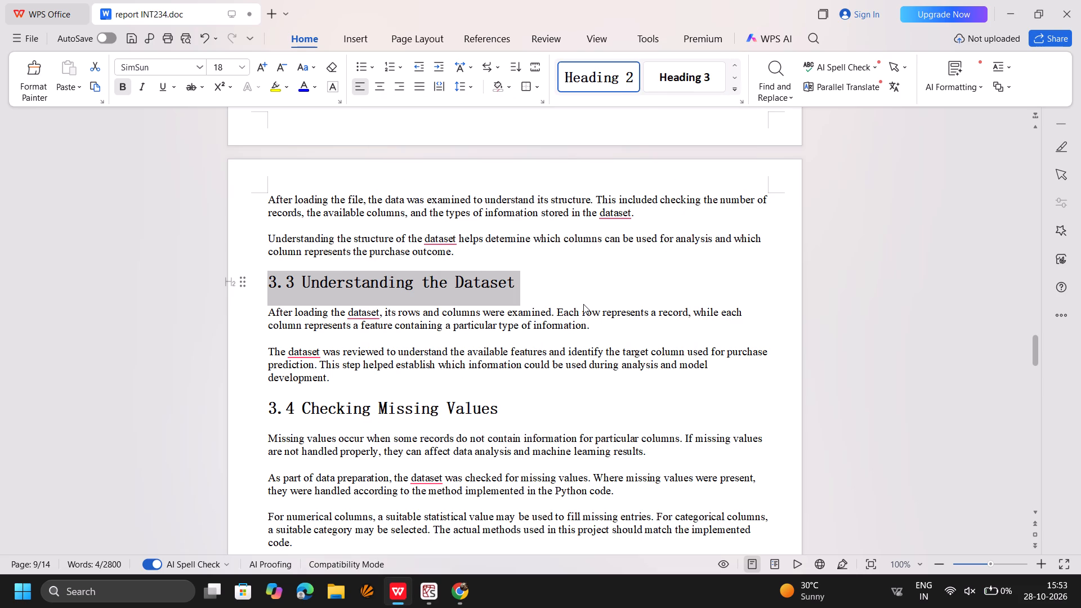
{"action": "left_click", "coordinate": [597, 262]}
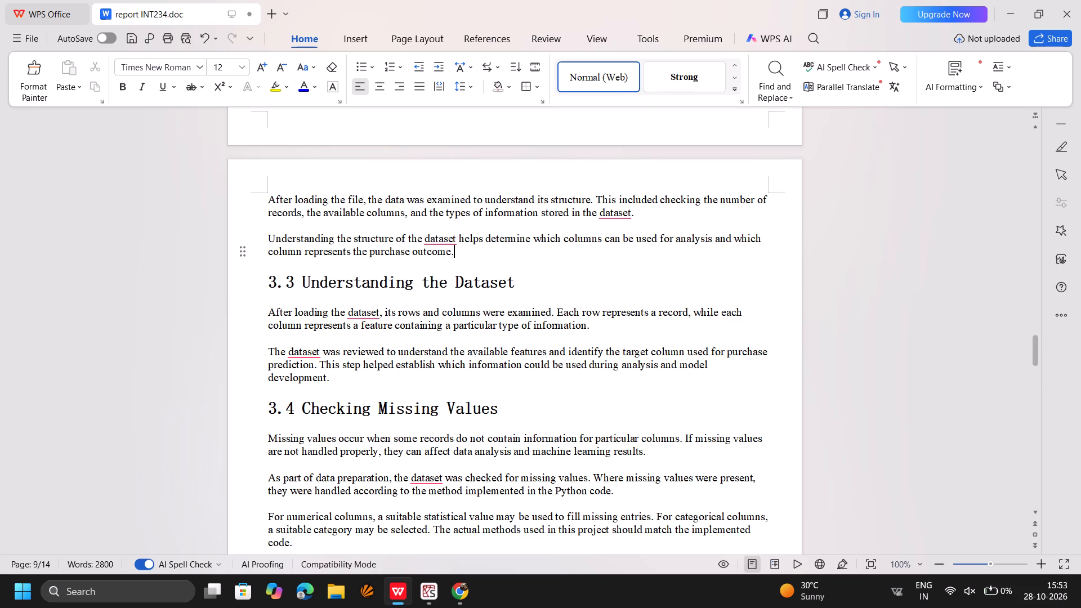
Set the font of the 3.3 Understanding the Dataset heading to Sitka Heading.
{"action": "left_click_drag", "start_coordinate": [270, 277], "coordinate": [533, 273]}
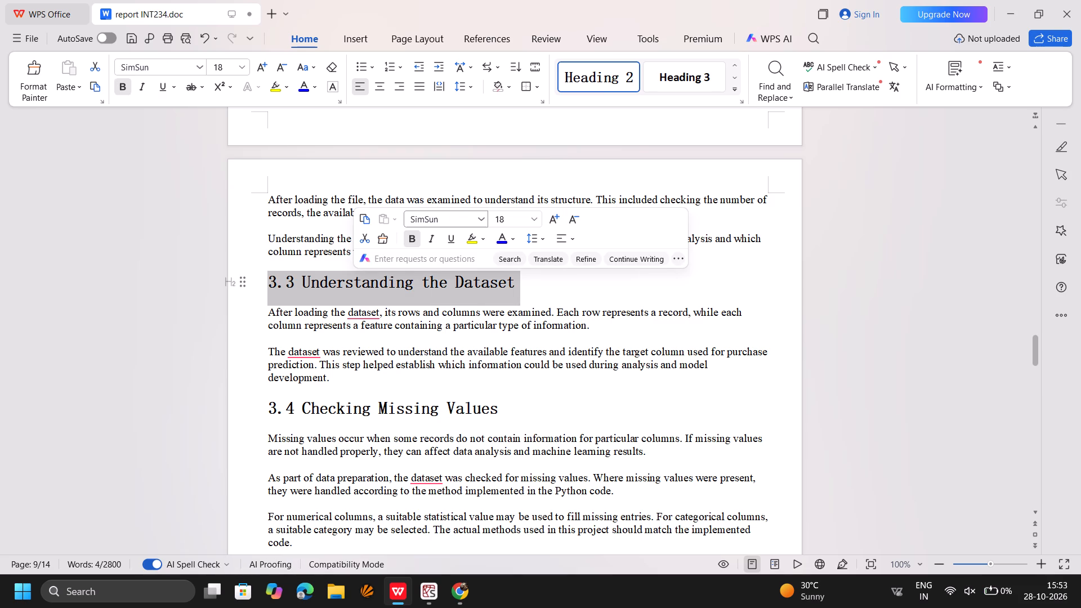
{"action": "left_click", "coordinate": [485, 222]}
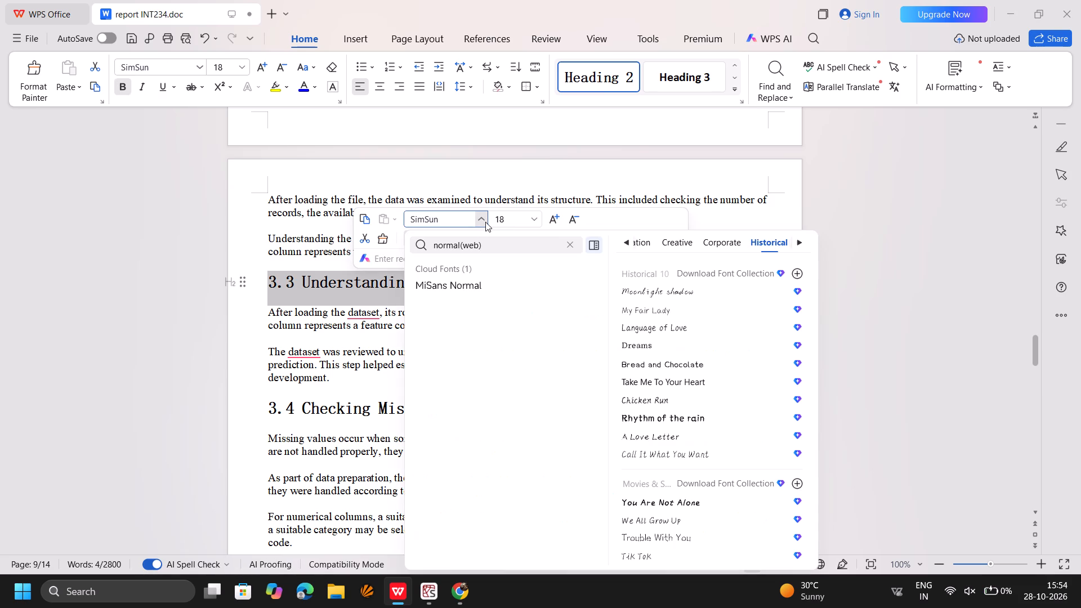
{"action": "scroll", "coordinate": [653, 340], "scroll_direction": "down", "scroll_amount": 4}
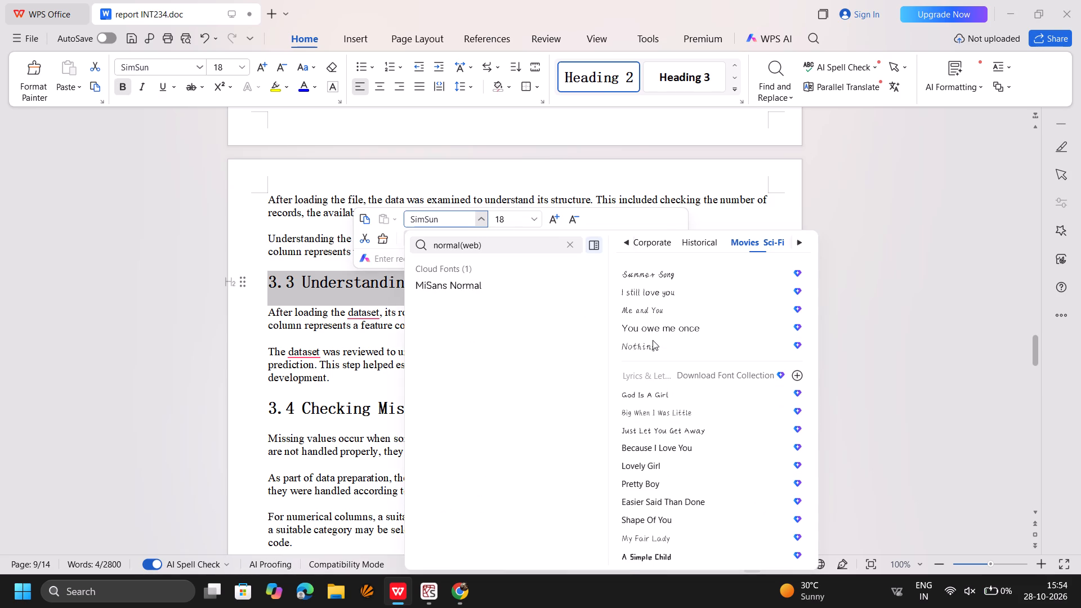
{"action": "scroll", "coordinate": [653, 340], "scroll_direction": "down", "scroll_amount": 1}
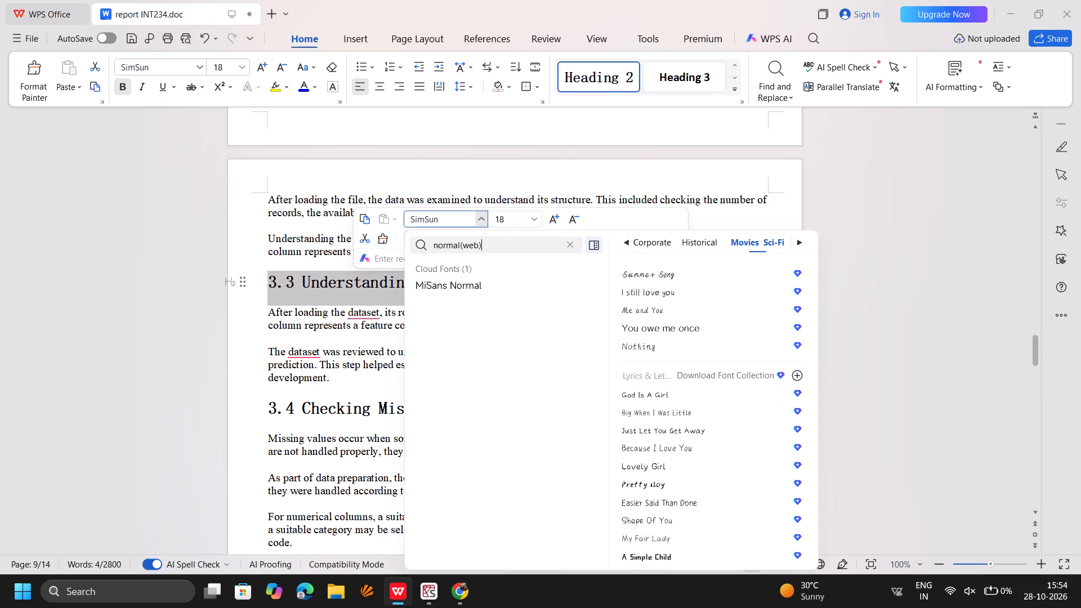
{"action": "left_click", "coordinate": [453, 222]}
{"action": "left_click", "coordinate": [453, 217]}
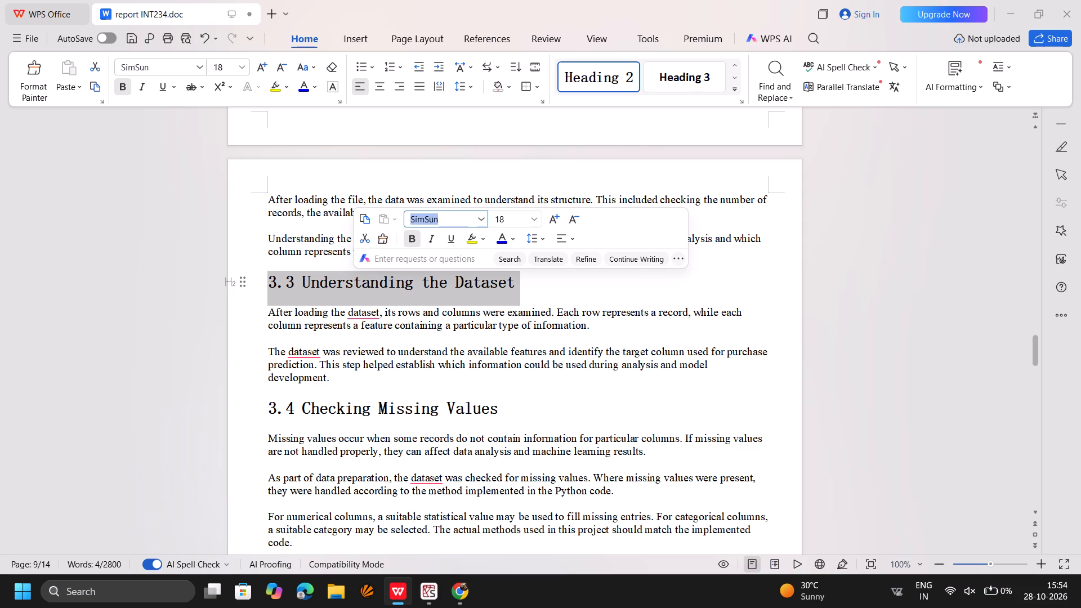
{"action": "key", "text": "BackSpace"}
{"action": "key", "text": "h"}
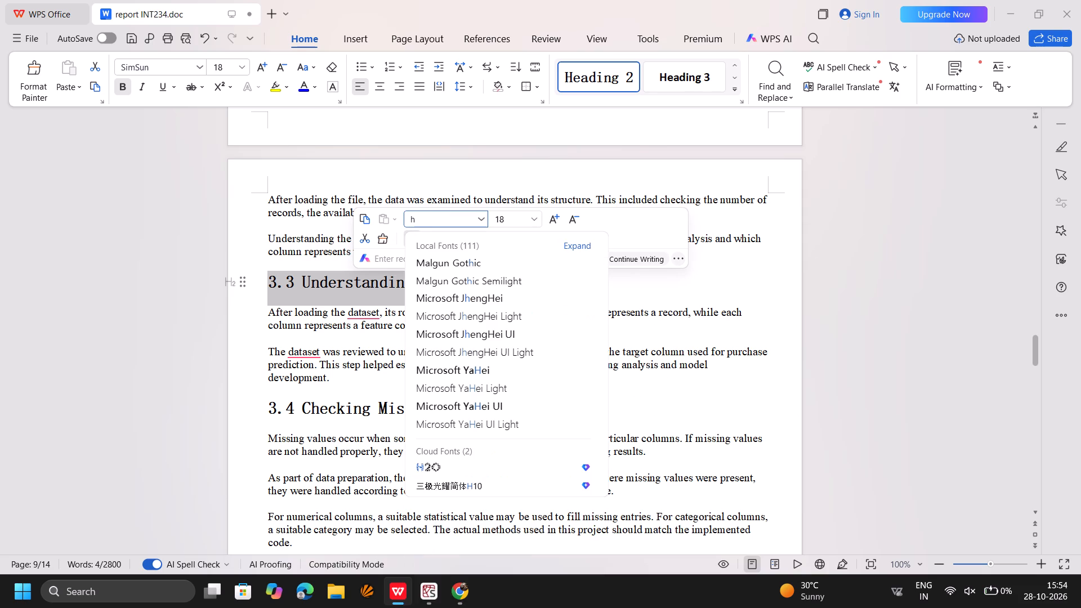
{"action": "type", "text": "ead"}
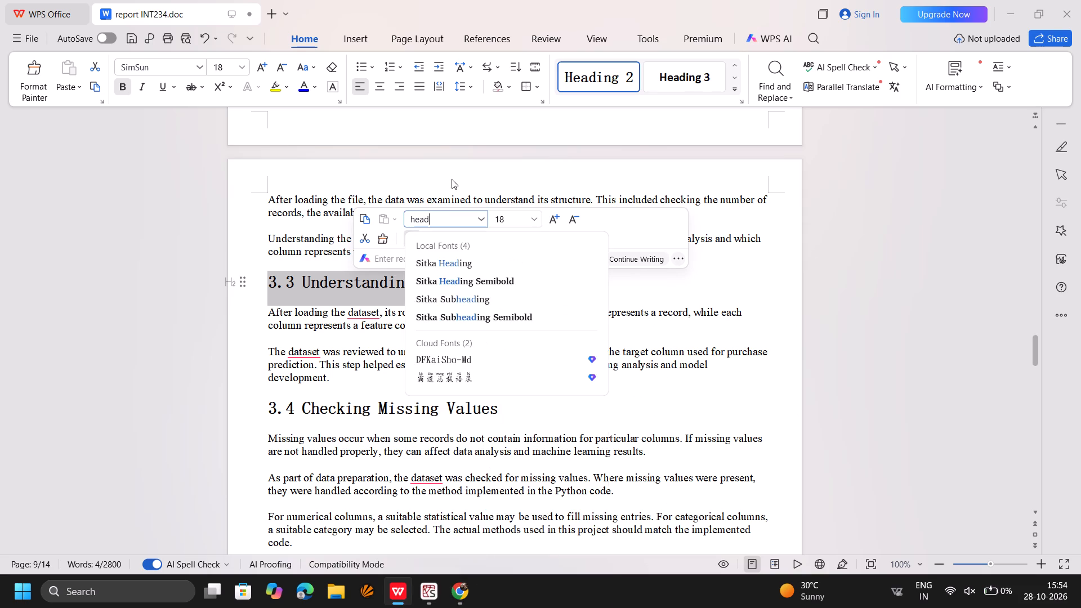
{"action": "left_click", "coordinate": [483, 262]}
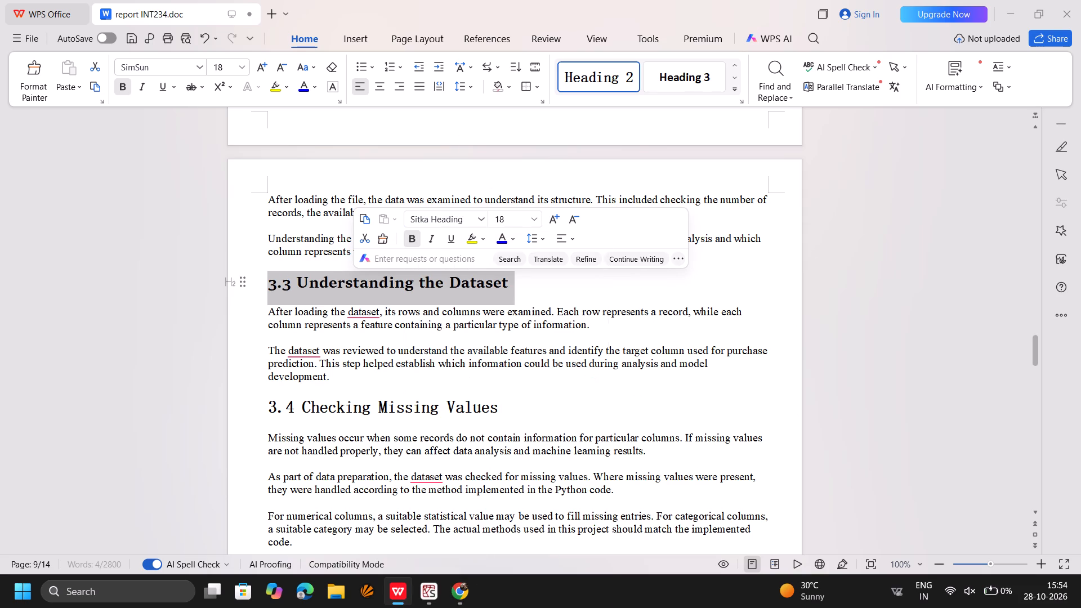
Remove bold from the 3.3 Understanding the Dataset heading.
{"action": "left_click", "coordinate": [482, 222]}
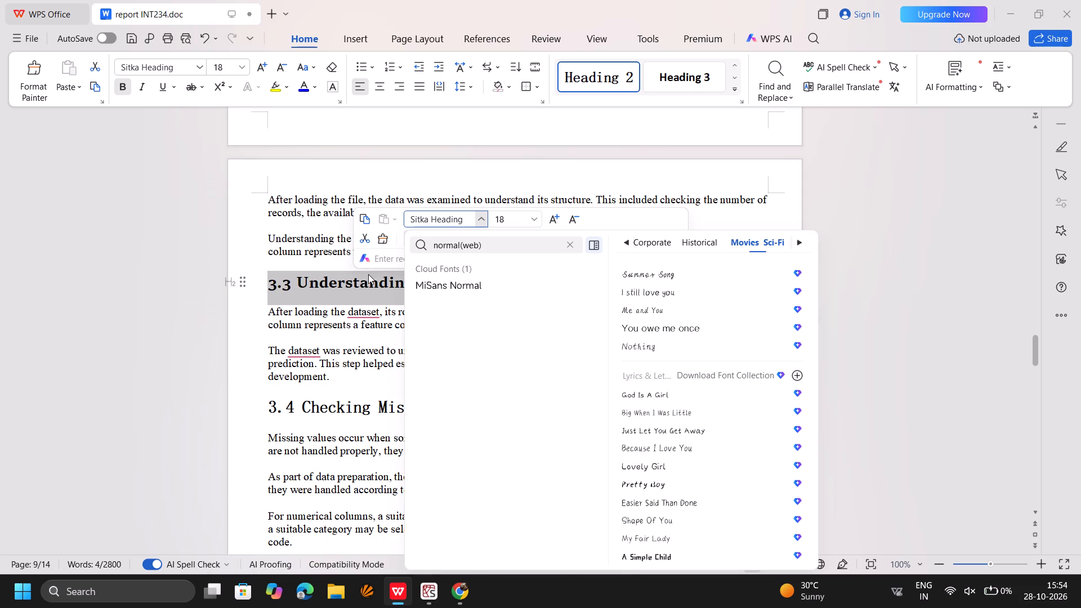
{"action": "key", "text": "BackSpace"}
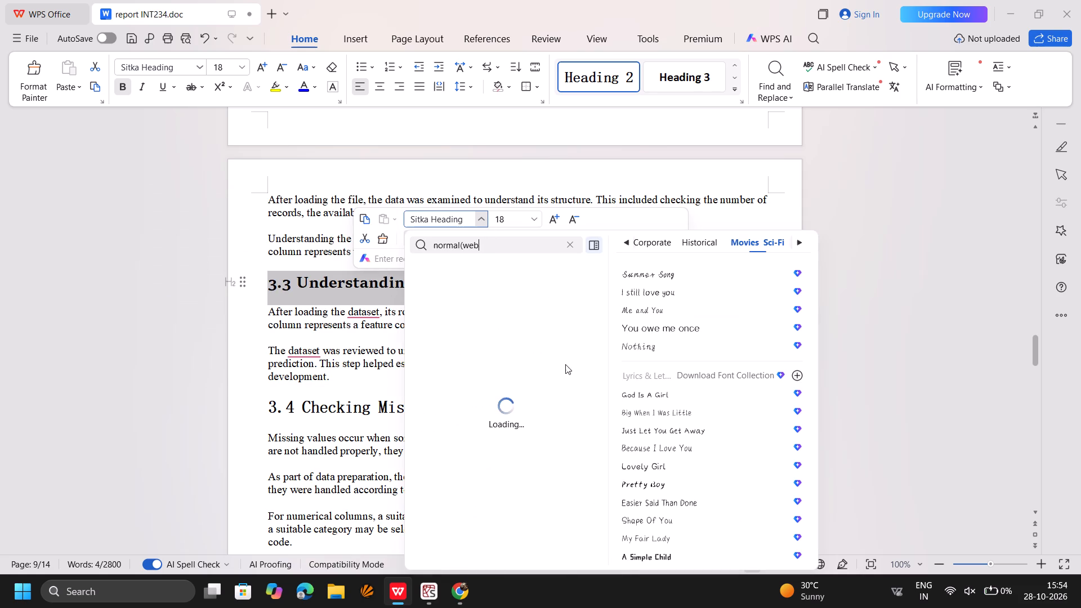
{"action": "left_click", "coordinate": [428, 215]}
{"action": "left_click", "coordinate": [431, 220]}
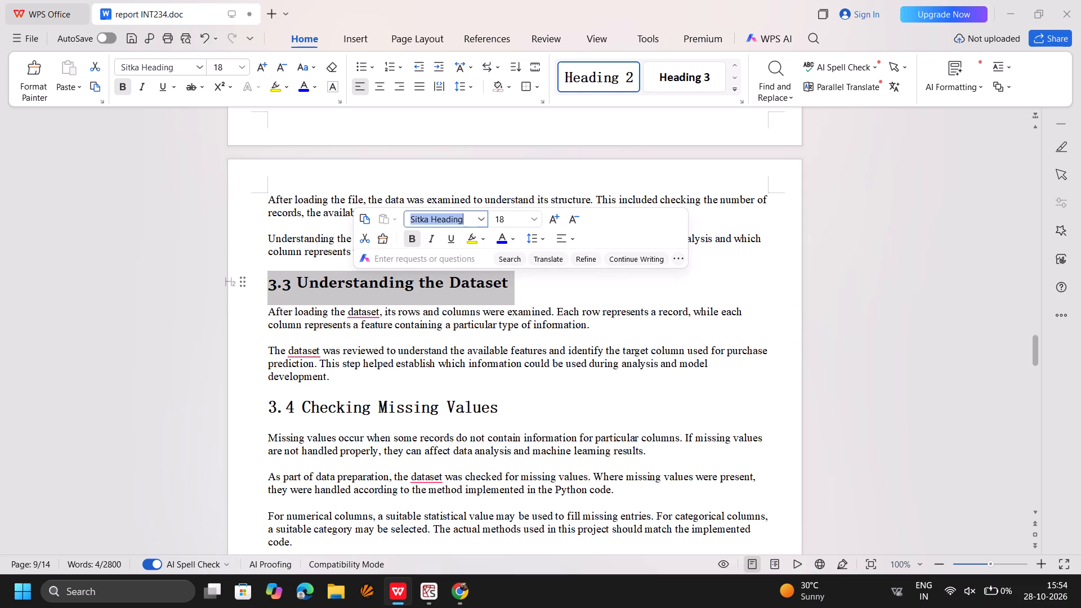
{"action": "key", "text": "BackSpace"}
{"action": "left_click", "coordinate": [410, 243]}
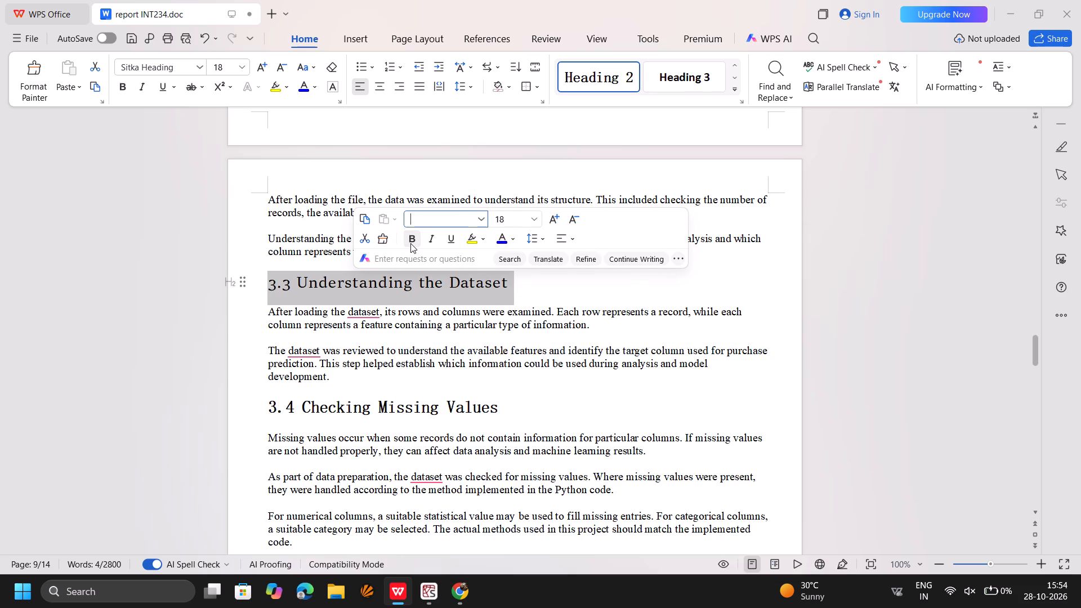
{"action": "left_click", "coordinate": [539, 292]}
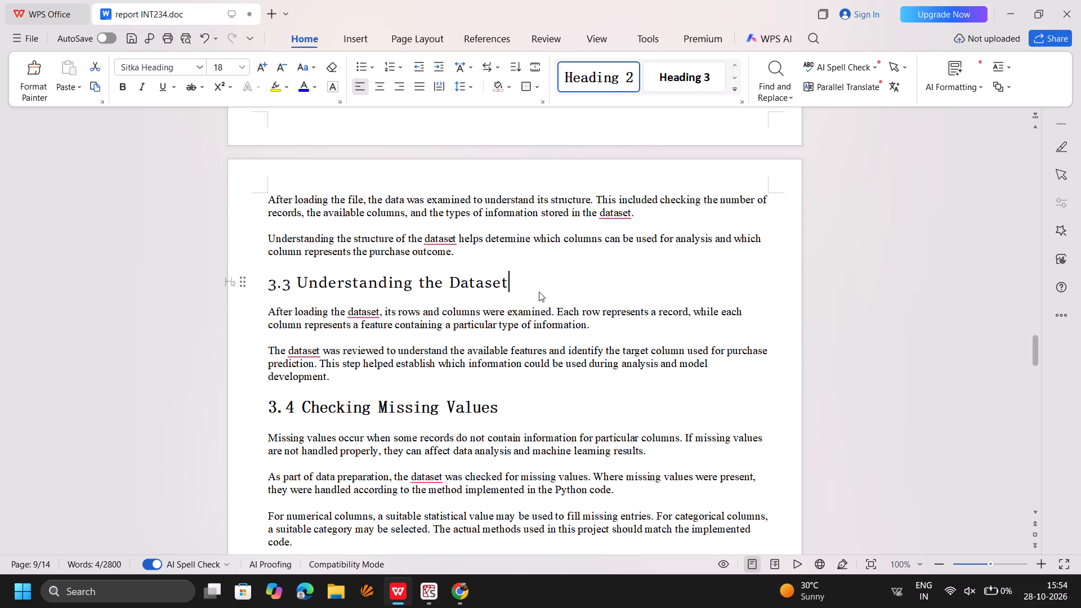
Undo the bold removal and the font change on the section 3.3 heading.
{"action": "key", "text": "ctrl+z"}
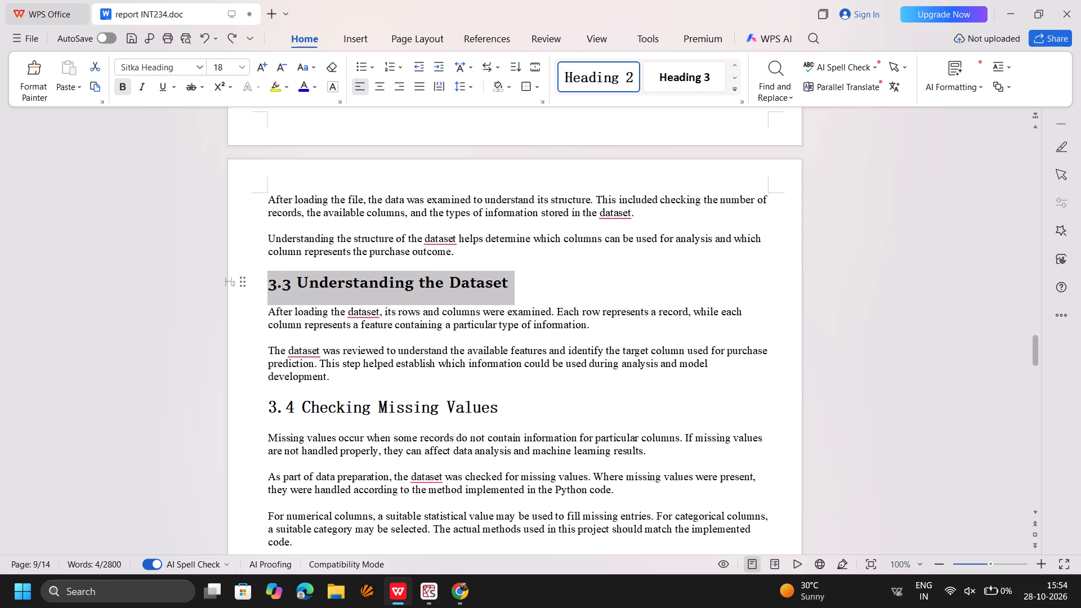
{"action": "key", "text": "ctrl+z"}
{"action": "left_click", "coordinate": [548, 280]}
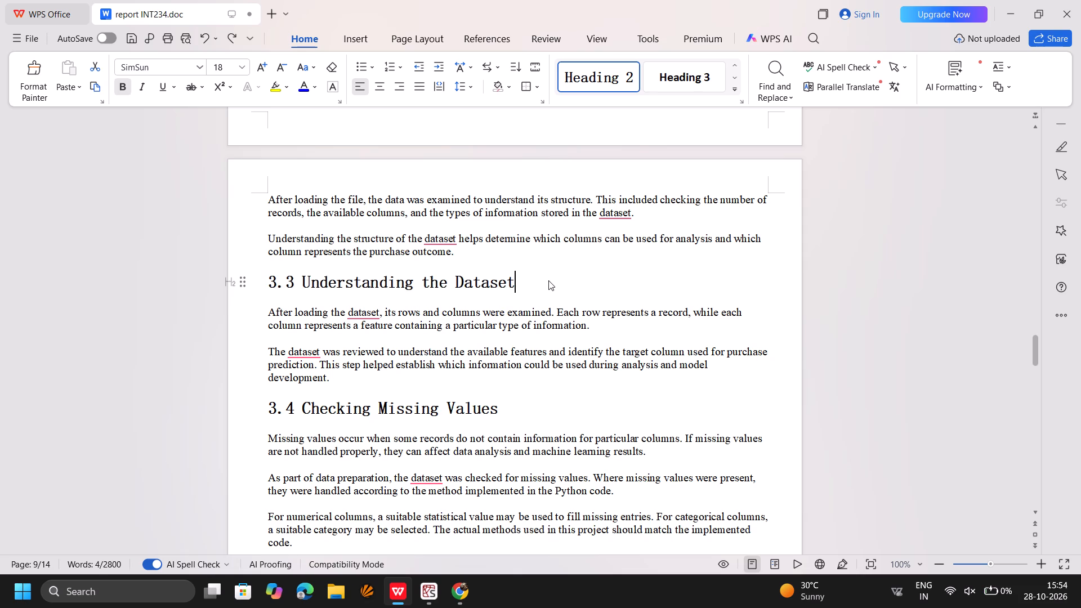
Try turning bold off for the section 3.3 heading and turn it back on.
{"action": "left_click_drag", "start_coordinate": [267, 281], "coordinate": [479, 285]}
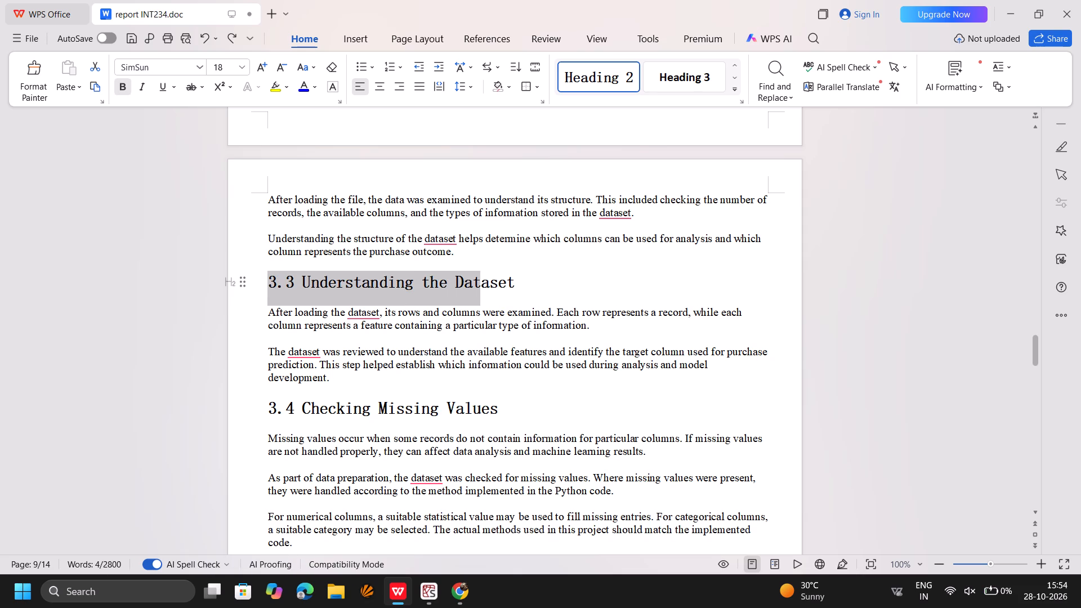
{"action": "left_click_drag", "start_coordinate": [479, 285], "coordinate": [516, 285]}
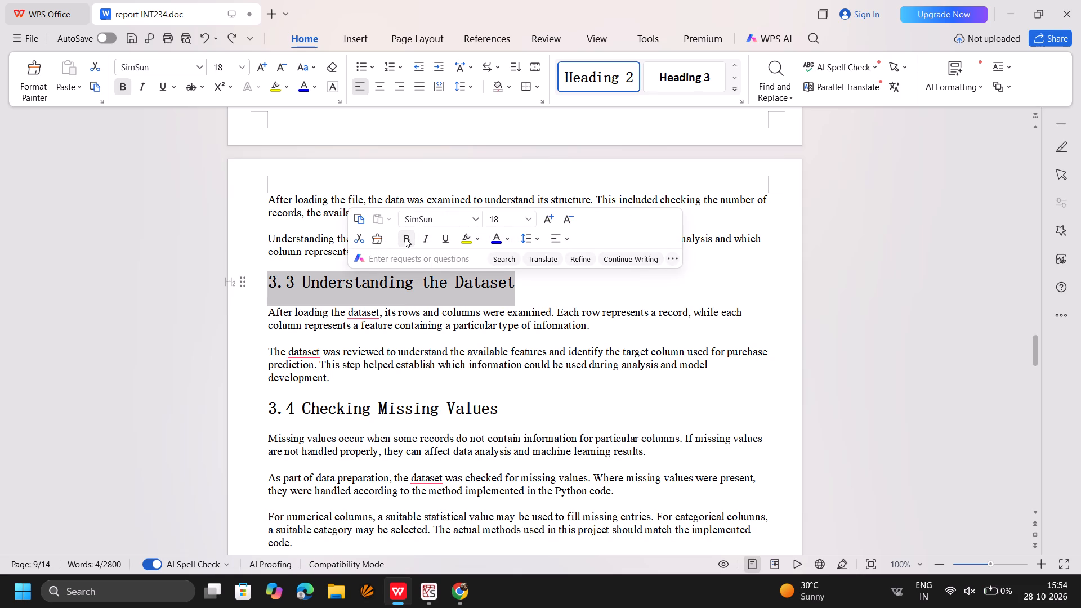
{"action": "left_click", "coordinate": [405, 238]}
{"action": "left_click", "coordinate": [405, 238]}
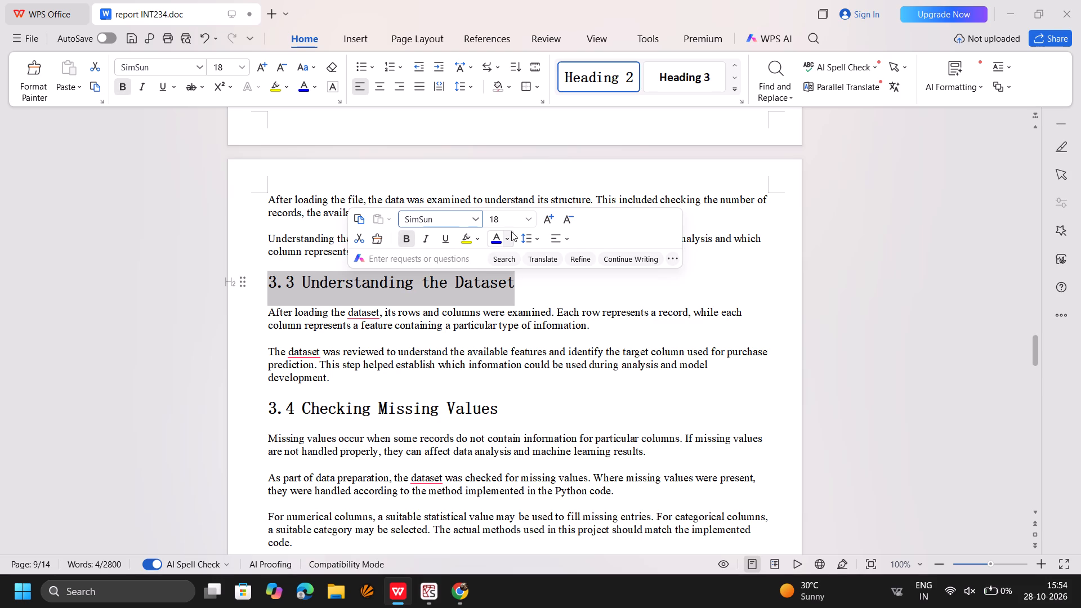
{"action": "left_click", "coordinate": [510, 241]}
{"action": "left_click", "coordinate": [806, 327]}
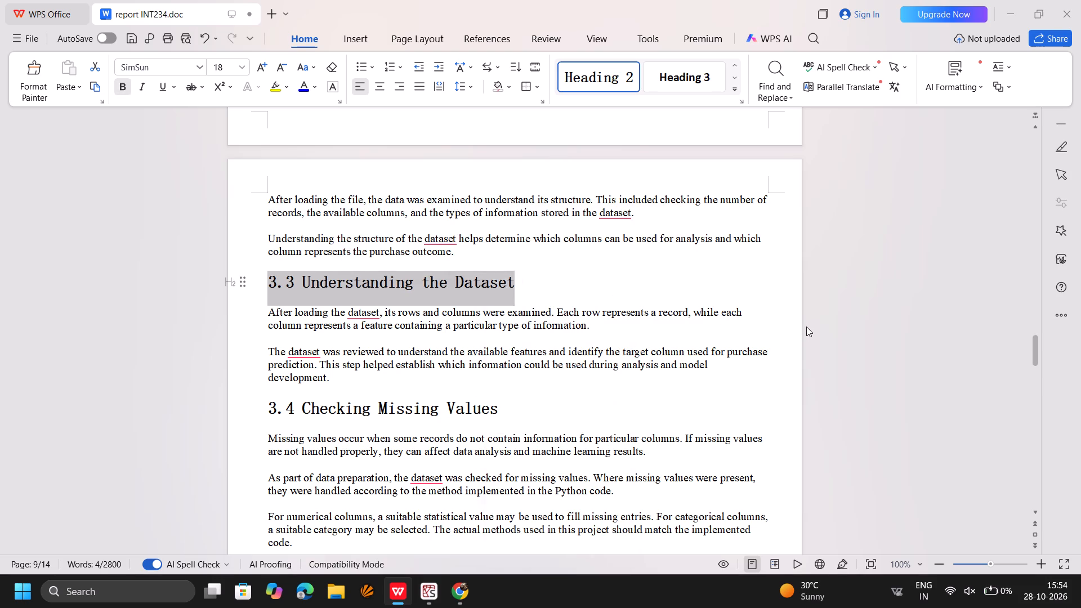
Minimize and reopen the report, and look through its remaining pages to the last one.
{"action": "left_click", "coordinate": [1004, 4]}
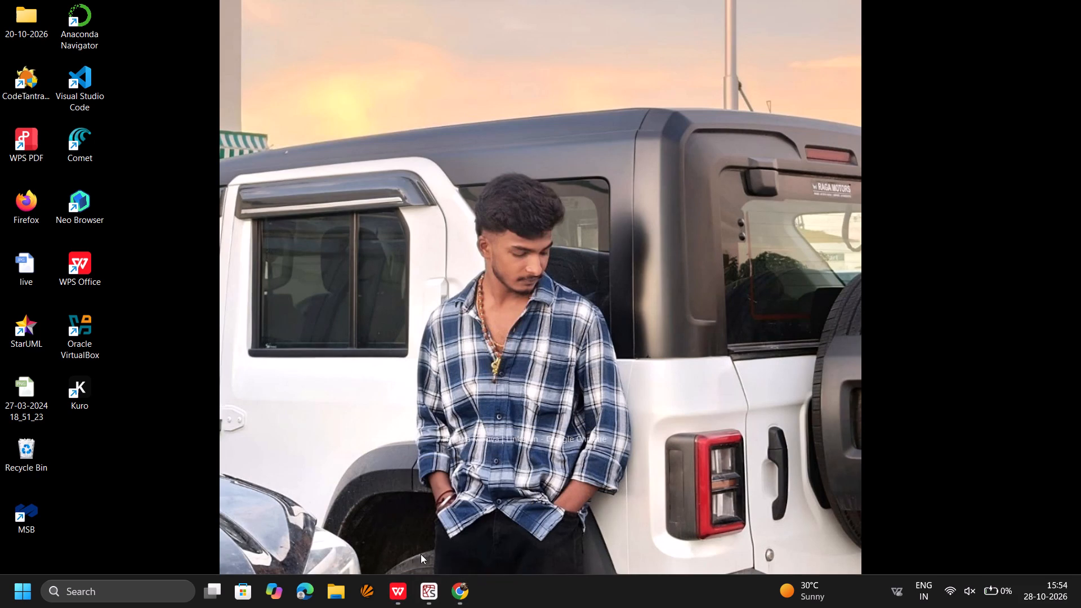
{"action": "left_click", "coordinate": [420, 526]}
{"action": "scroll", "coordinate": [420, 526], "scroll_direction": "down", "scroll_amount": 10}
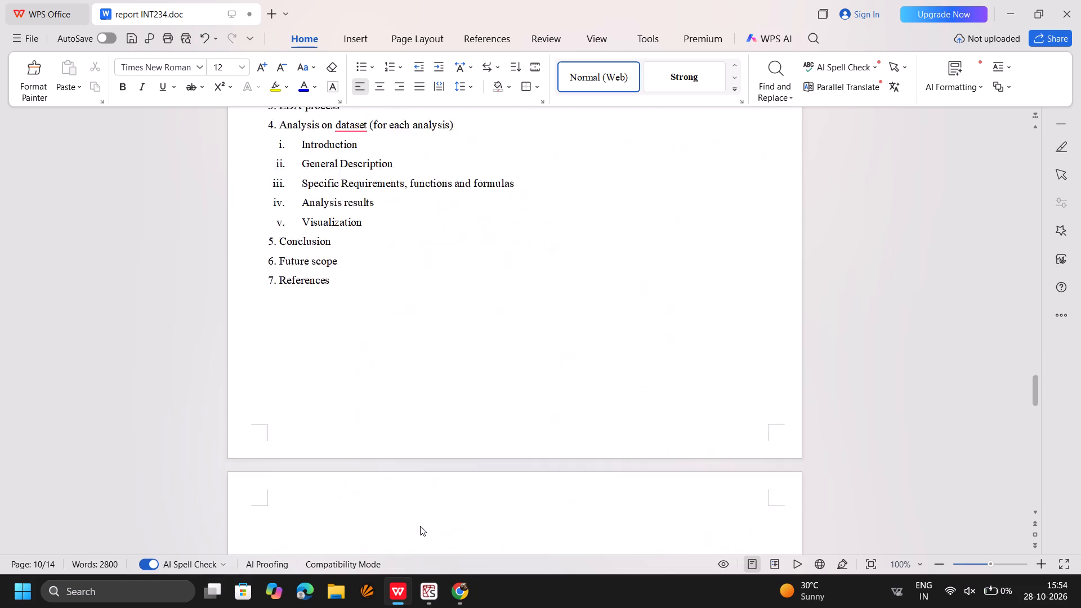
{"action": "scroll", "coordinate": [420, 526], "scroll_direction": "down", "scroll_amount": 18}
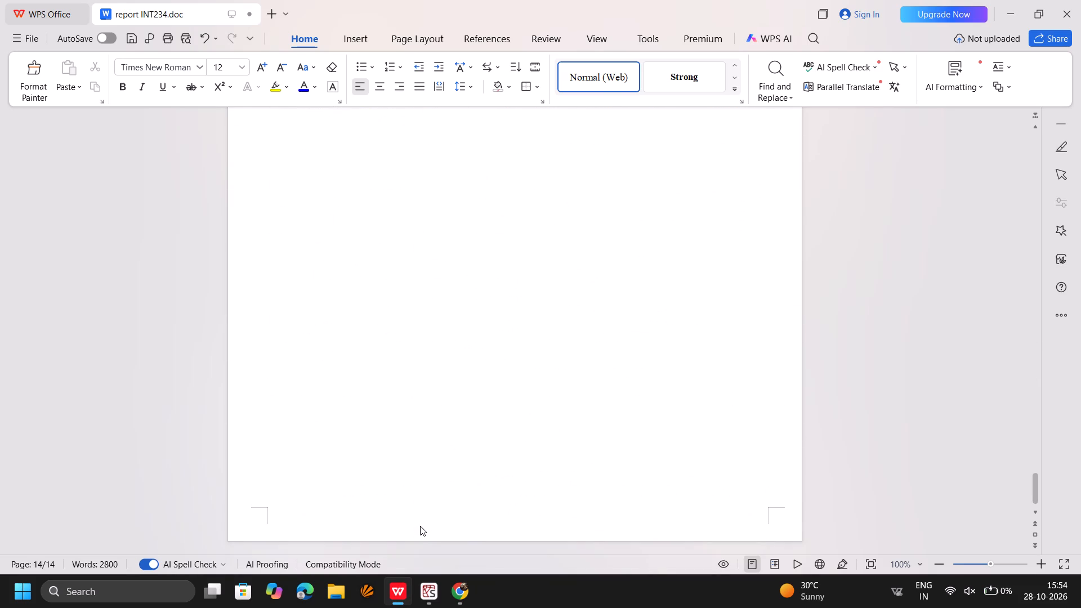
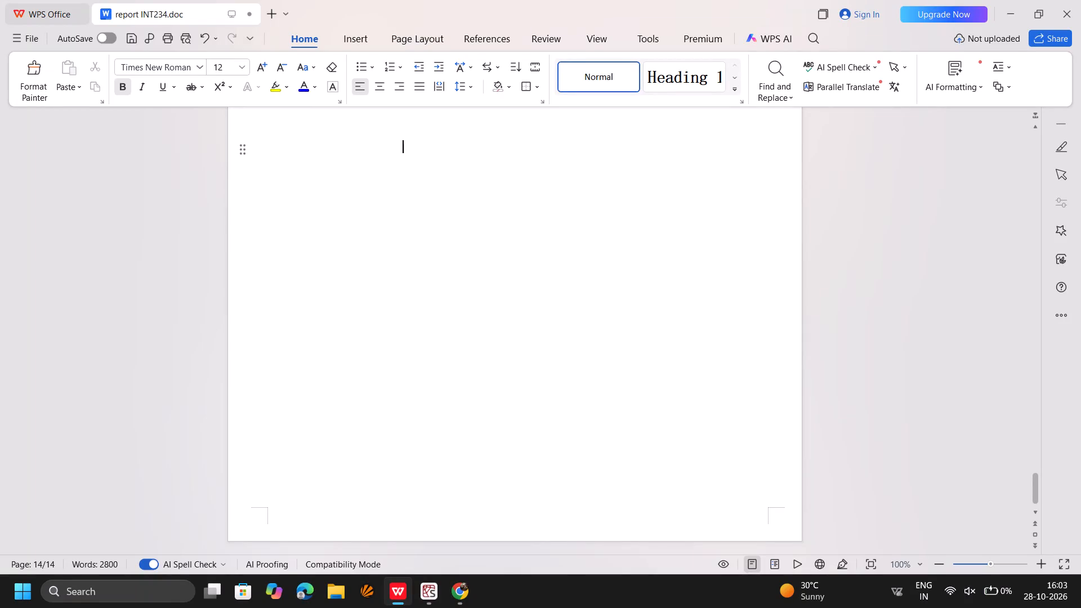
Look back through the report's closing pages, examining the certificate page and the title page template before it.
{"action": "scroll", "coordinate": [743, 372], "scroll_direction": "up", "scroll_amount": 9}
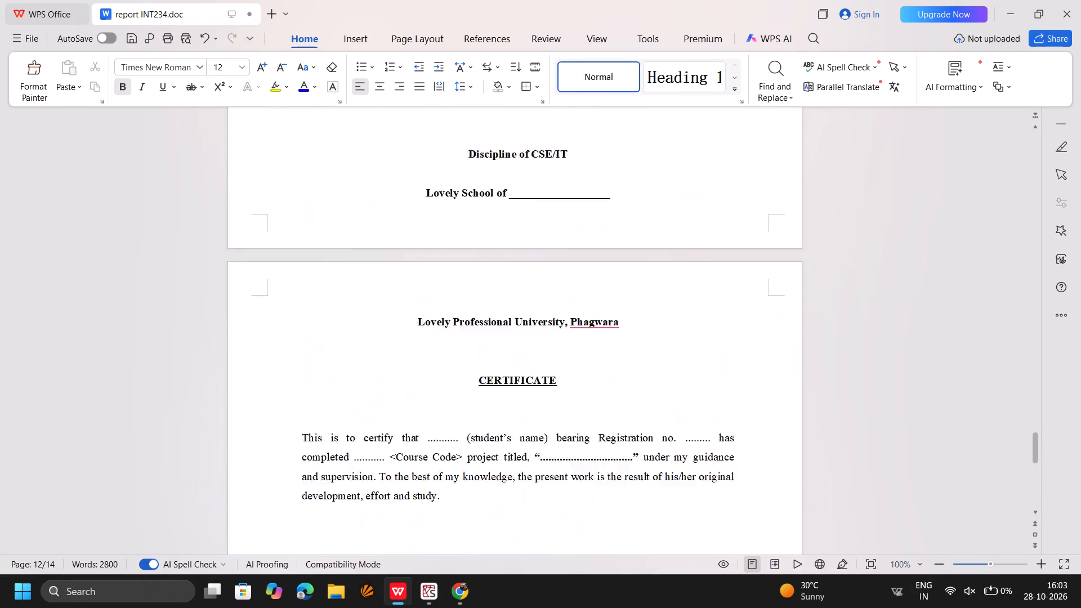
{"action": "scroll", "coordinate": [743, 372], "scroll_direction": "up", "scroll_amount": 2}
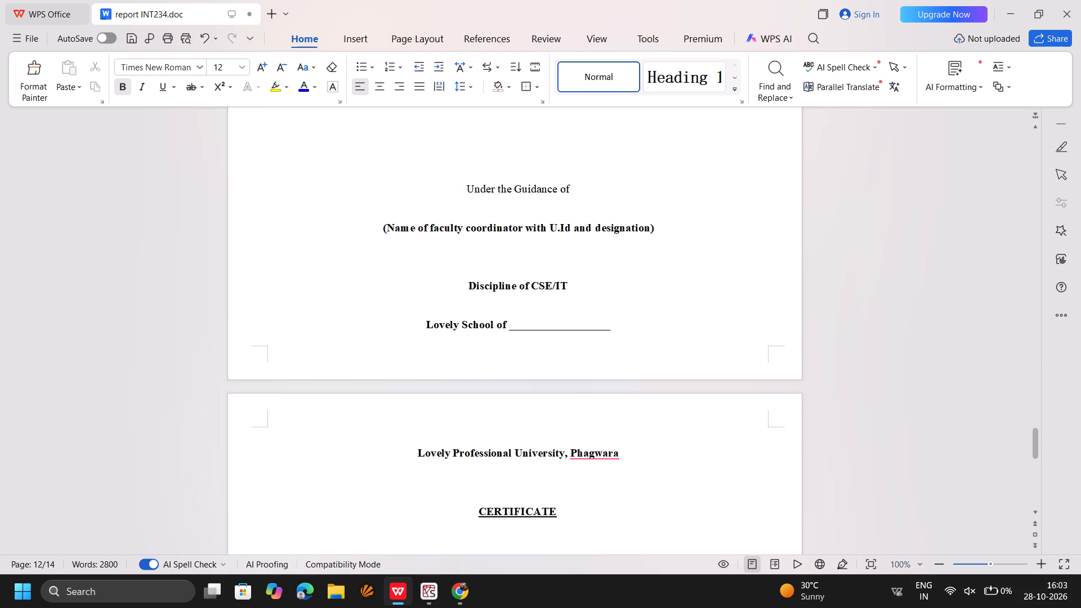
{"action": "left_click", "coordinate": [113, 596]}
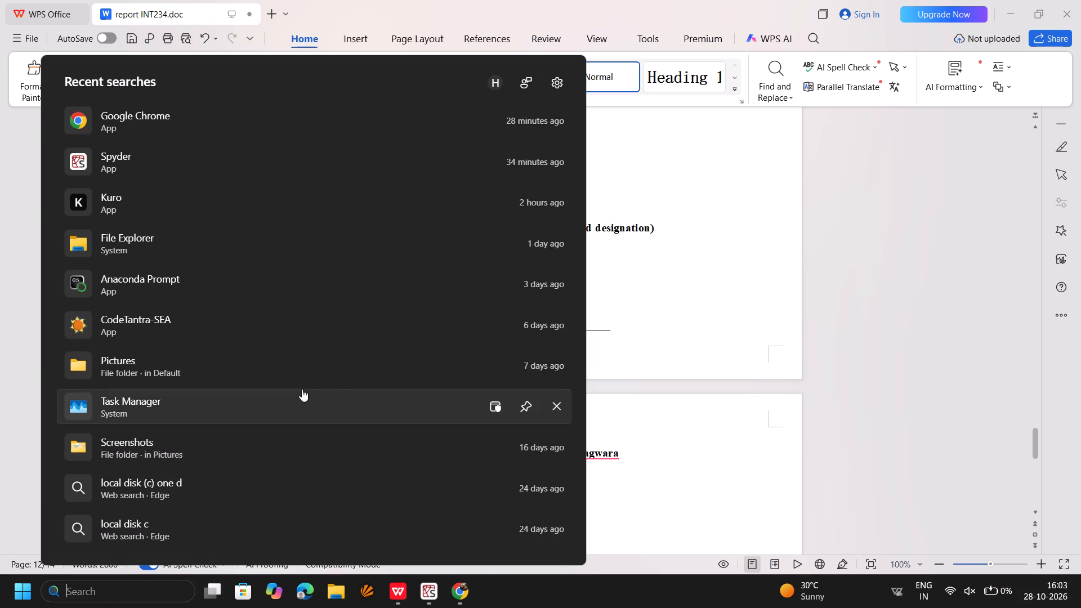
{"action": "left_click", "coordinate": [841, 399]}
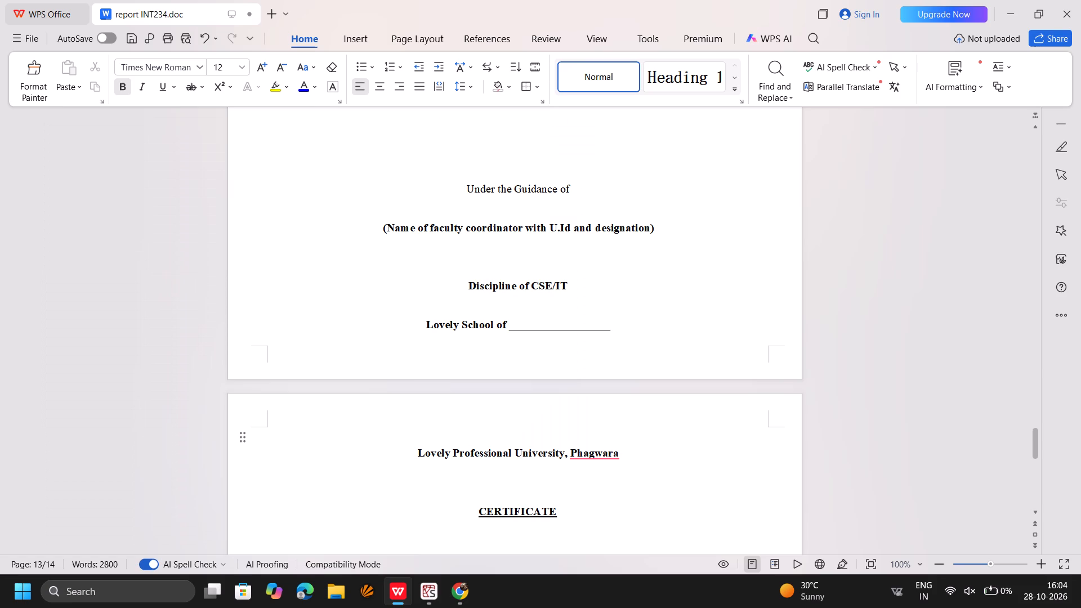
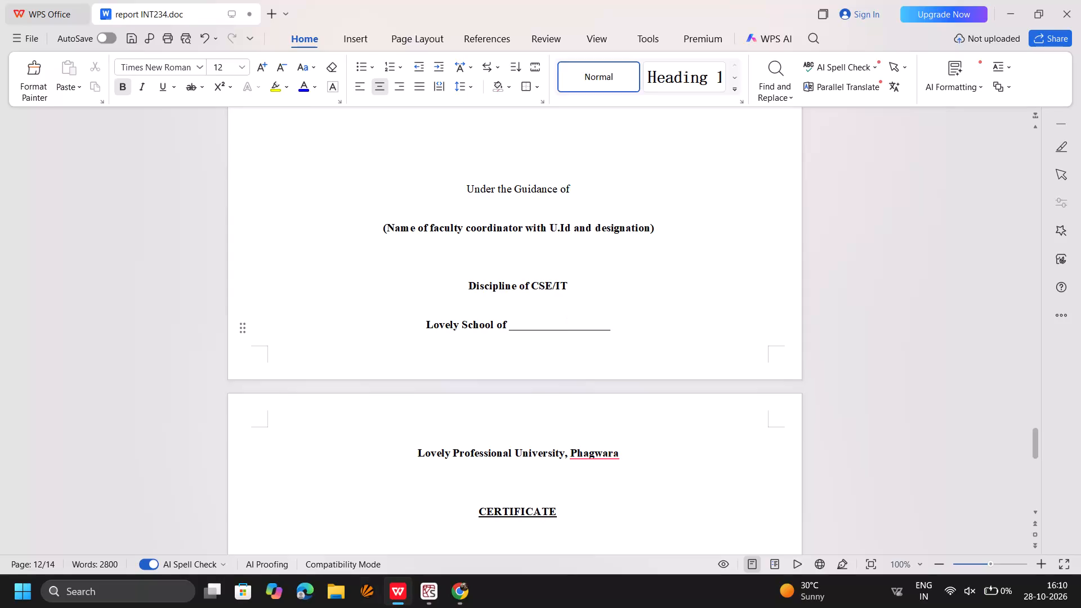
Launch the Kuro app from the recent Windows searches.
{"action": "left_click", "coordinate": [155, 594]}
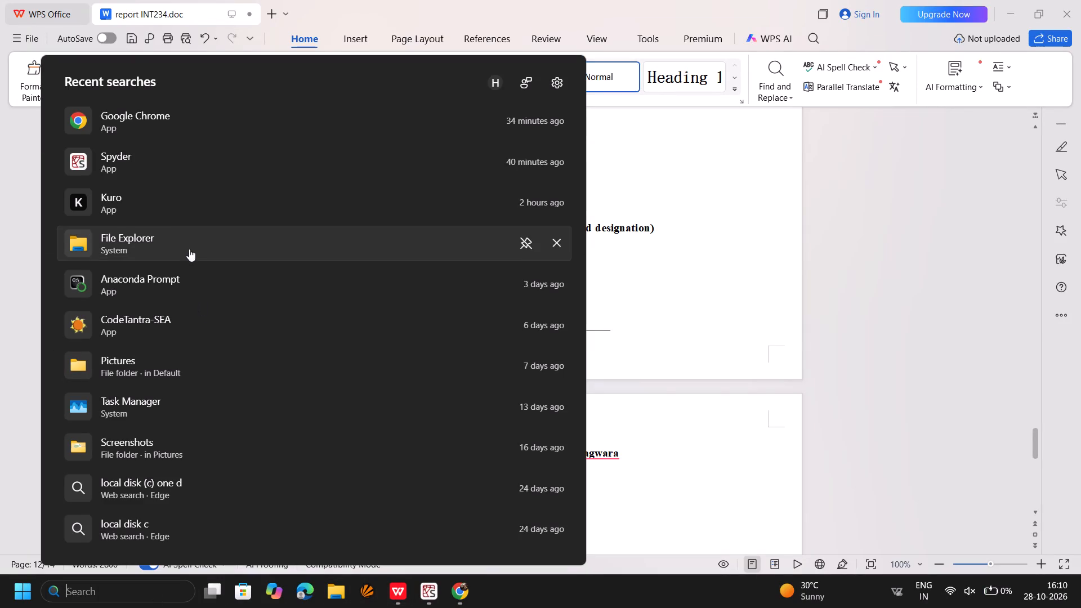
{"action": "left_click", "coordinate": [153, 212]}
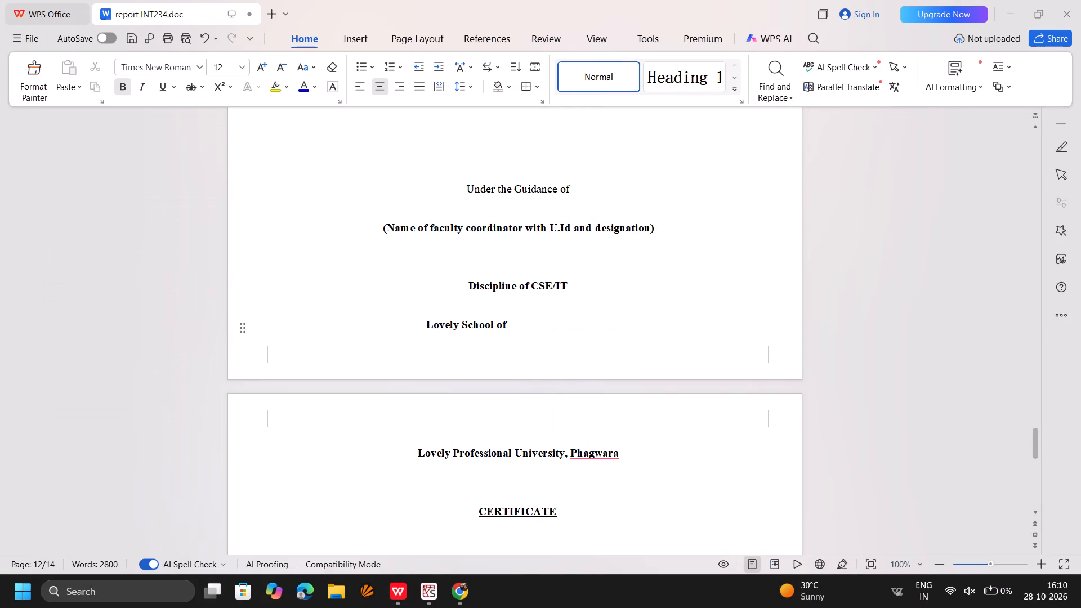
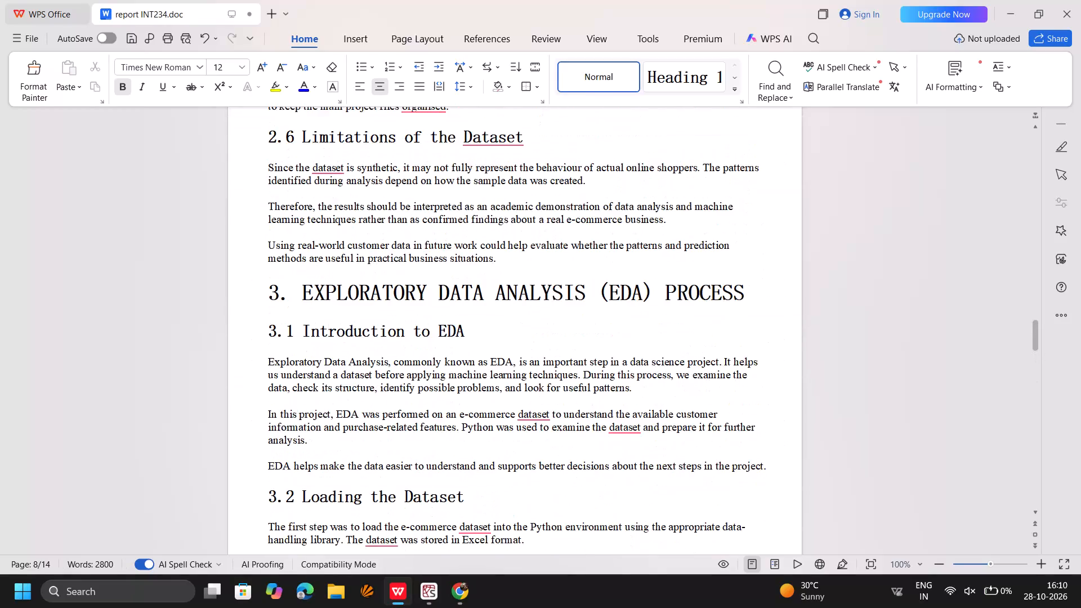
Apply the Normal (Web) style to the heading "3.2 Loading the Dataset" and all of its body paragraphs.
{"action": "scroll", "coordinate": [623, 288], "scroll_direction": "down", "scroll_amount": 2}
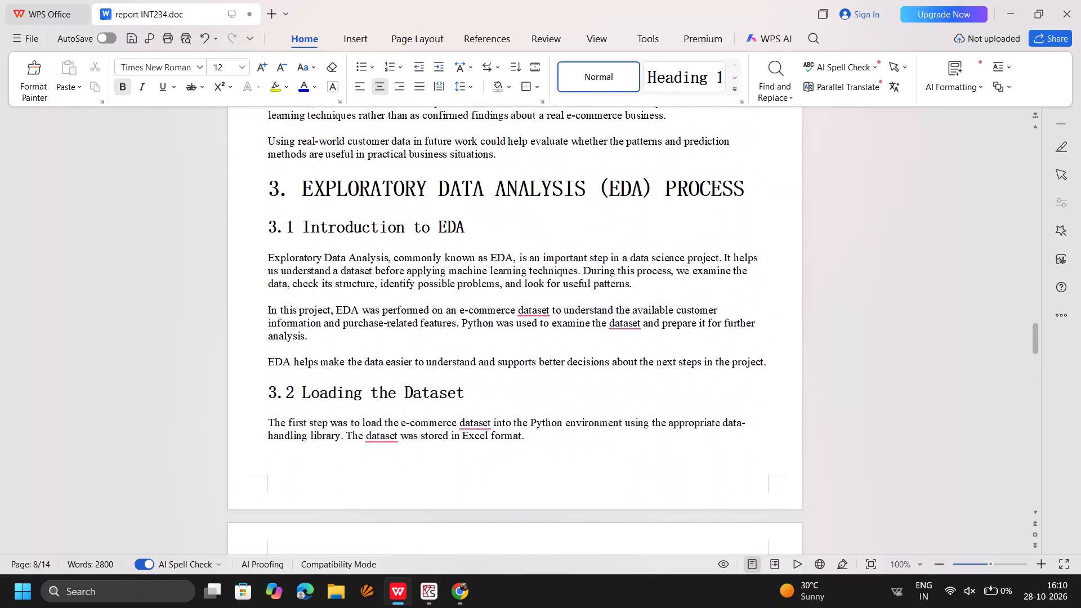
{"action": "scroll", "coordinate": [623, 288], "scroll_direction": "down", "scroll_amount": 2}
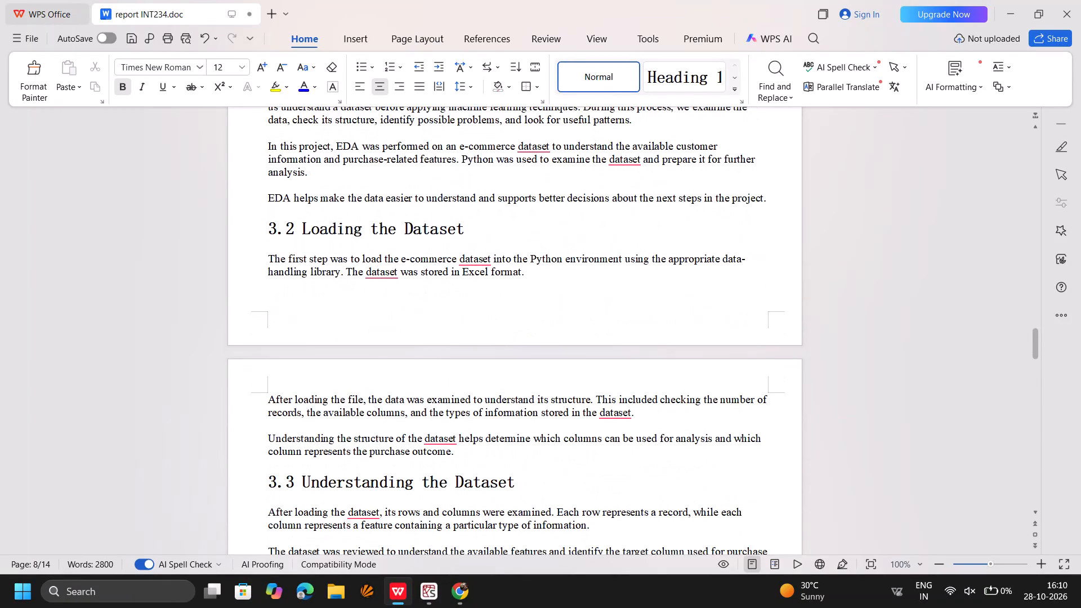
{"action": "scroll", "coordinate": [623, 288], "scroll_direction": "down", "scroll_amount": 1}
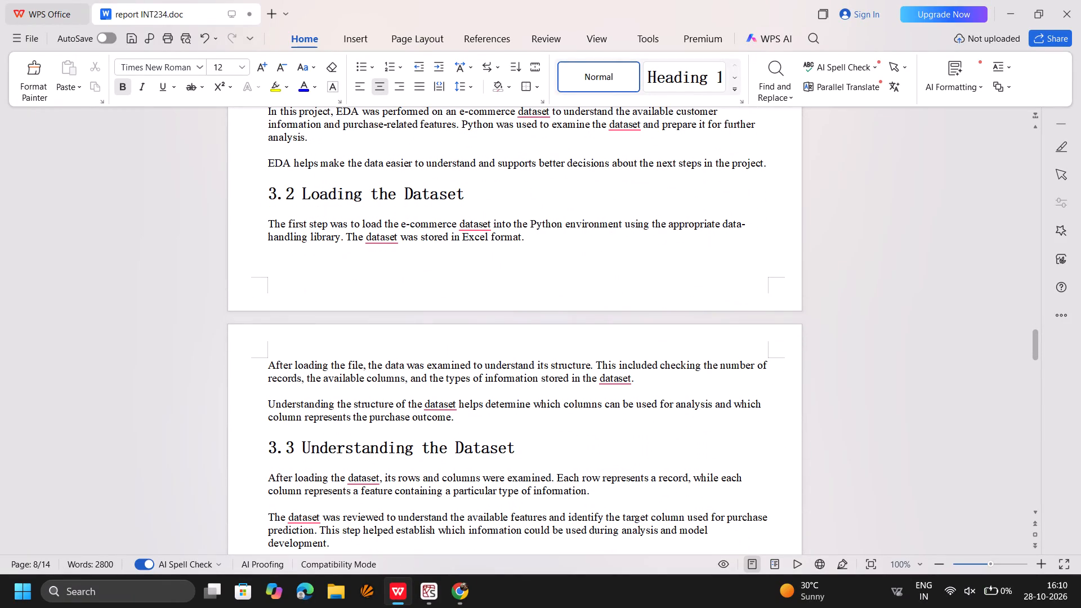
{"action": "left_click_drag", "start_coordinate": [270, 220], "coordinate": [411, 288]}
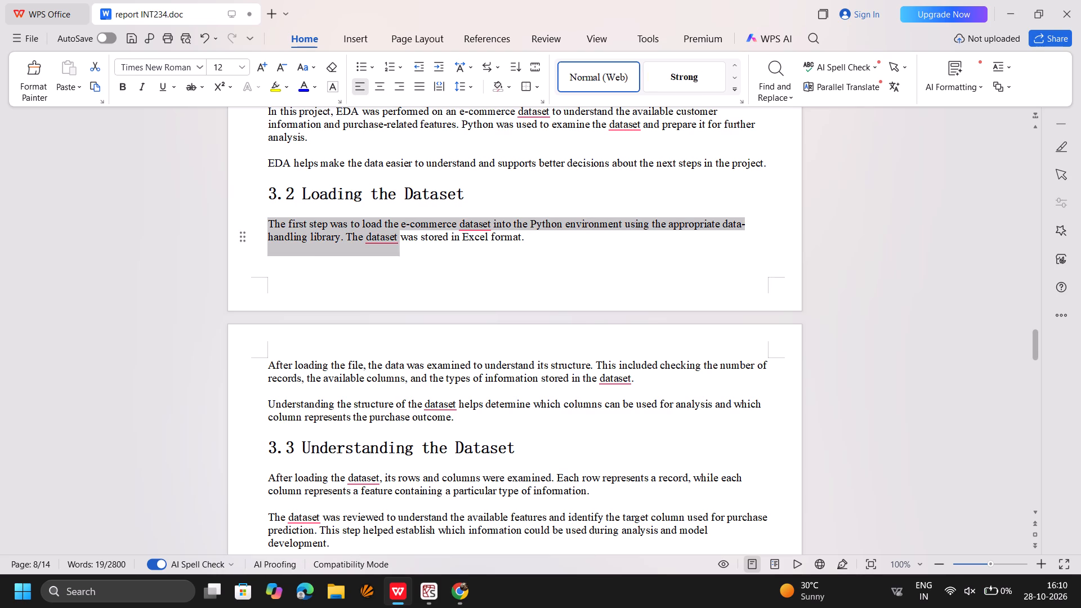
{"action": "left_click_drag", "start_coordinate": [411, 288], "coordinate": [563, 450]}
{"action": "left_click", "coordinate": [562, 437]}
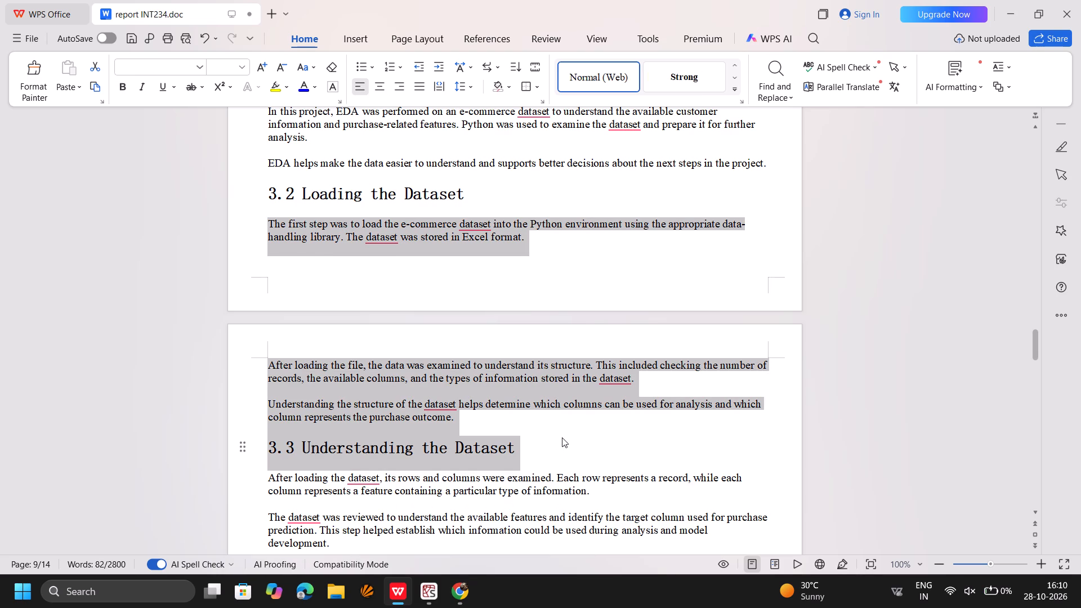
{"action": "left_click_drag", "start_coordinate": [266, 216], "coordinate": [535, 460]}
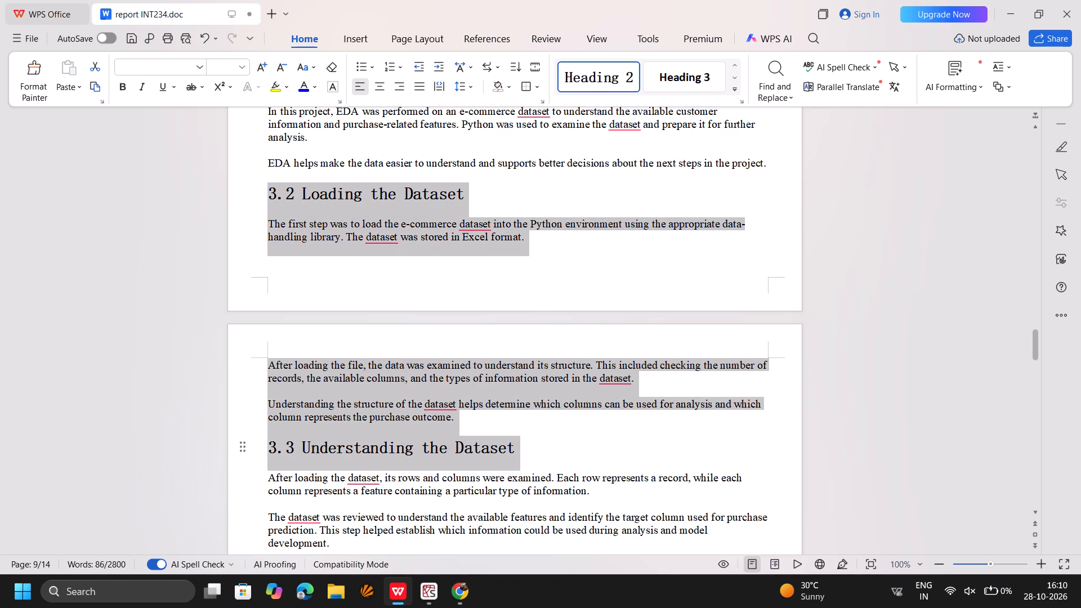
{"action": "left_click_drag", "start_coordinate": [535, 460], "coordinate": [539, 424]}
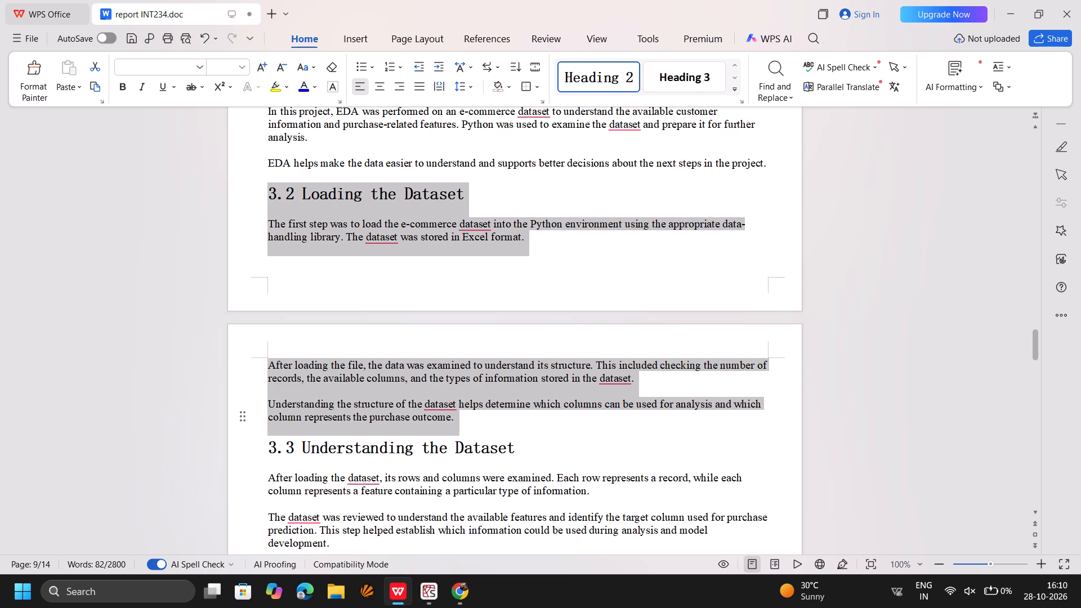
{"action": "left_click", "coordinate": [735, 87]}
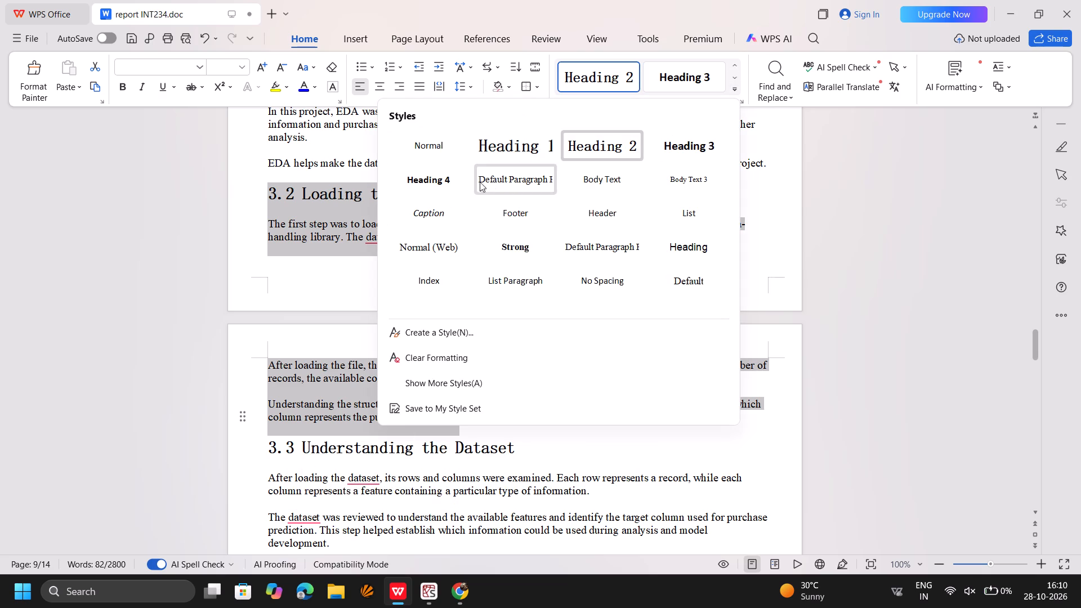
{"action": "left_click", "coordinate": [442, 240]}
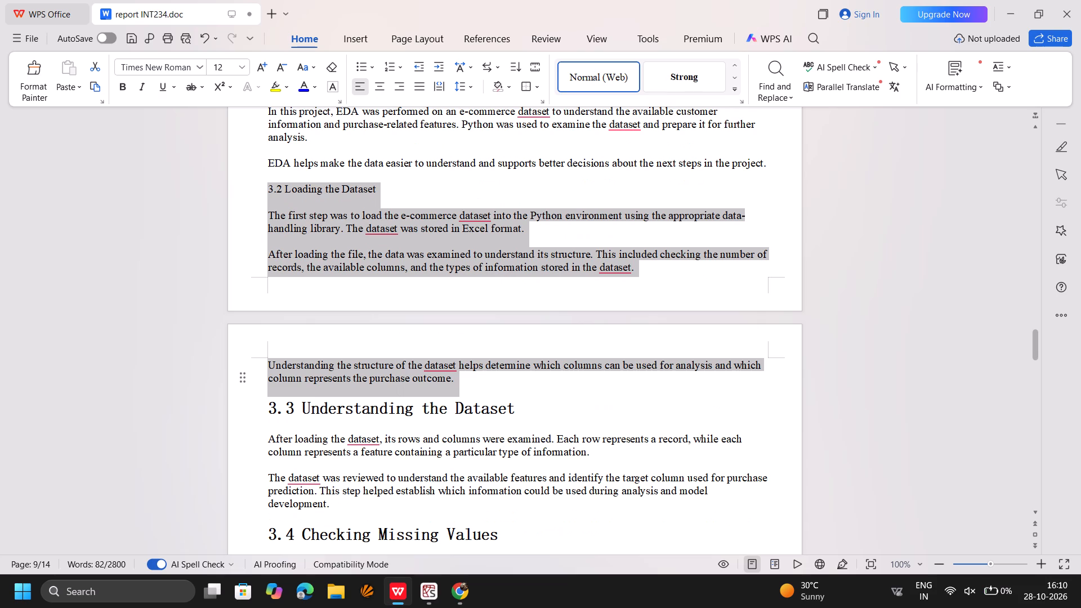
{"action": "left_click", "coordinate": [830, 278]}
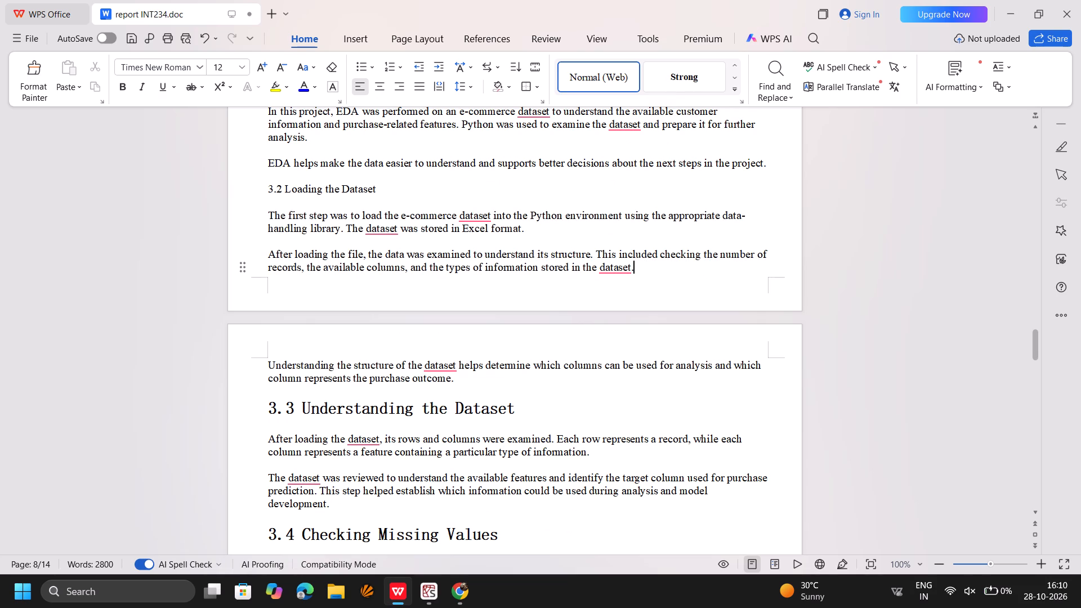
Make the heading "3.2 Loading the Dataset" bold.
{"action": "right_click_drag", "start_coordinate": [263, 188], "coordinate": [360, 186]}
{"action": "left_click", "coordinate": [389, 187]}
{"action": "left_click_drag", "start_coordinate": [389, 187], "coordinate": [277, 189]}
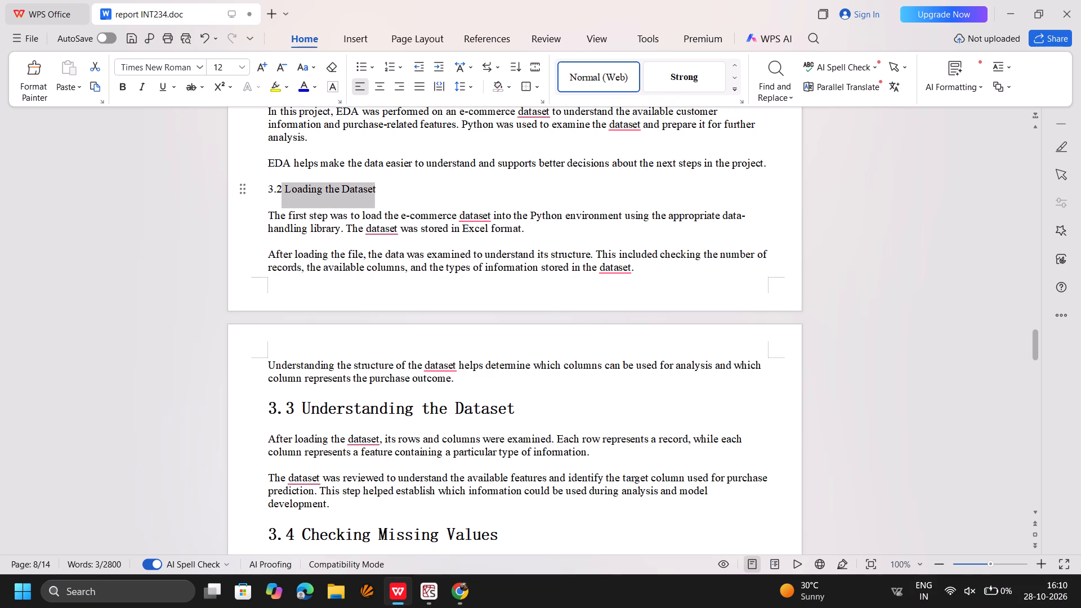
{"action": "left_click_drag", "start_coordinate": [277, 189], "coordinate": [260, 187]}
{"action": "left_click", "coordinate": [154, 138]}
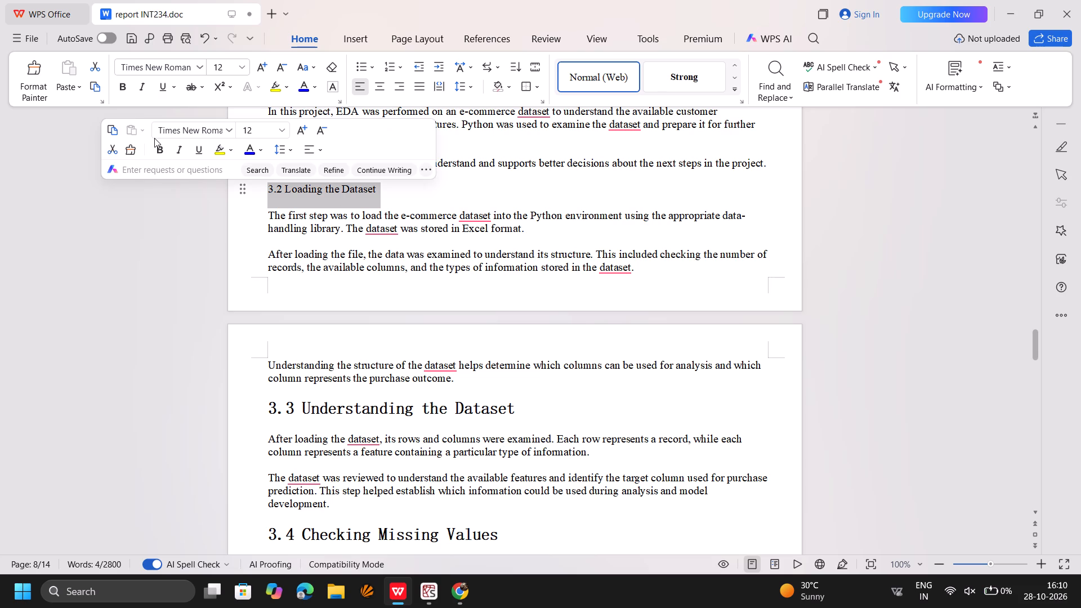
{"action": "left_click", "coordinate": [161, 149]}
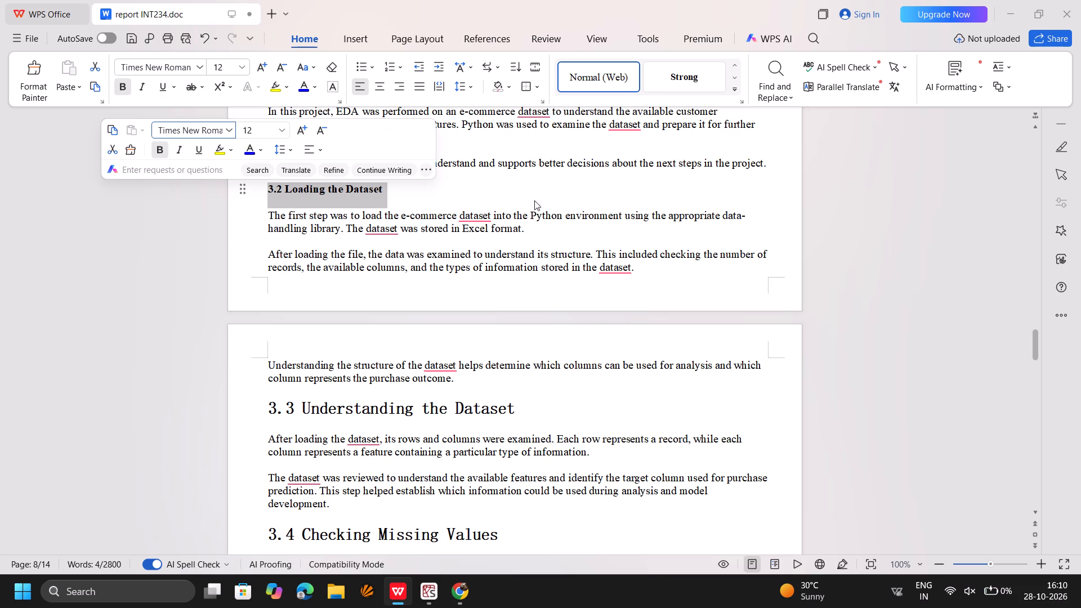
{"action": "left_click", "coordinate": [540, 193]}
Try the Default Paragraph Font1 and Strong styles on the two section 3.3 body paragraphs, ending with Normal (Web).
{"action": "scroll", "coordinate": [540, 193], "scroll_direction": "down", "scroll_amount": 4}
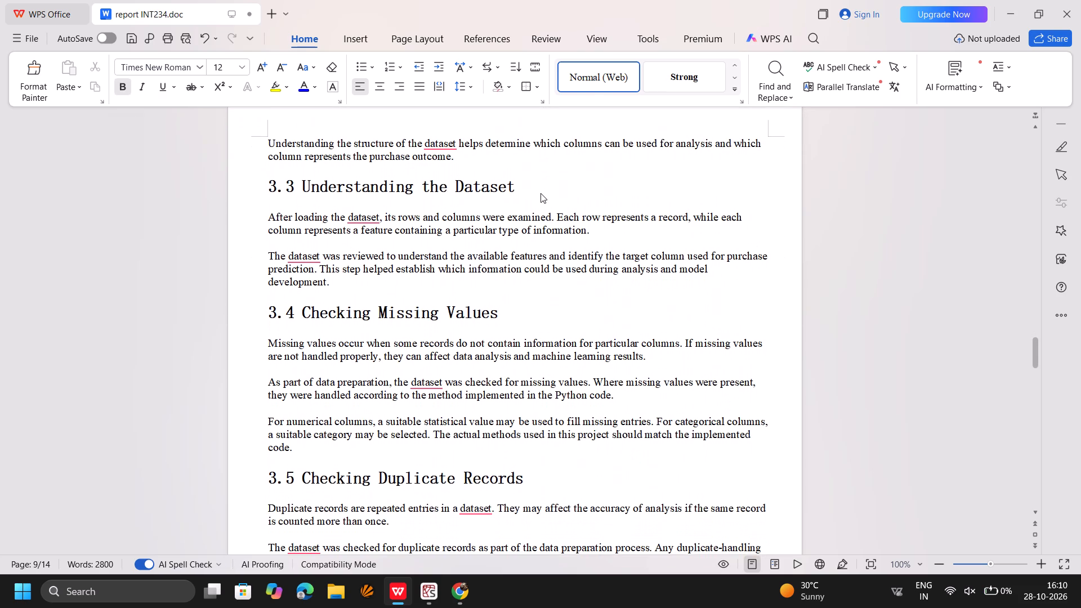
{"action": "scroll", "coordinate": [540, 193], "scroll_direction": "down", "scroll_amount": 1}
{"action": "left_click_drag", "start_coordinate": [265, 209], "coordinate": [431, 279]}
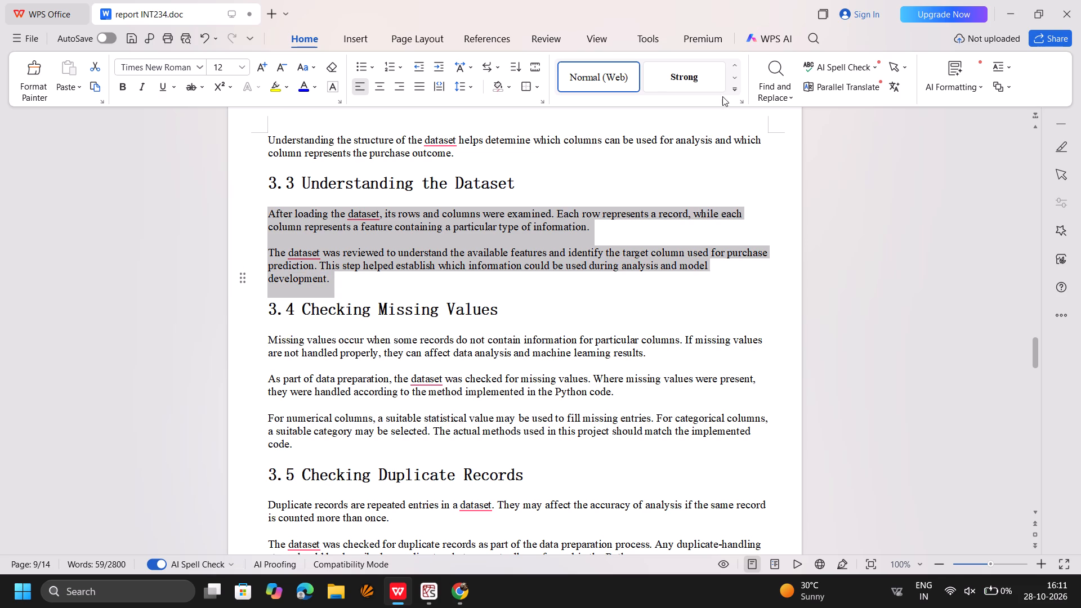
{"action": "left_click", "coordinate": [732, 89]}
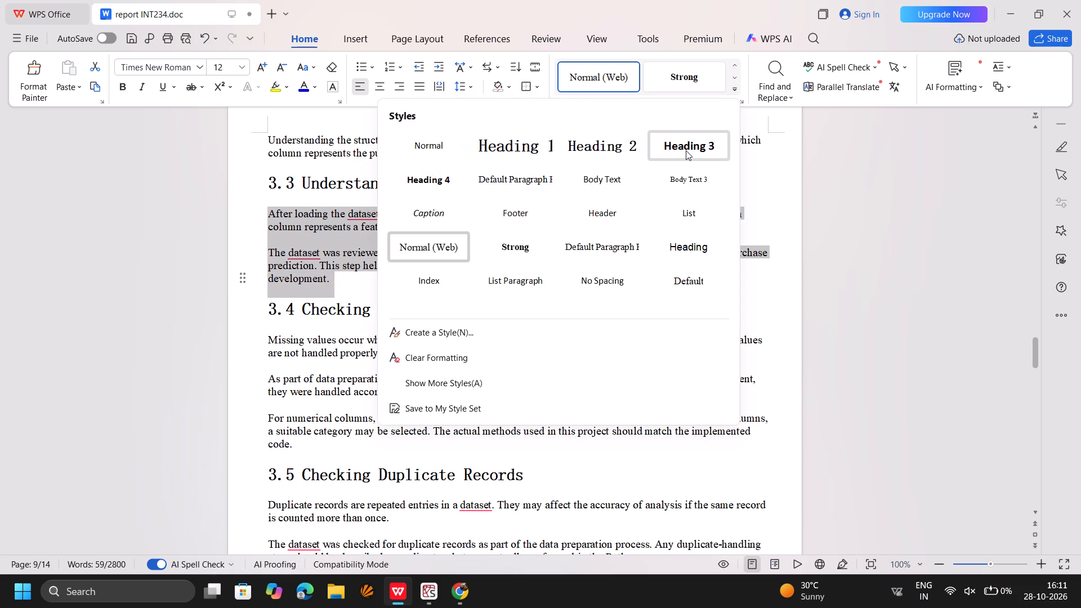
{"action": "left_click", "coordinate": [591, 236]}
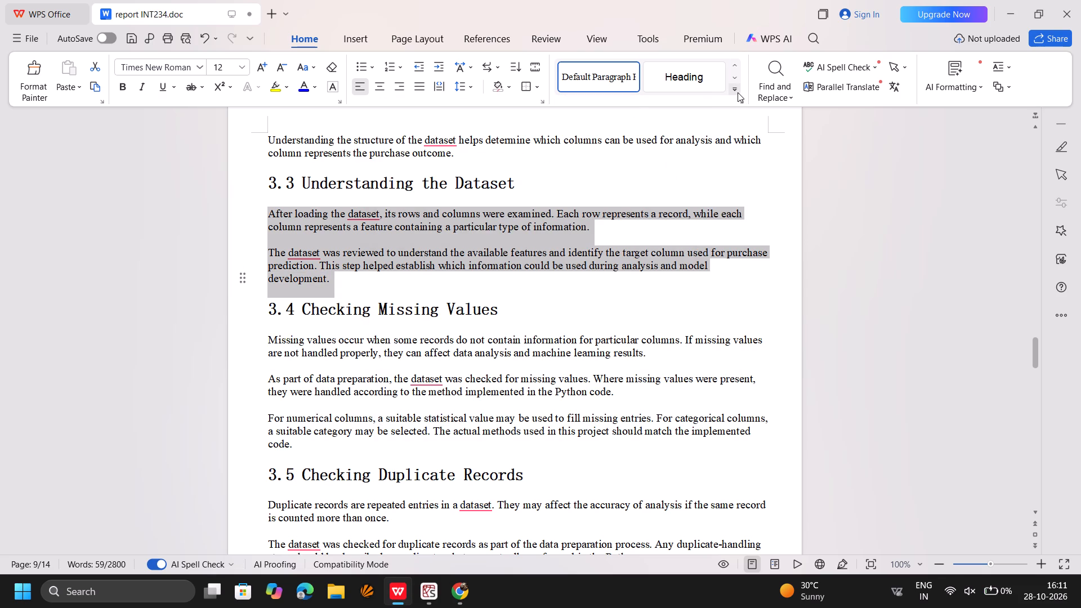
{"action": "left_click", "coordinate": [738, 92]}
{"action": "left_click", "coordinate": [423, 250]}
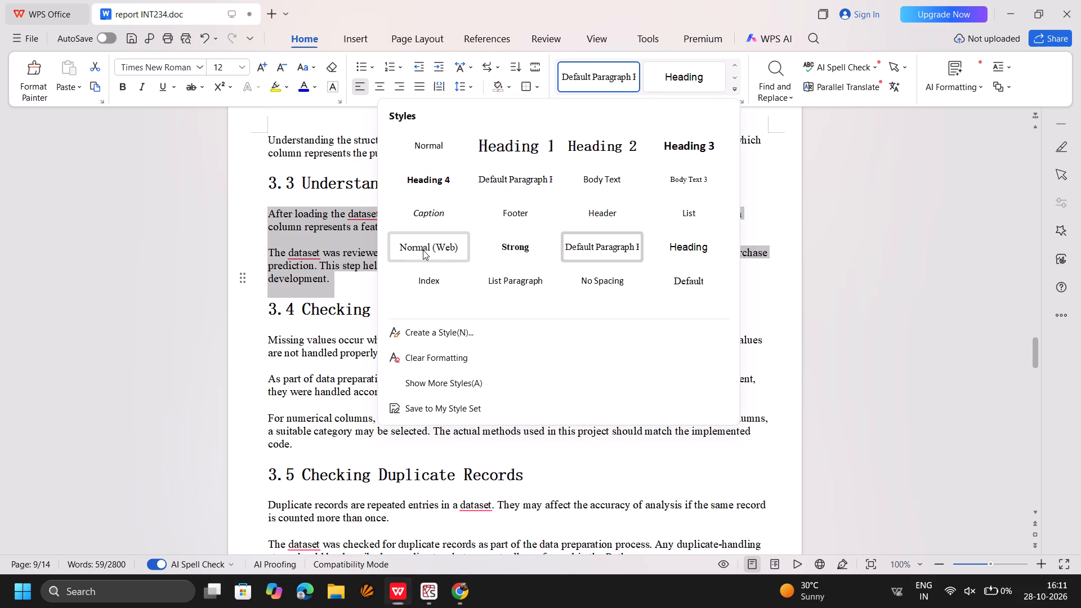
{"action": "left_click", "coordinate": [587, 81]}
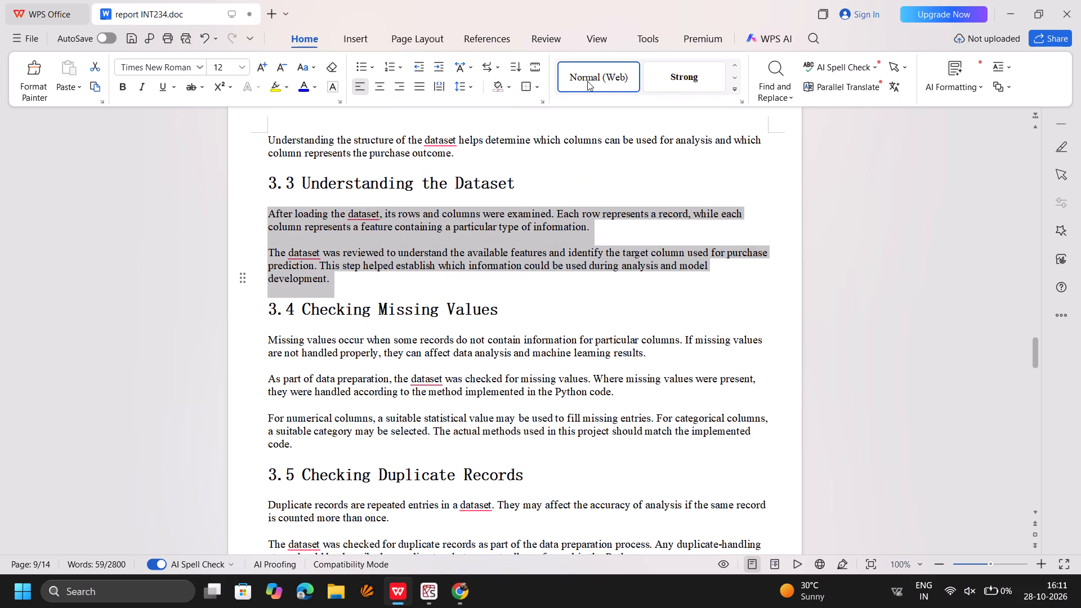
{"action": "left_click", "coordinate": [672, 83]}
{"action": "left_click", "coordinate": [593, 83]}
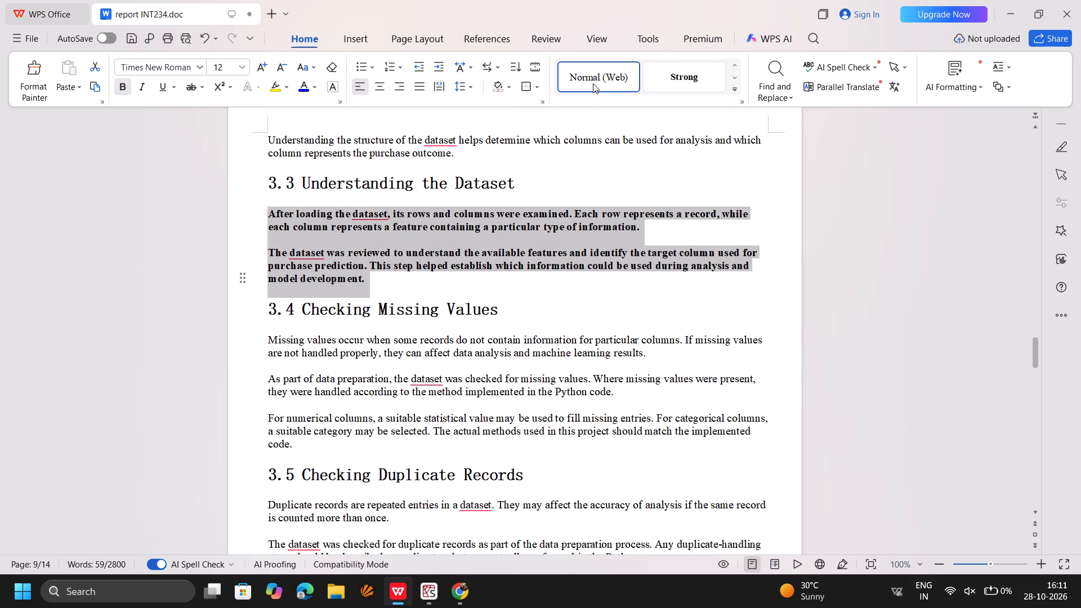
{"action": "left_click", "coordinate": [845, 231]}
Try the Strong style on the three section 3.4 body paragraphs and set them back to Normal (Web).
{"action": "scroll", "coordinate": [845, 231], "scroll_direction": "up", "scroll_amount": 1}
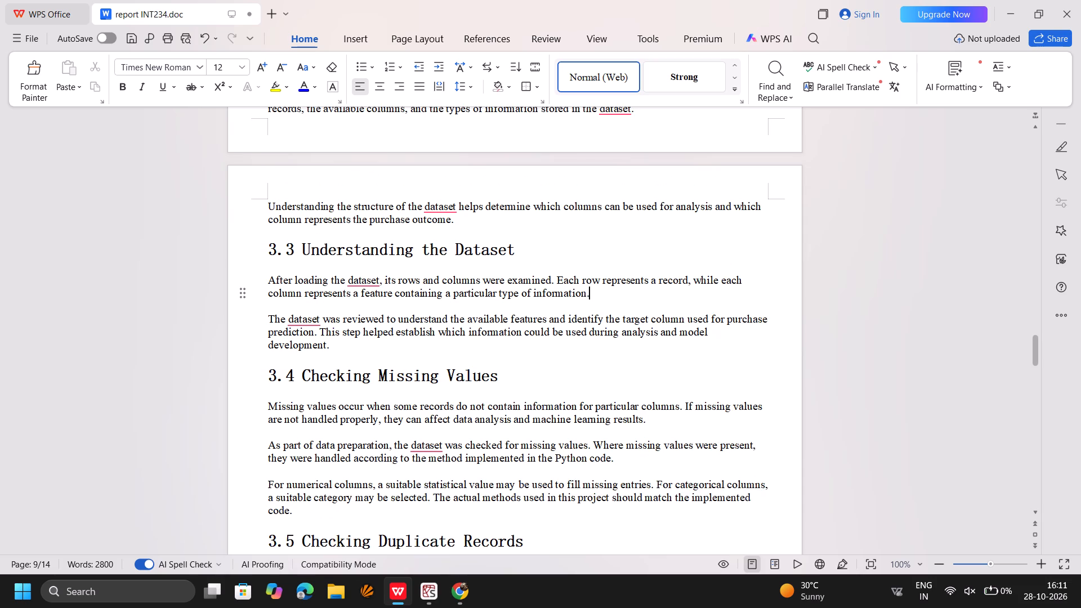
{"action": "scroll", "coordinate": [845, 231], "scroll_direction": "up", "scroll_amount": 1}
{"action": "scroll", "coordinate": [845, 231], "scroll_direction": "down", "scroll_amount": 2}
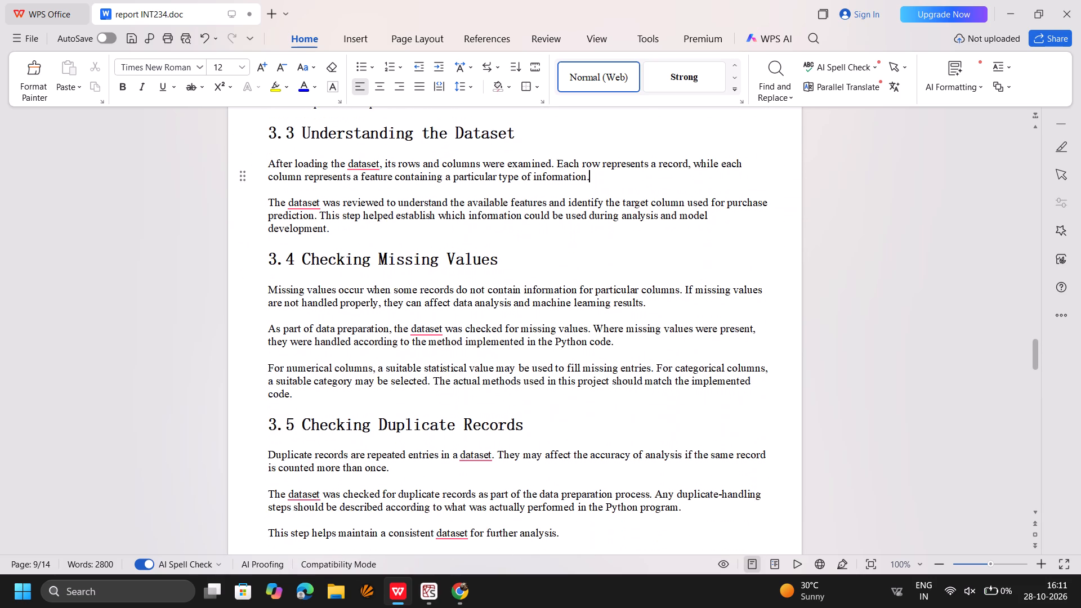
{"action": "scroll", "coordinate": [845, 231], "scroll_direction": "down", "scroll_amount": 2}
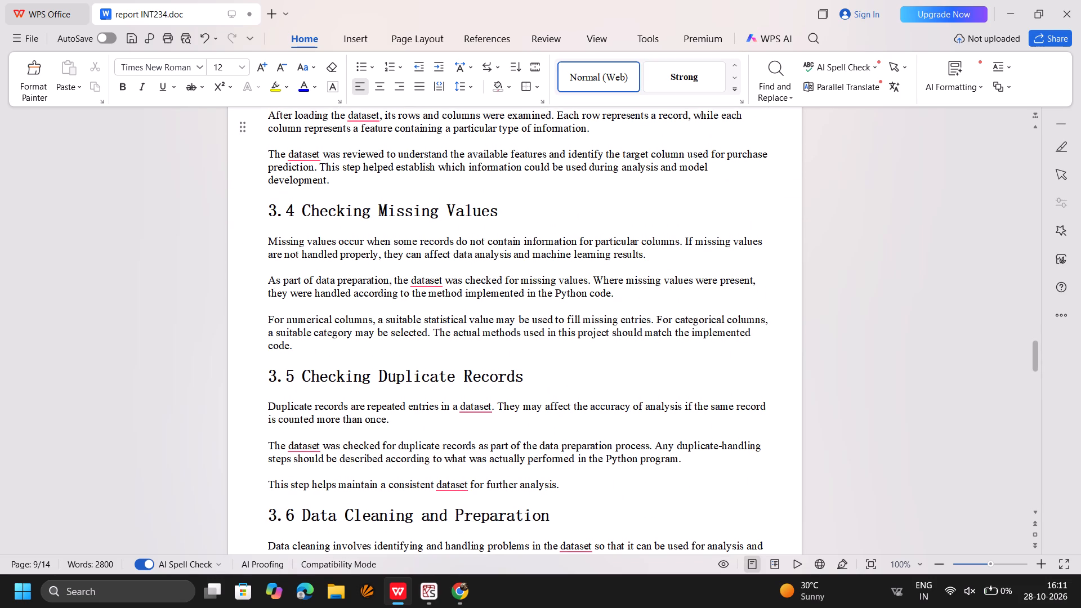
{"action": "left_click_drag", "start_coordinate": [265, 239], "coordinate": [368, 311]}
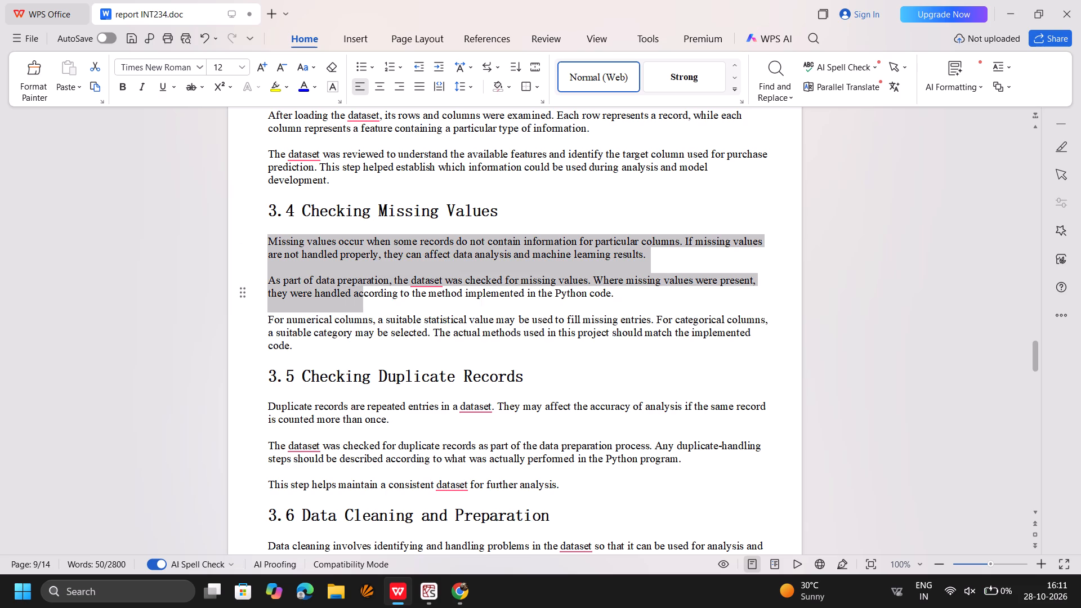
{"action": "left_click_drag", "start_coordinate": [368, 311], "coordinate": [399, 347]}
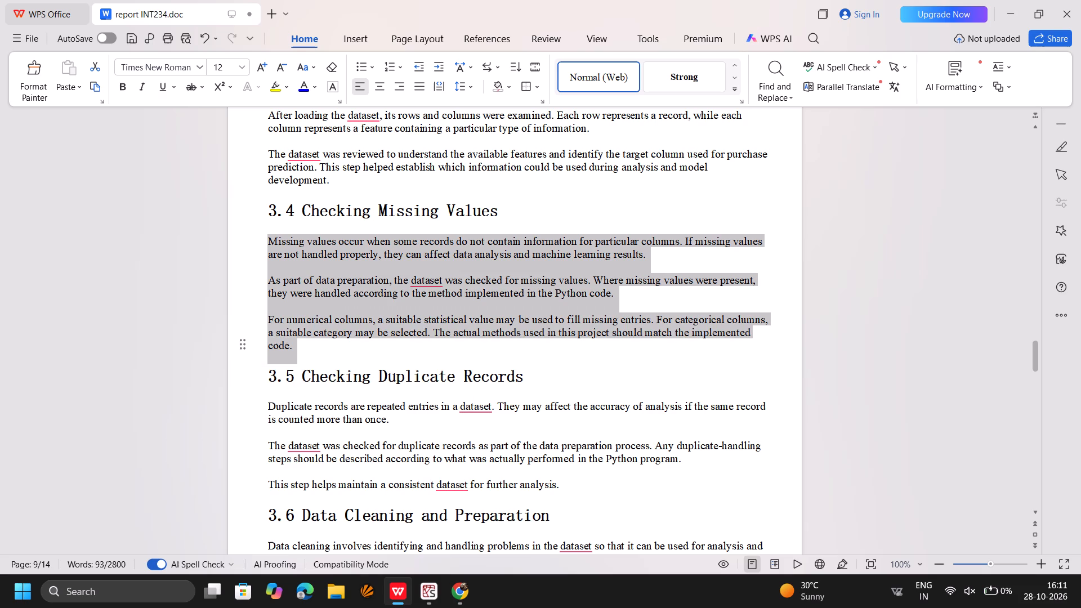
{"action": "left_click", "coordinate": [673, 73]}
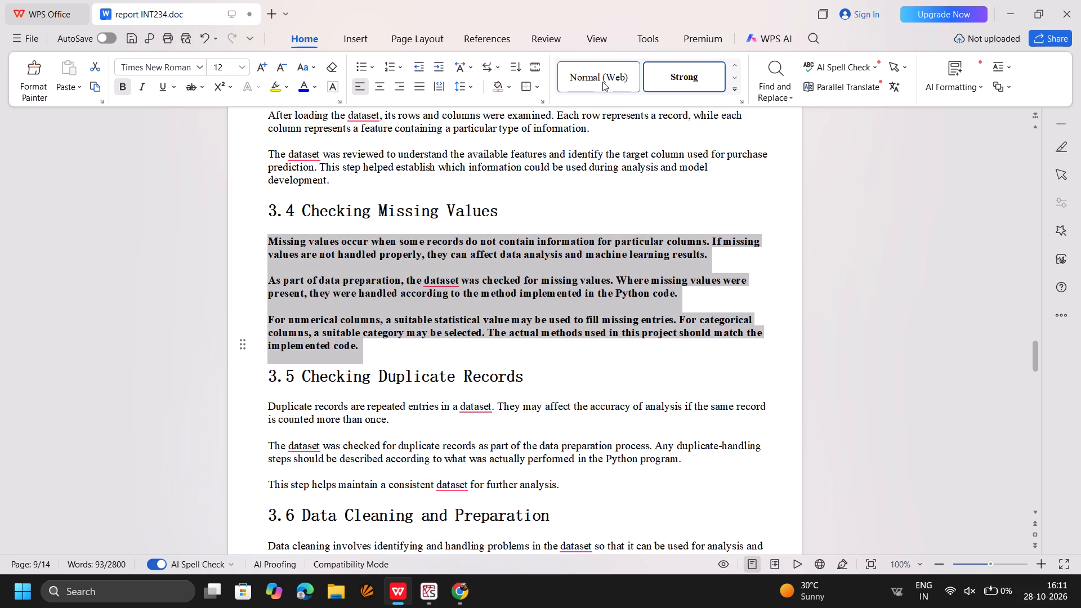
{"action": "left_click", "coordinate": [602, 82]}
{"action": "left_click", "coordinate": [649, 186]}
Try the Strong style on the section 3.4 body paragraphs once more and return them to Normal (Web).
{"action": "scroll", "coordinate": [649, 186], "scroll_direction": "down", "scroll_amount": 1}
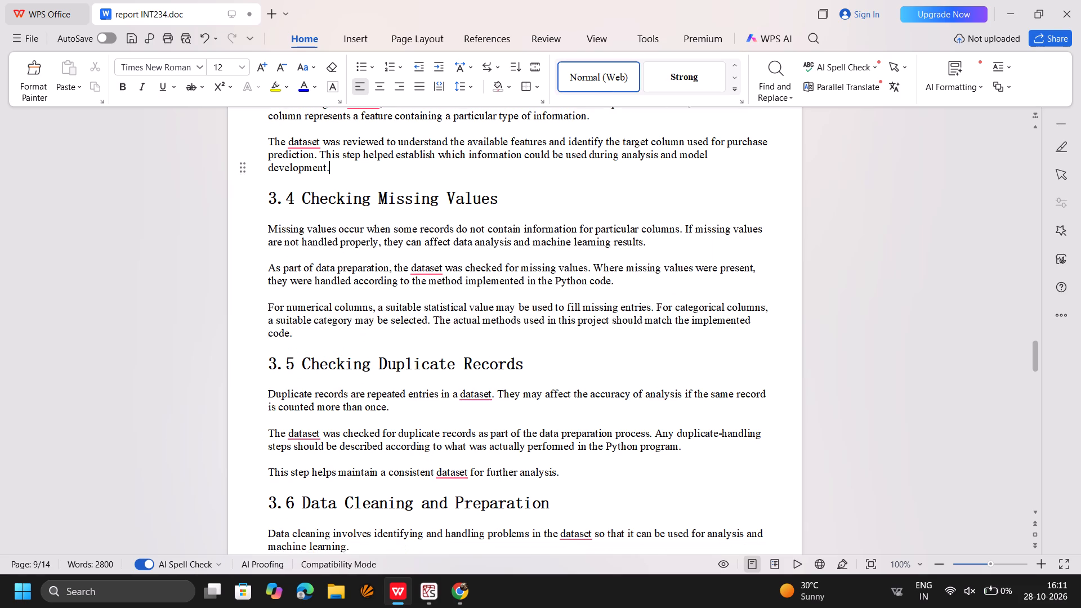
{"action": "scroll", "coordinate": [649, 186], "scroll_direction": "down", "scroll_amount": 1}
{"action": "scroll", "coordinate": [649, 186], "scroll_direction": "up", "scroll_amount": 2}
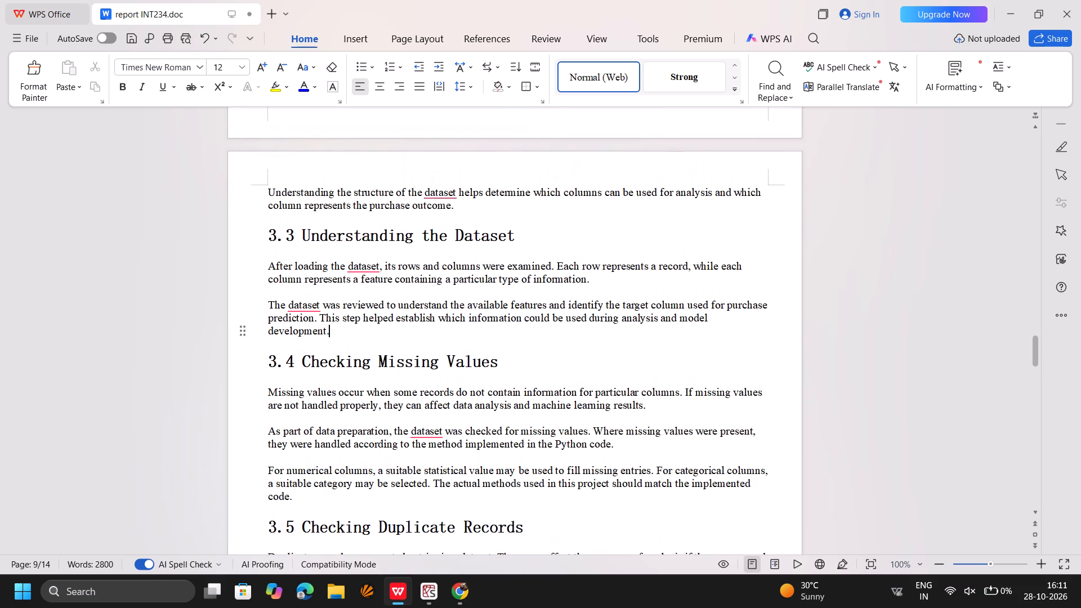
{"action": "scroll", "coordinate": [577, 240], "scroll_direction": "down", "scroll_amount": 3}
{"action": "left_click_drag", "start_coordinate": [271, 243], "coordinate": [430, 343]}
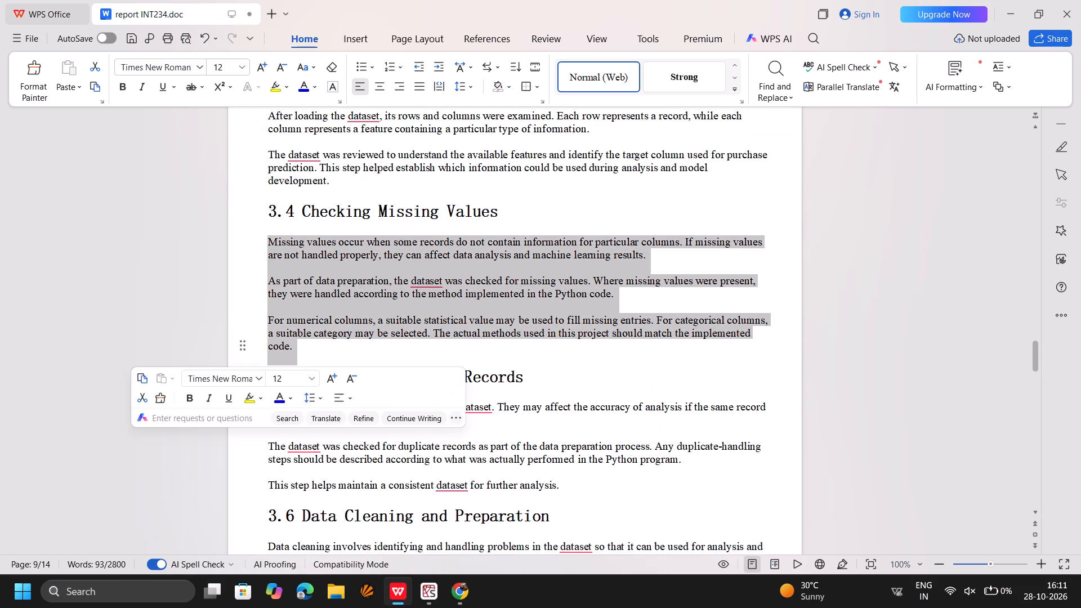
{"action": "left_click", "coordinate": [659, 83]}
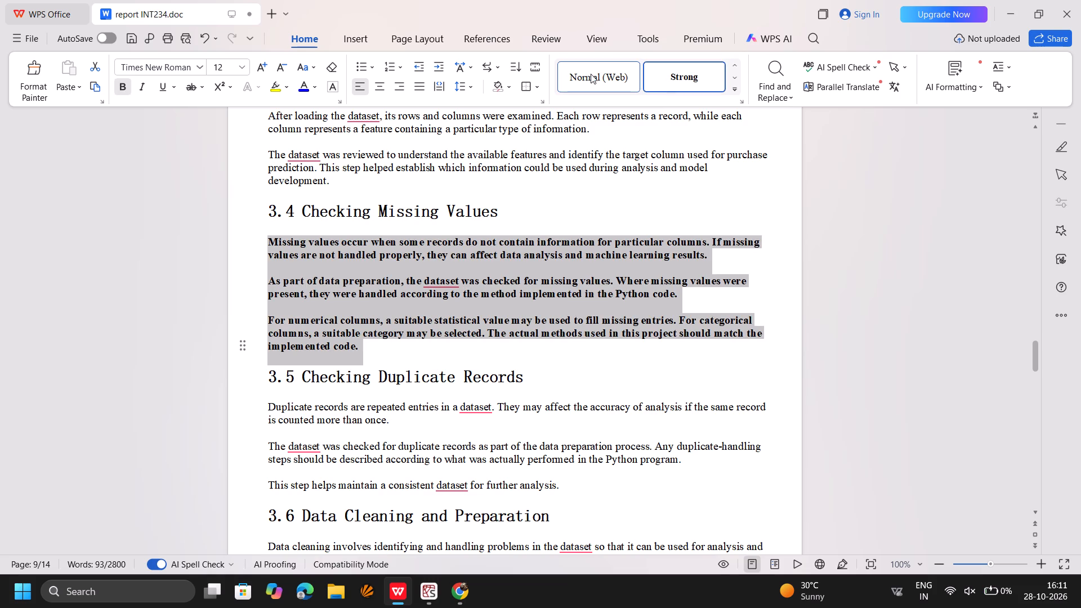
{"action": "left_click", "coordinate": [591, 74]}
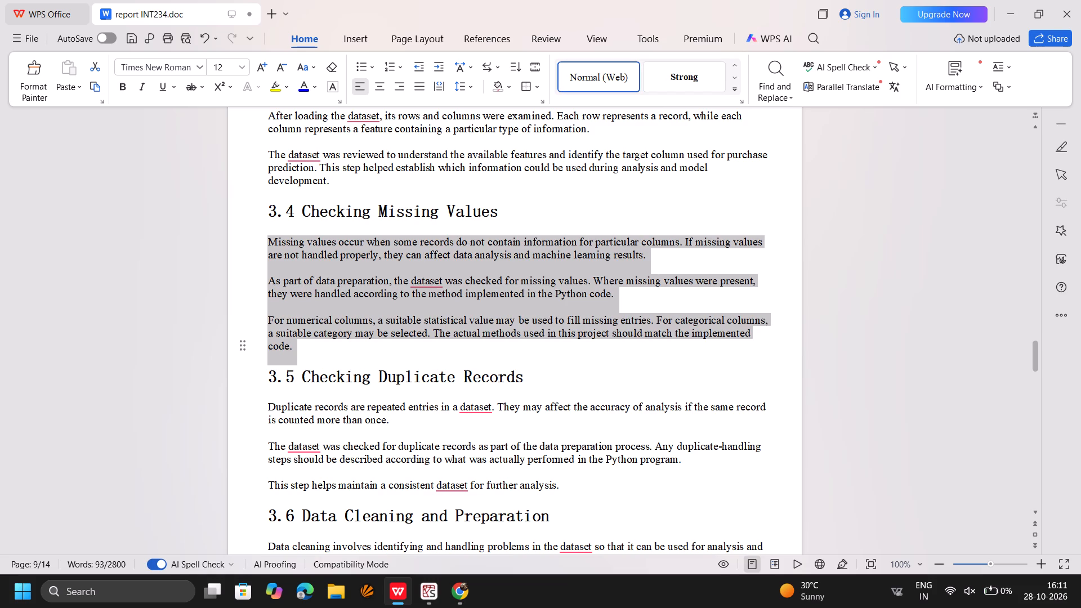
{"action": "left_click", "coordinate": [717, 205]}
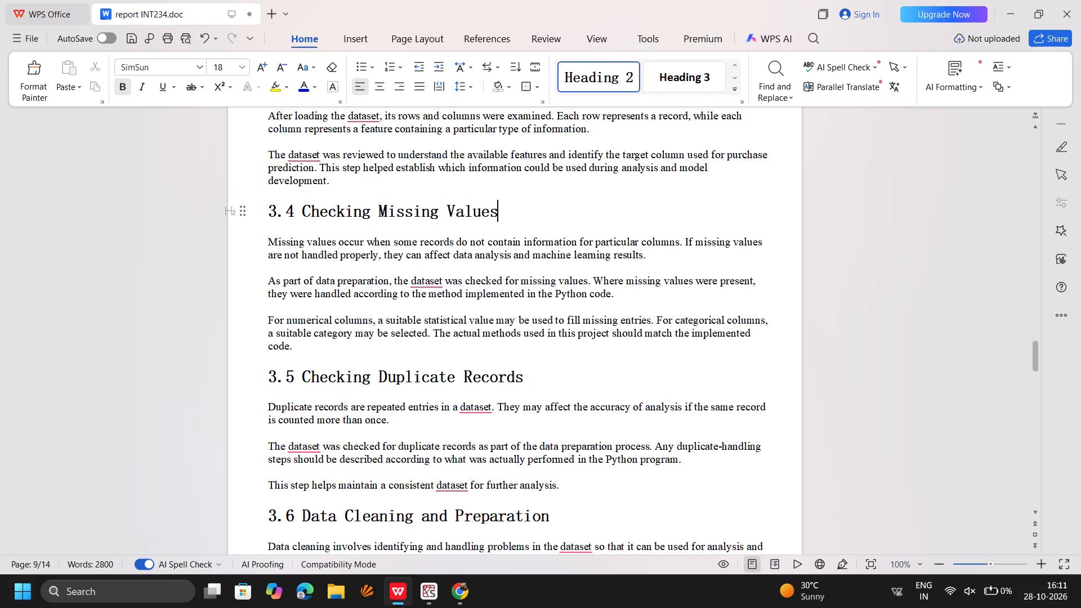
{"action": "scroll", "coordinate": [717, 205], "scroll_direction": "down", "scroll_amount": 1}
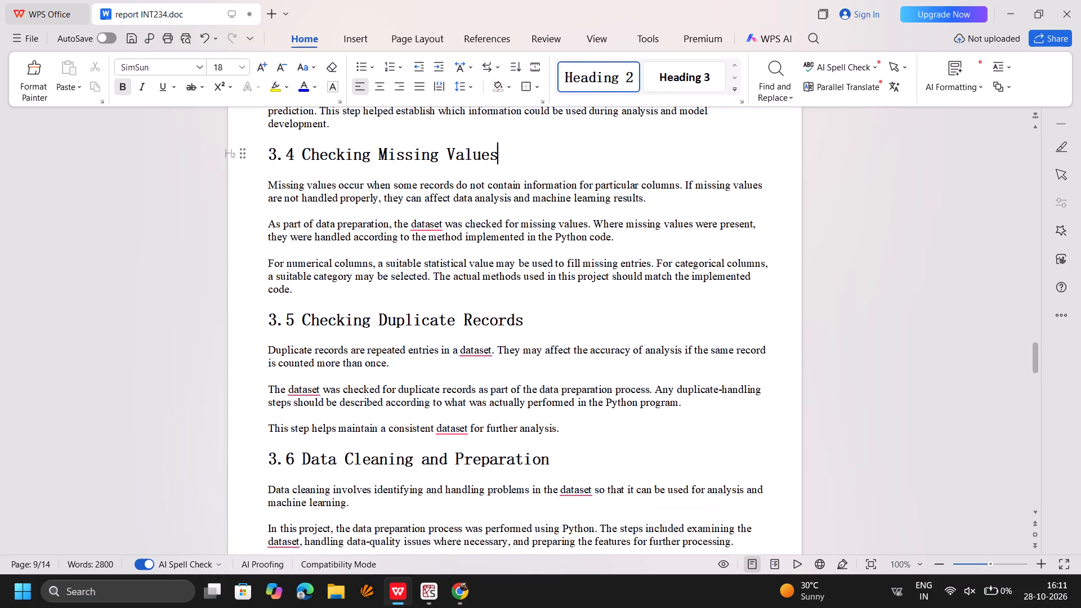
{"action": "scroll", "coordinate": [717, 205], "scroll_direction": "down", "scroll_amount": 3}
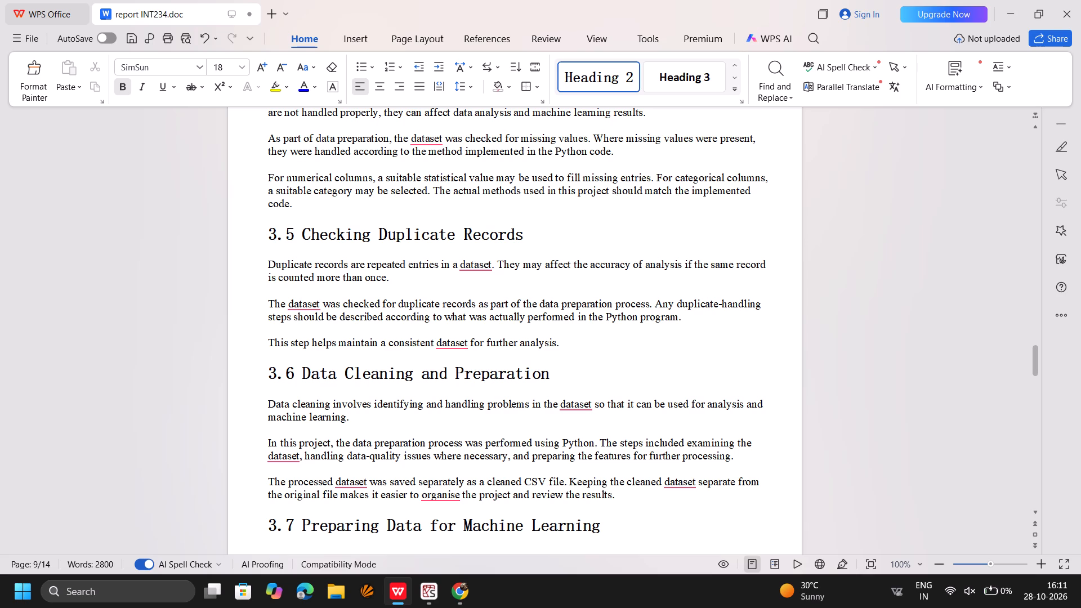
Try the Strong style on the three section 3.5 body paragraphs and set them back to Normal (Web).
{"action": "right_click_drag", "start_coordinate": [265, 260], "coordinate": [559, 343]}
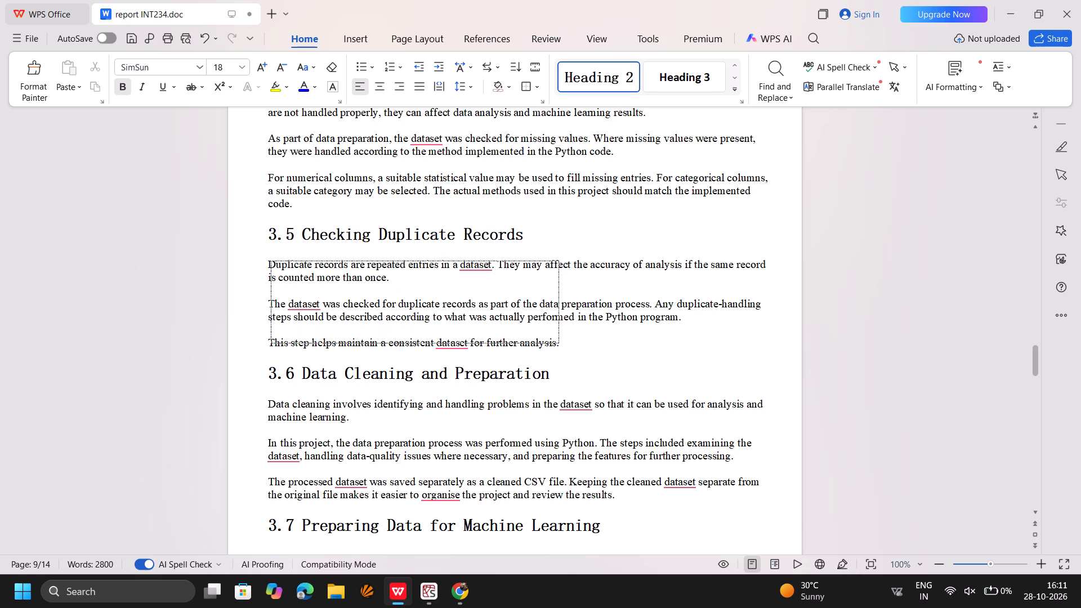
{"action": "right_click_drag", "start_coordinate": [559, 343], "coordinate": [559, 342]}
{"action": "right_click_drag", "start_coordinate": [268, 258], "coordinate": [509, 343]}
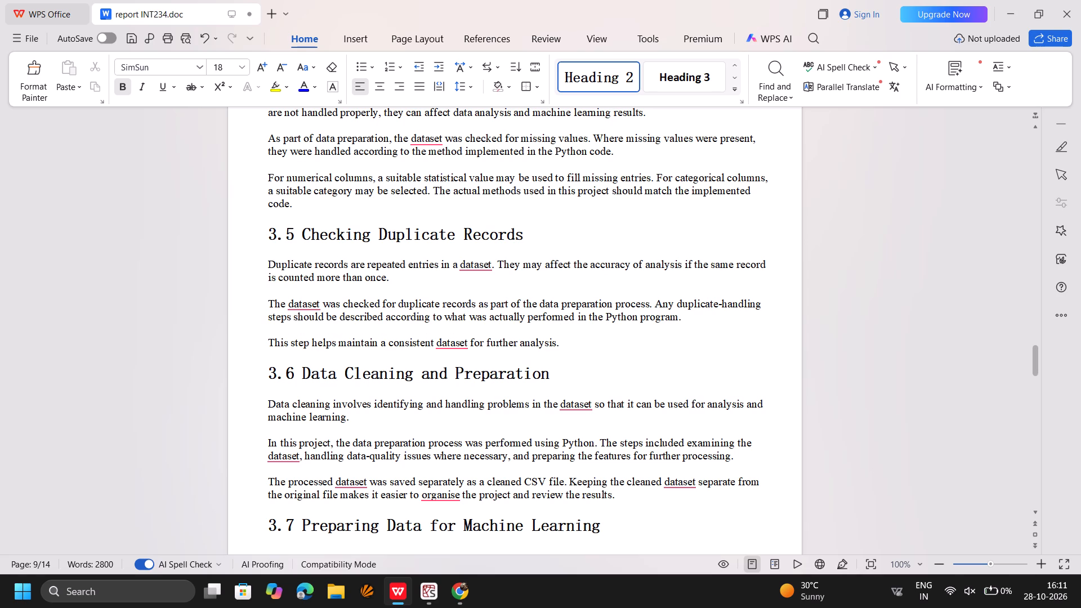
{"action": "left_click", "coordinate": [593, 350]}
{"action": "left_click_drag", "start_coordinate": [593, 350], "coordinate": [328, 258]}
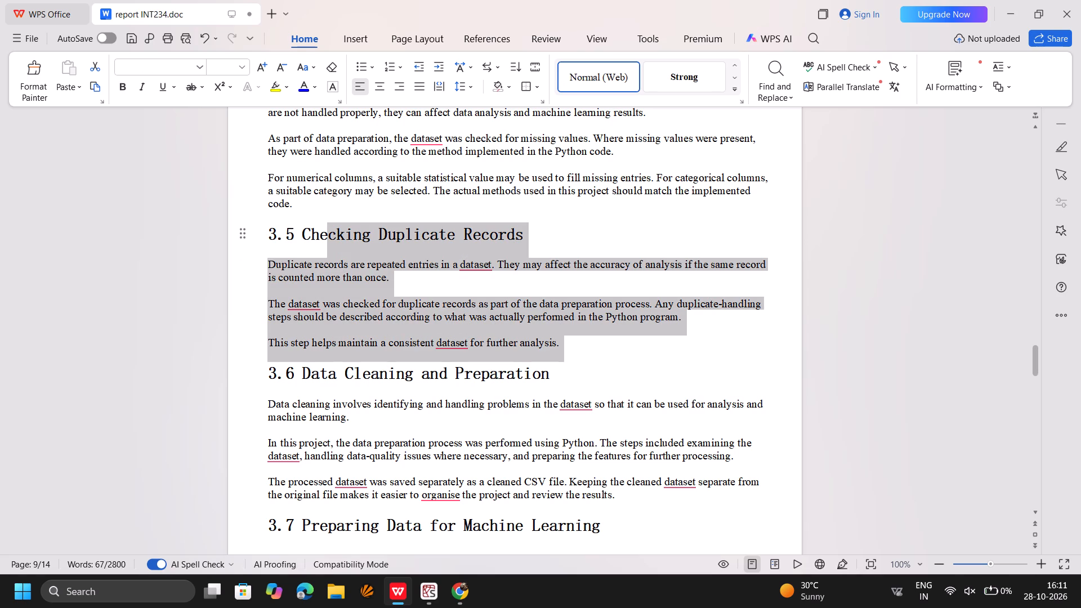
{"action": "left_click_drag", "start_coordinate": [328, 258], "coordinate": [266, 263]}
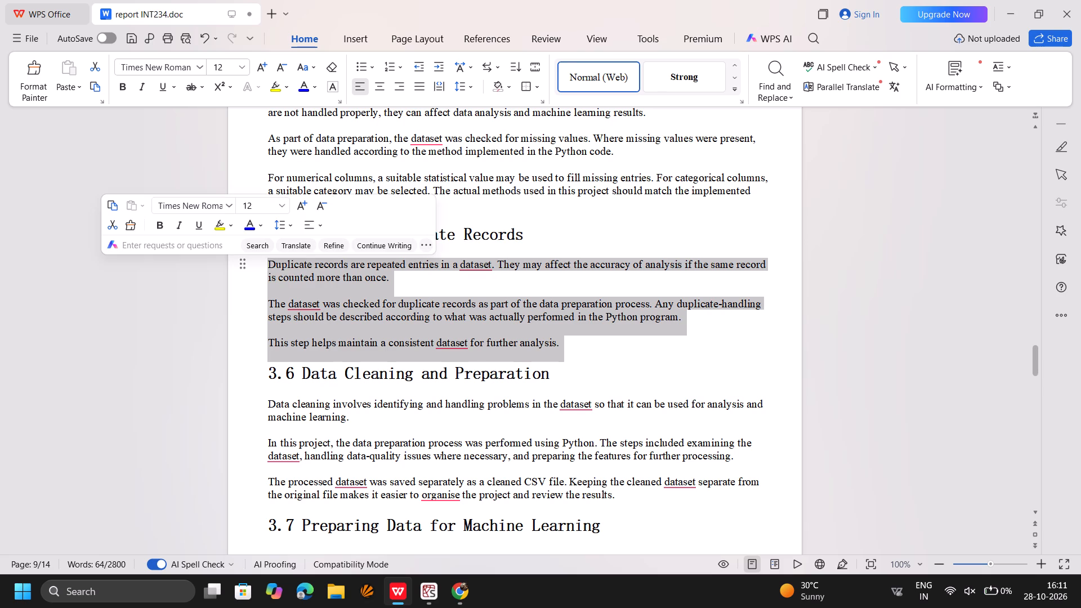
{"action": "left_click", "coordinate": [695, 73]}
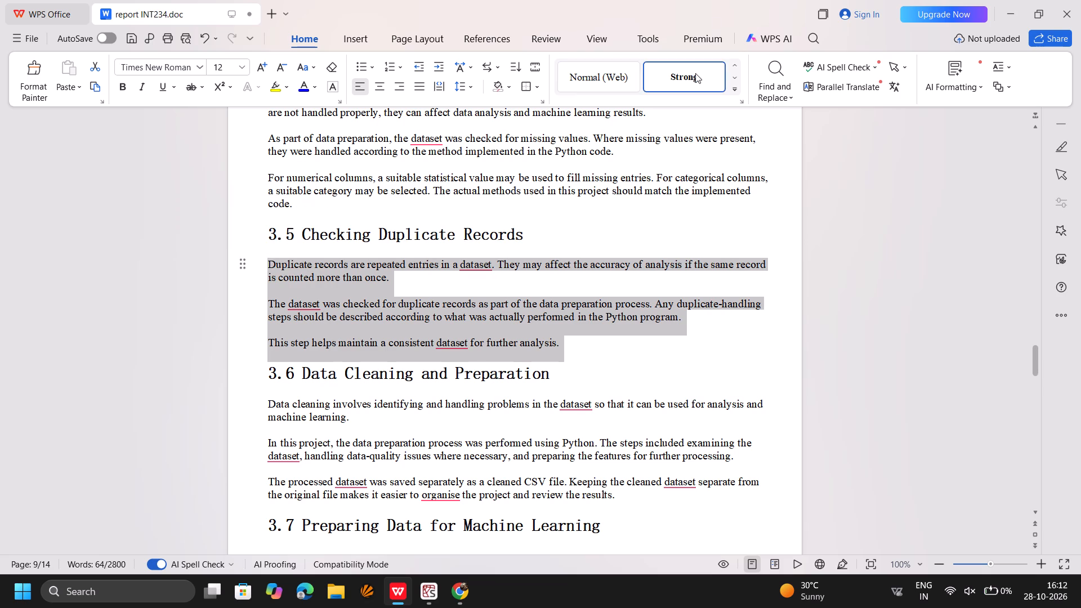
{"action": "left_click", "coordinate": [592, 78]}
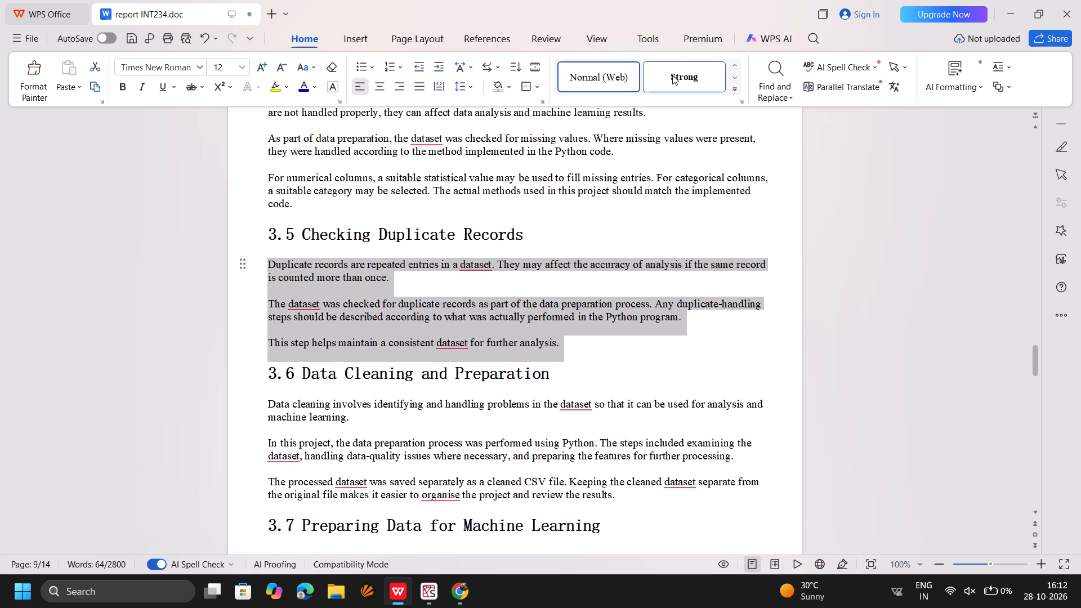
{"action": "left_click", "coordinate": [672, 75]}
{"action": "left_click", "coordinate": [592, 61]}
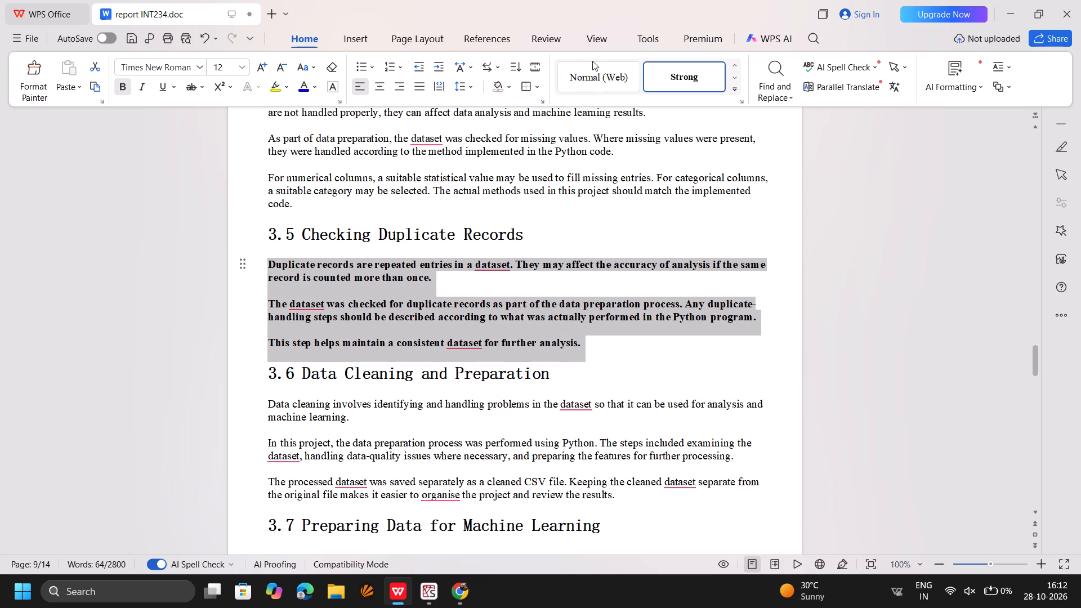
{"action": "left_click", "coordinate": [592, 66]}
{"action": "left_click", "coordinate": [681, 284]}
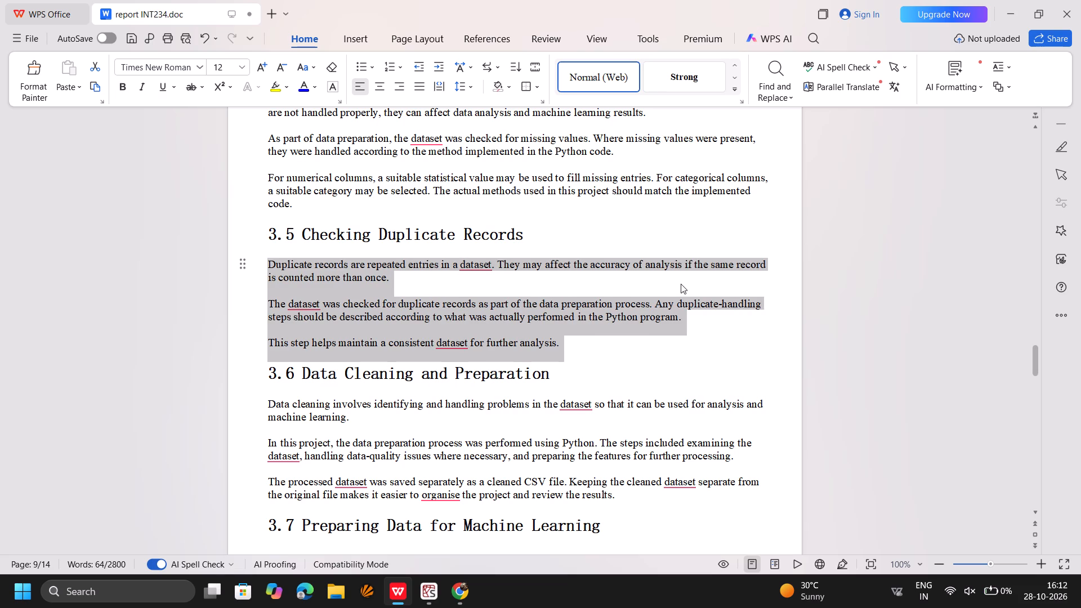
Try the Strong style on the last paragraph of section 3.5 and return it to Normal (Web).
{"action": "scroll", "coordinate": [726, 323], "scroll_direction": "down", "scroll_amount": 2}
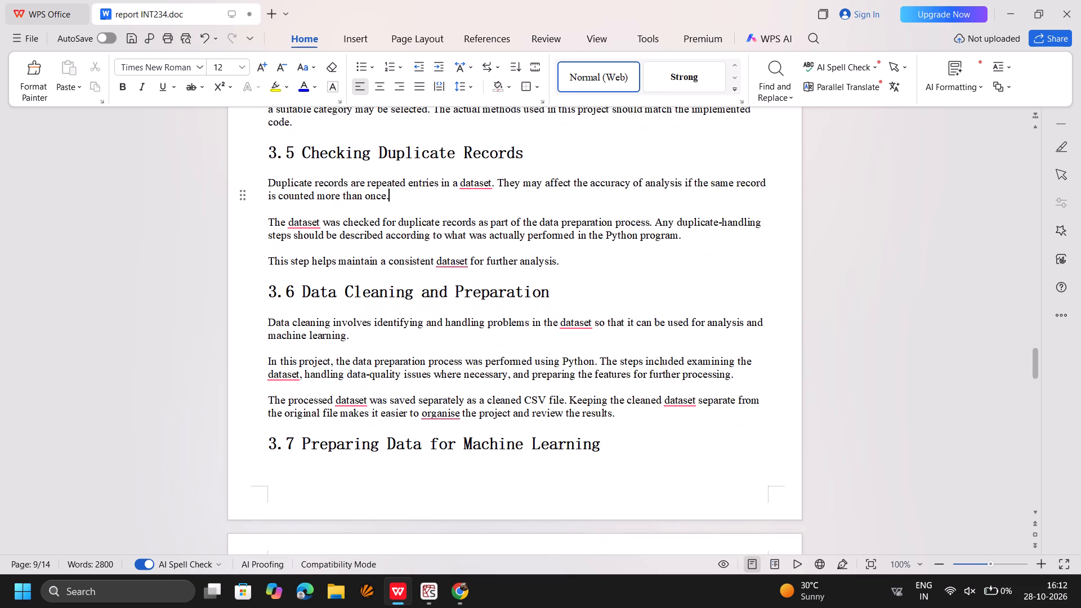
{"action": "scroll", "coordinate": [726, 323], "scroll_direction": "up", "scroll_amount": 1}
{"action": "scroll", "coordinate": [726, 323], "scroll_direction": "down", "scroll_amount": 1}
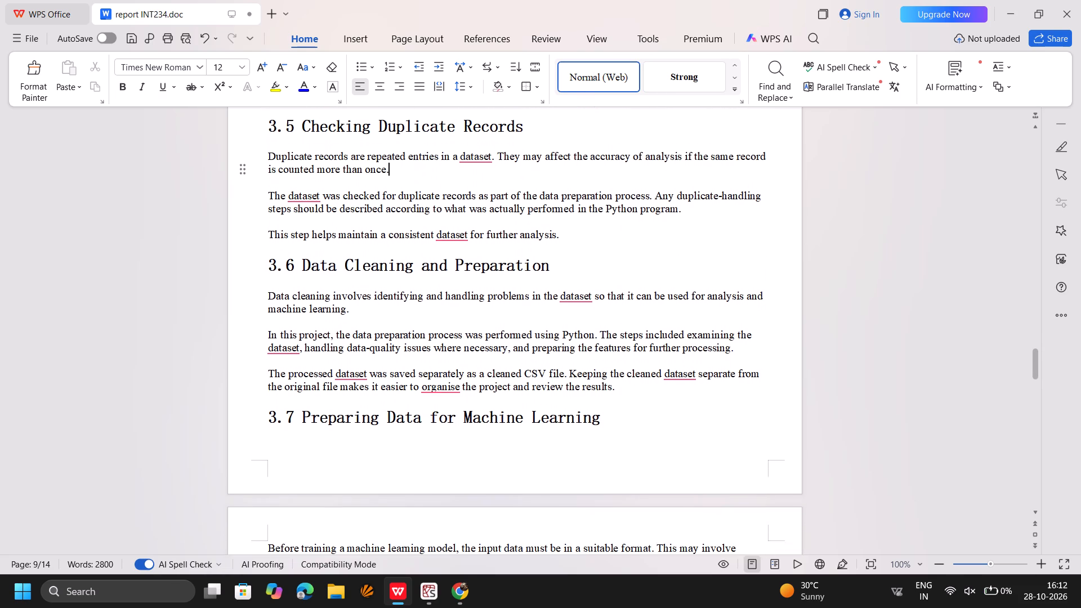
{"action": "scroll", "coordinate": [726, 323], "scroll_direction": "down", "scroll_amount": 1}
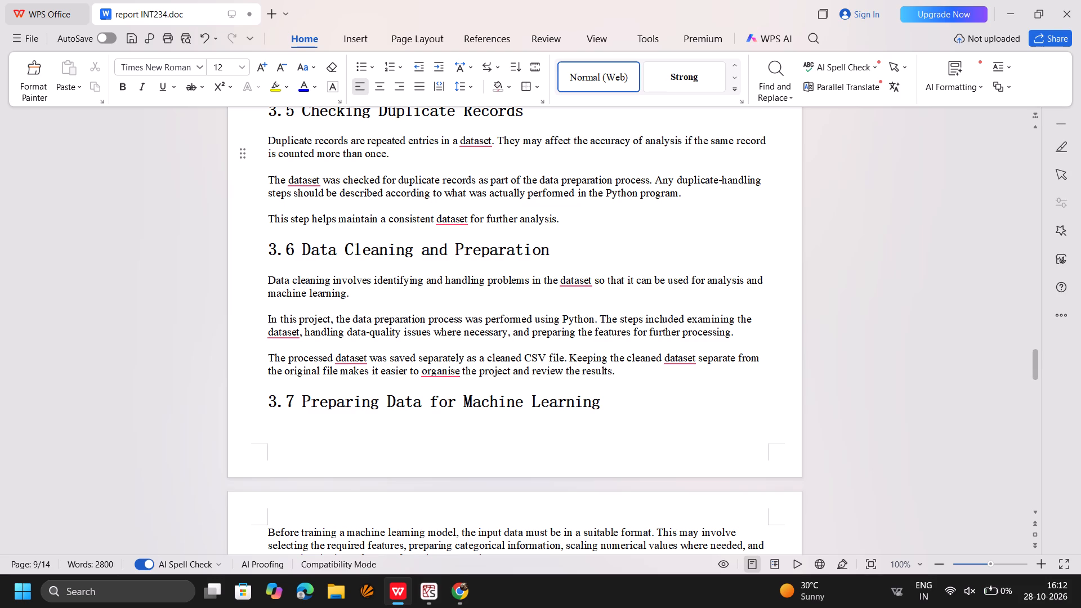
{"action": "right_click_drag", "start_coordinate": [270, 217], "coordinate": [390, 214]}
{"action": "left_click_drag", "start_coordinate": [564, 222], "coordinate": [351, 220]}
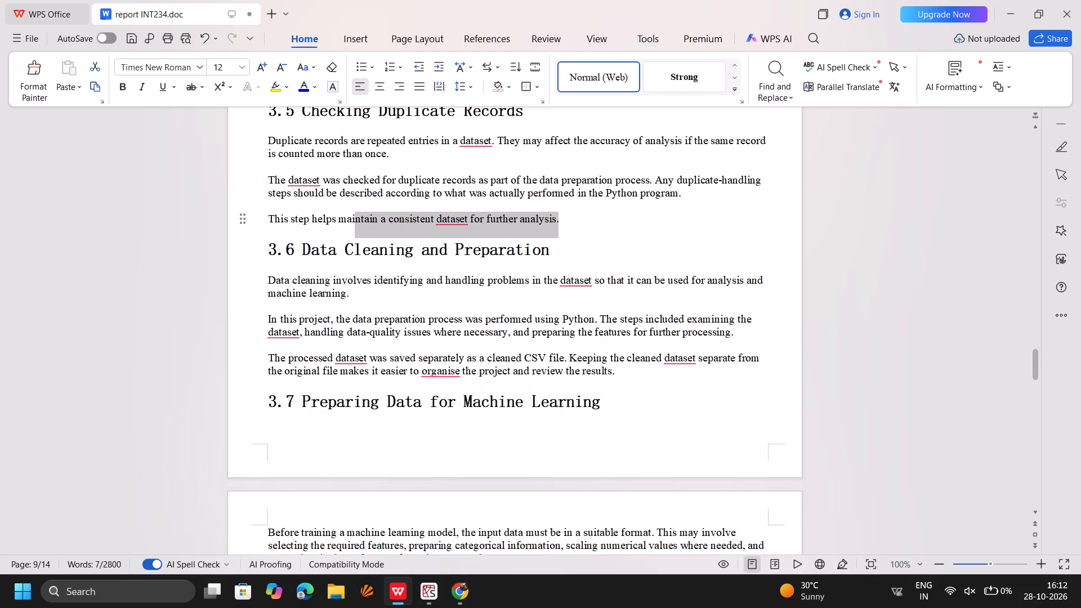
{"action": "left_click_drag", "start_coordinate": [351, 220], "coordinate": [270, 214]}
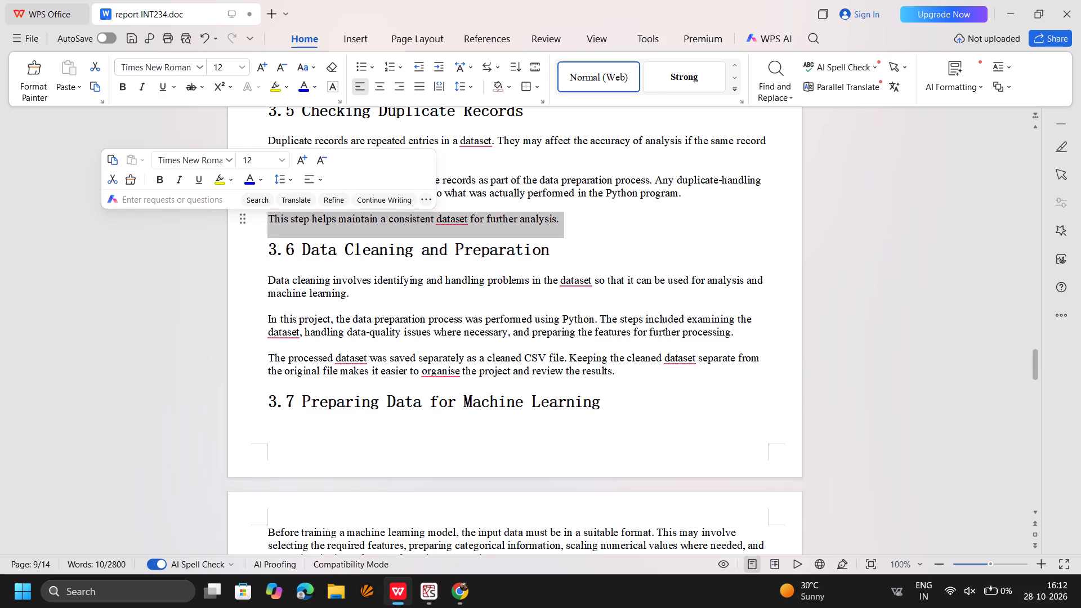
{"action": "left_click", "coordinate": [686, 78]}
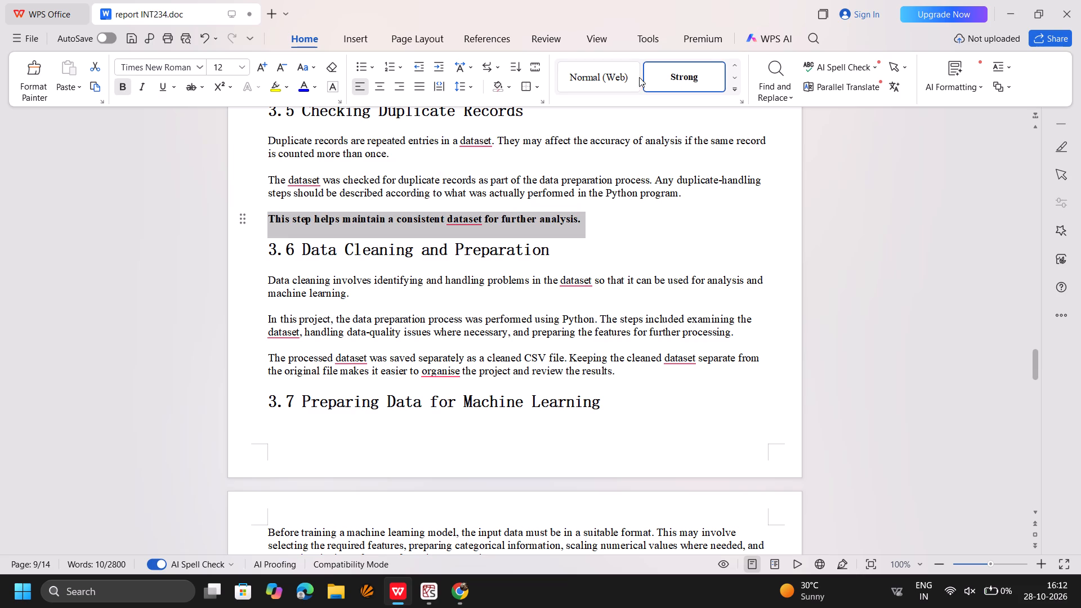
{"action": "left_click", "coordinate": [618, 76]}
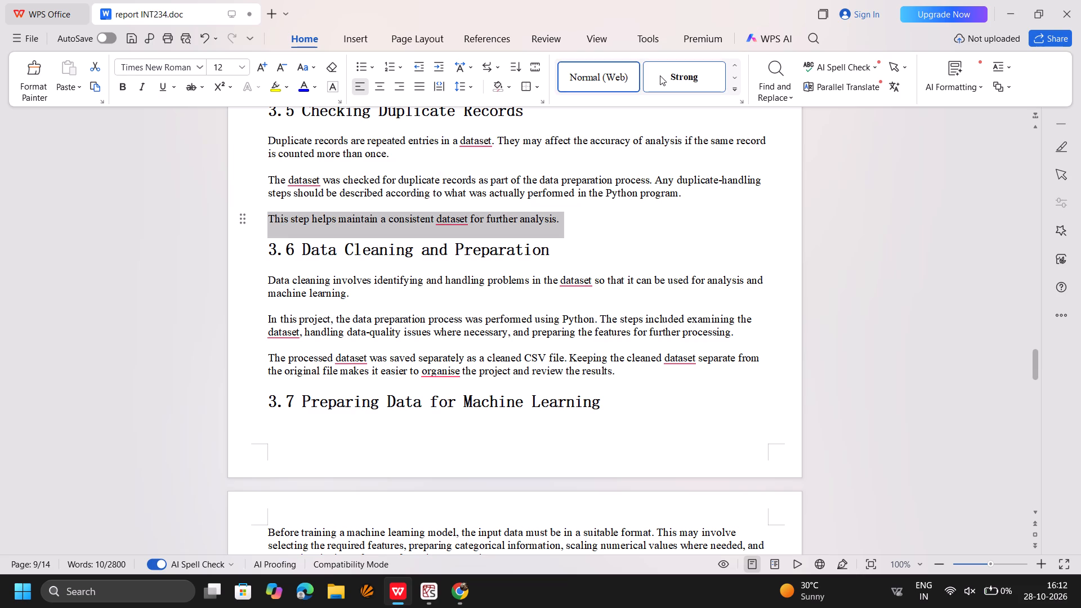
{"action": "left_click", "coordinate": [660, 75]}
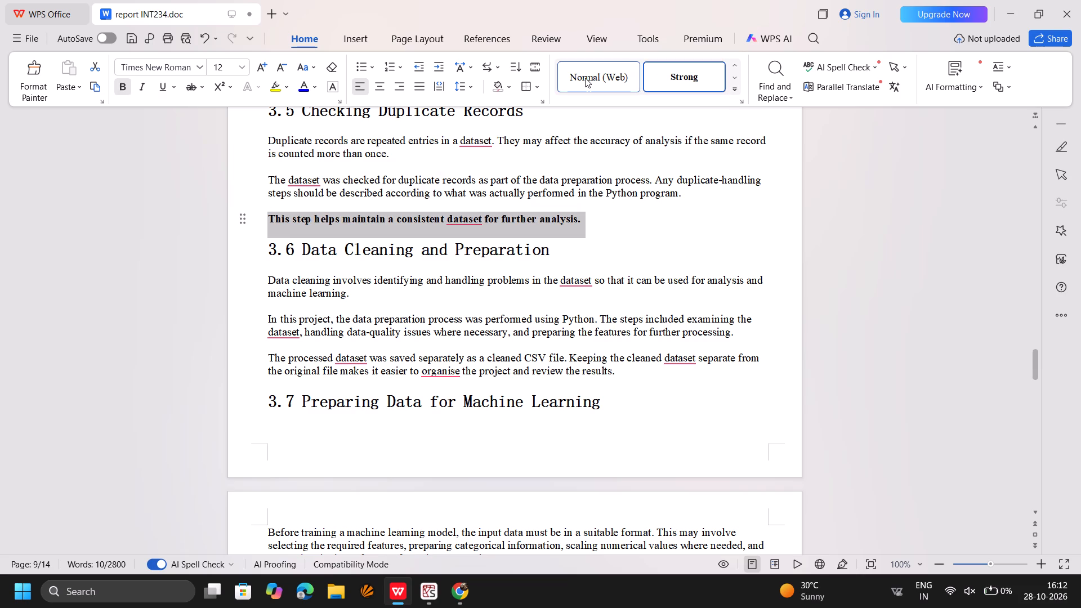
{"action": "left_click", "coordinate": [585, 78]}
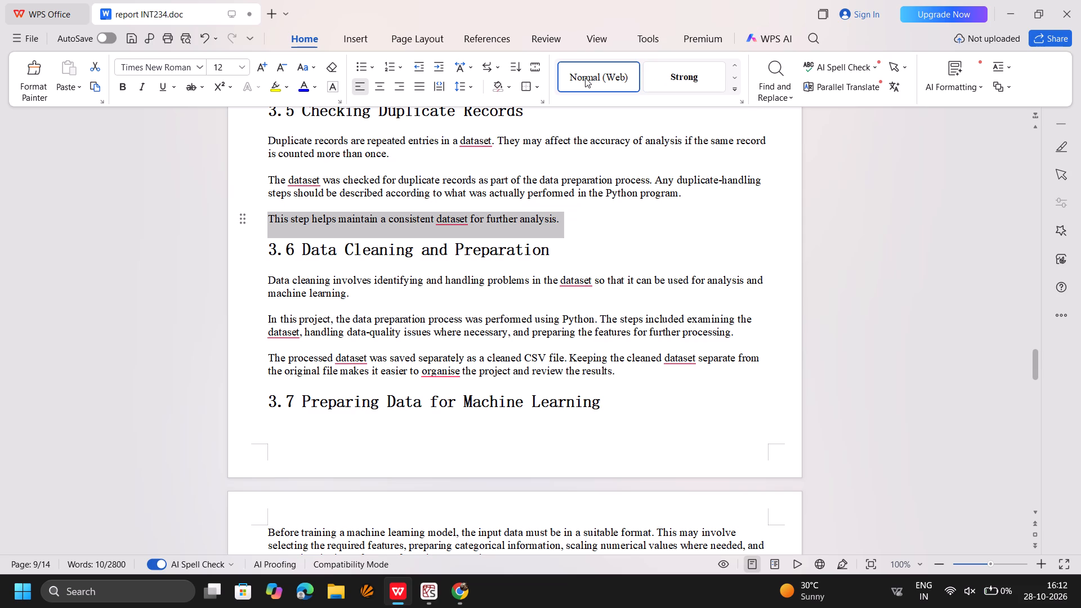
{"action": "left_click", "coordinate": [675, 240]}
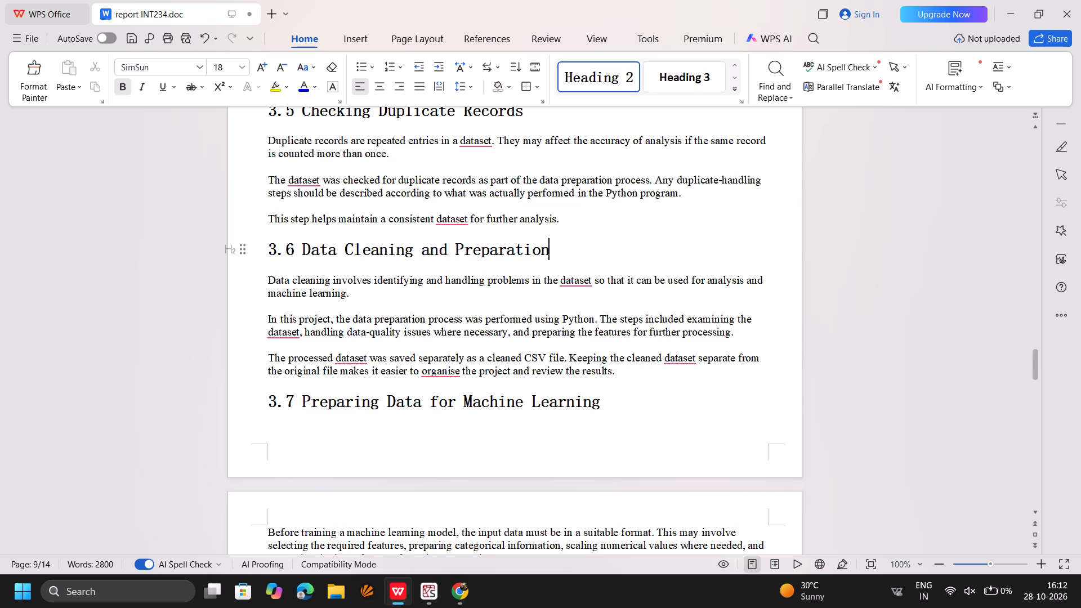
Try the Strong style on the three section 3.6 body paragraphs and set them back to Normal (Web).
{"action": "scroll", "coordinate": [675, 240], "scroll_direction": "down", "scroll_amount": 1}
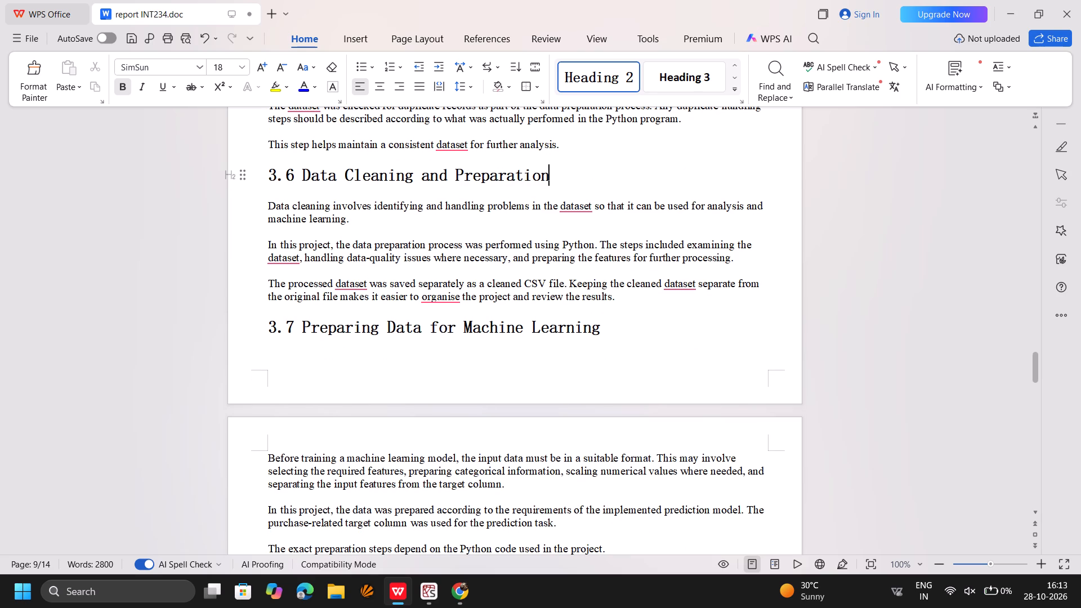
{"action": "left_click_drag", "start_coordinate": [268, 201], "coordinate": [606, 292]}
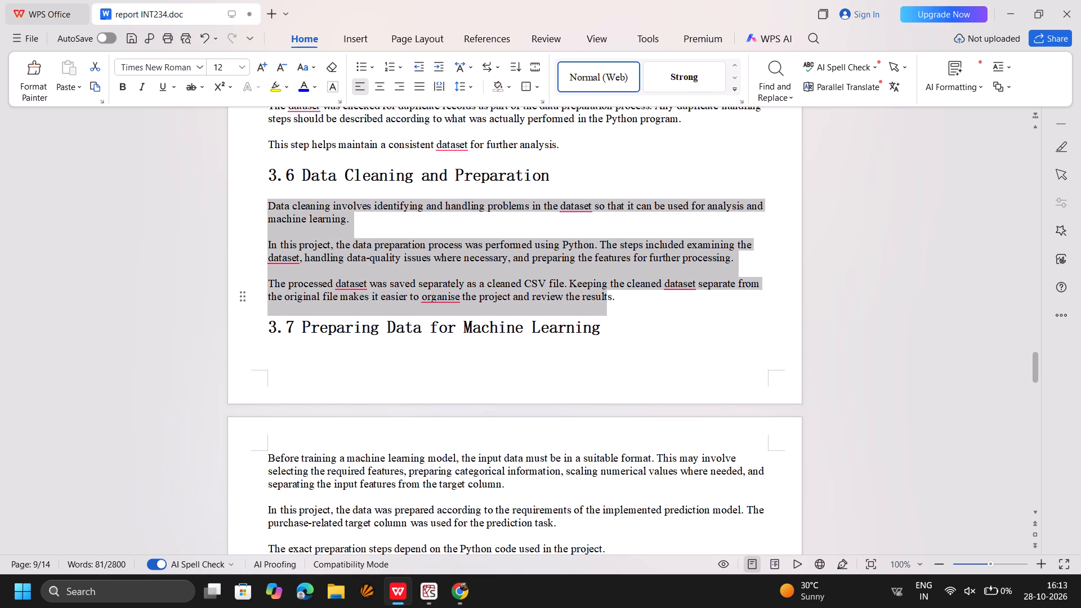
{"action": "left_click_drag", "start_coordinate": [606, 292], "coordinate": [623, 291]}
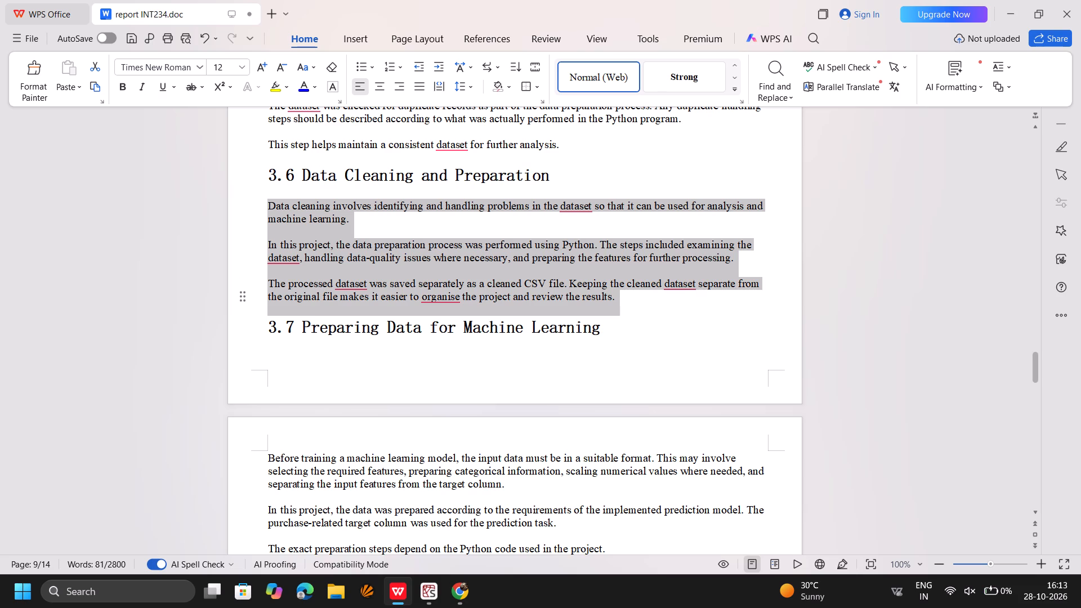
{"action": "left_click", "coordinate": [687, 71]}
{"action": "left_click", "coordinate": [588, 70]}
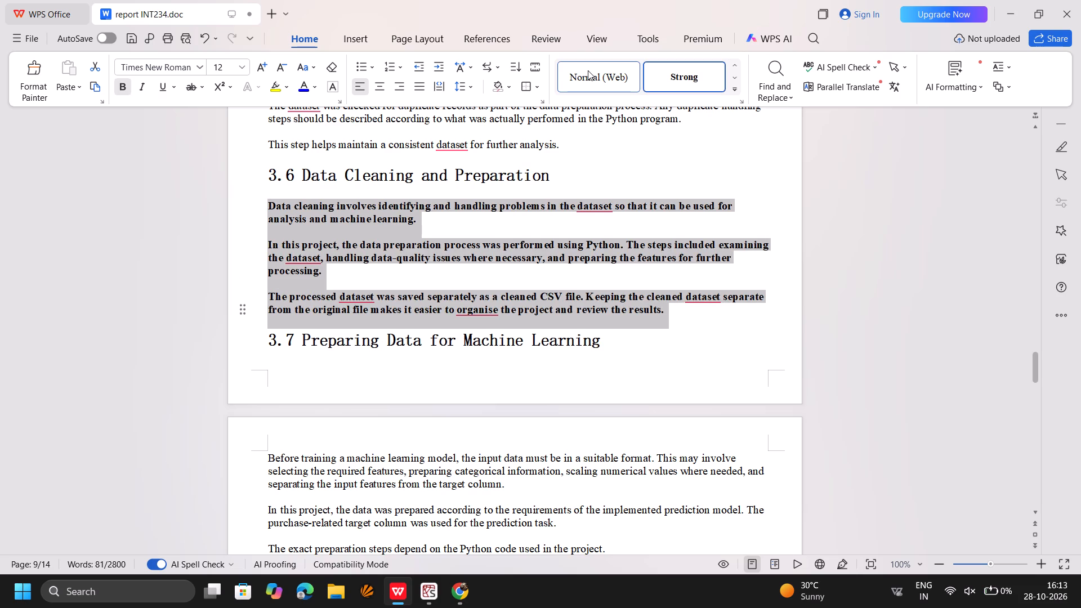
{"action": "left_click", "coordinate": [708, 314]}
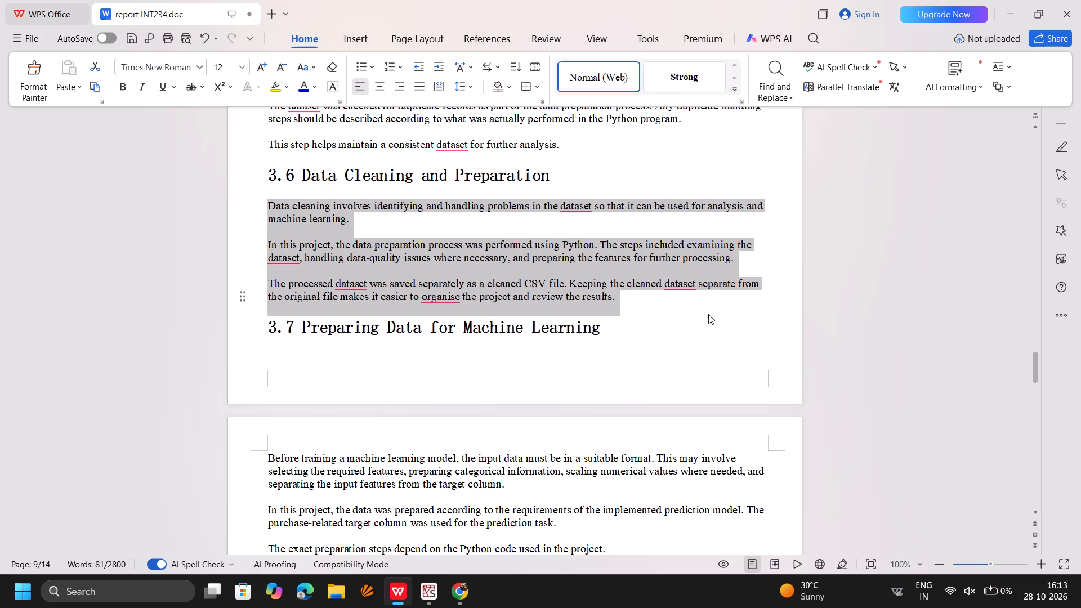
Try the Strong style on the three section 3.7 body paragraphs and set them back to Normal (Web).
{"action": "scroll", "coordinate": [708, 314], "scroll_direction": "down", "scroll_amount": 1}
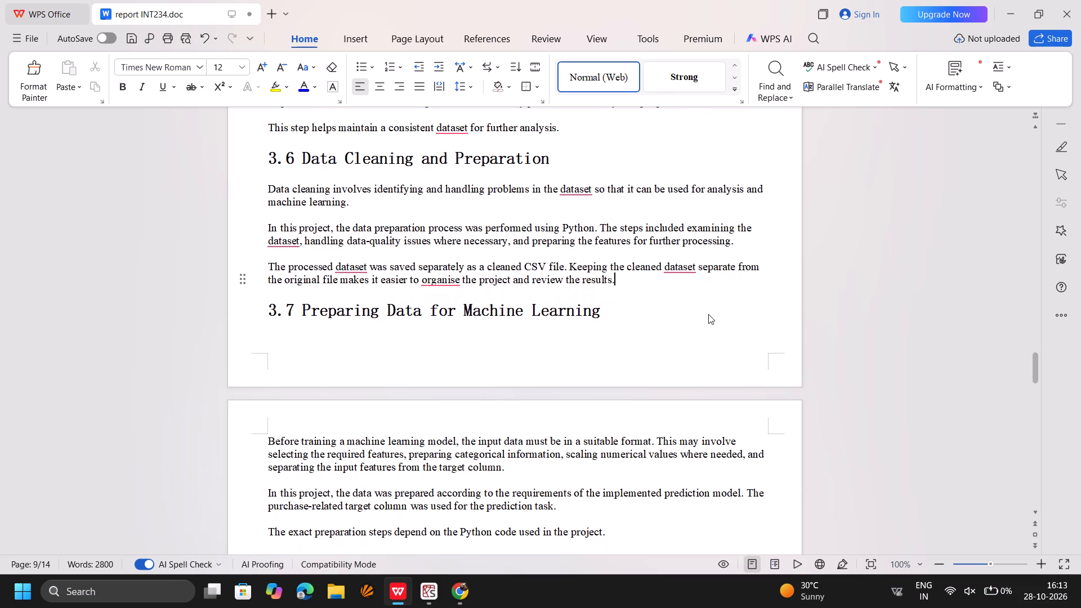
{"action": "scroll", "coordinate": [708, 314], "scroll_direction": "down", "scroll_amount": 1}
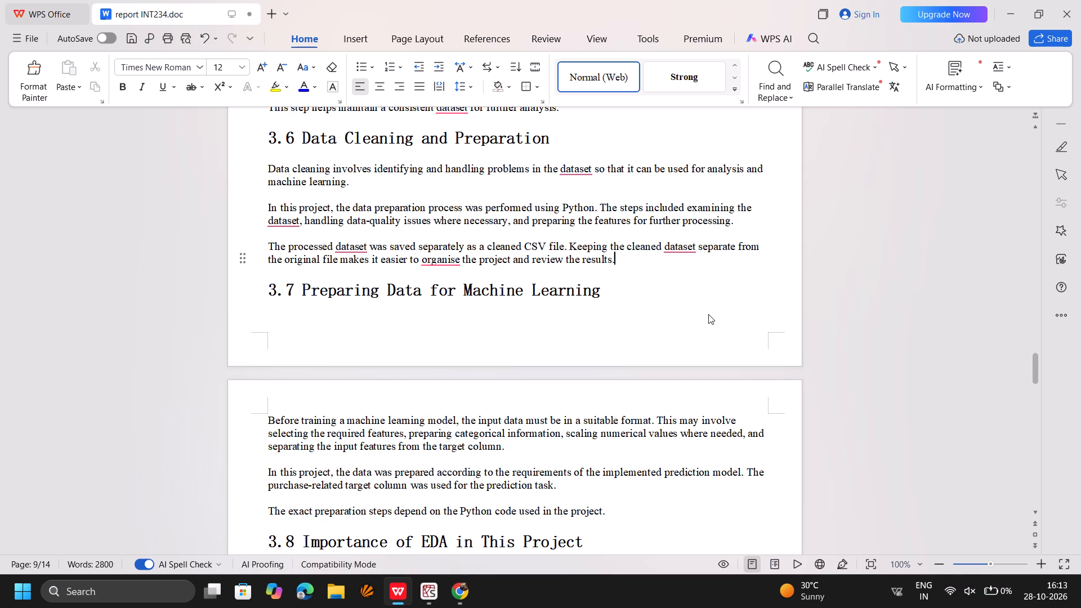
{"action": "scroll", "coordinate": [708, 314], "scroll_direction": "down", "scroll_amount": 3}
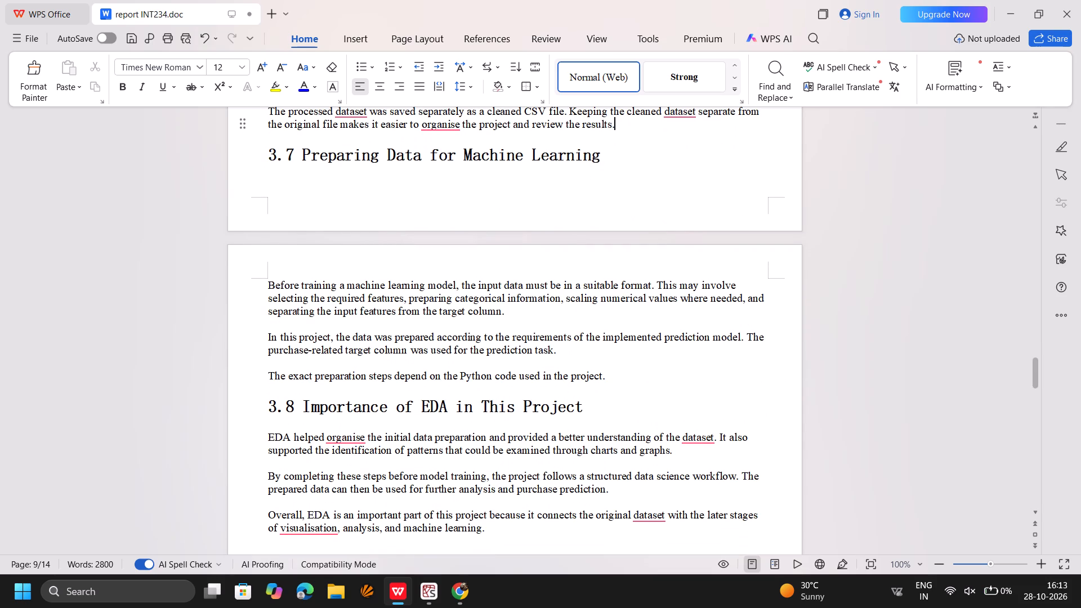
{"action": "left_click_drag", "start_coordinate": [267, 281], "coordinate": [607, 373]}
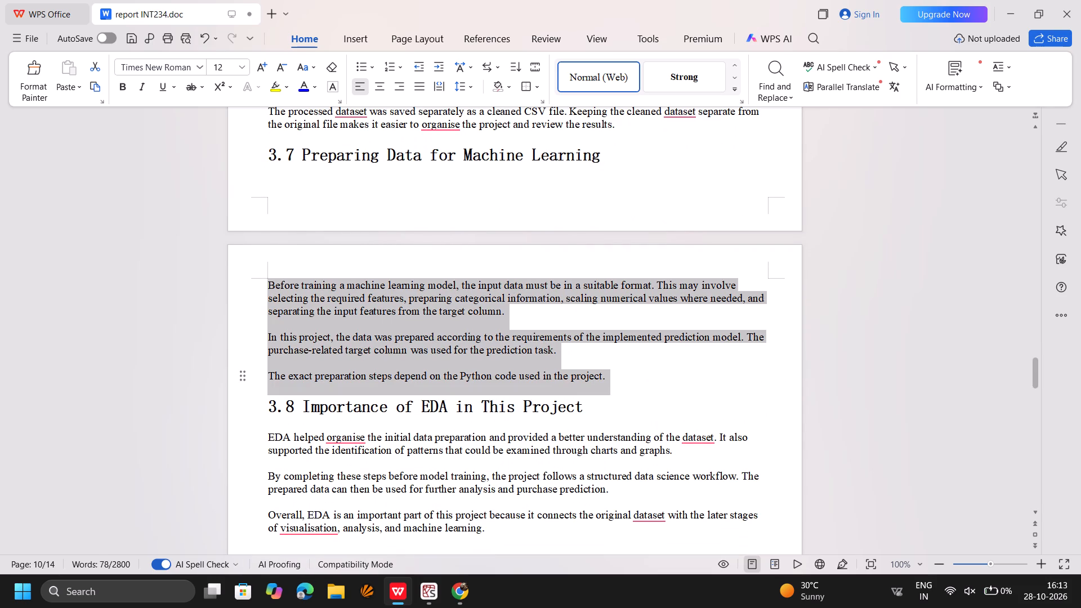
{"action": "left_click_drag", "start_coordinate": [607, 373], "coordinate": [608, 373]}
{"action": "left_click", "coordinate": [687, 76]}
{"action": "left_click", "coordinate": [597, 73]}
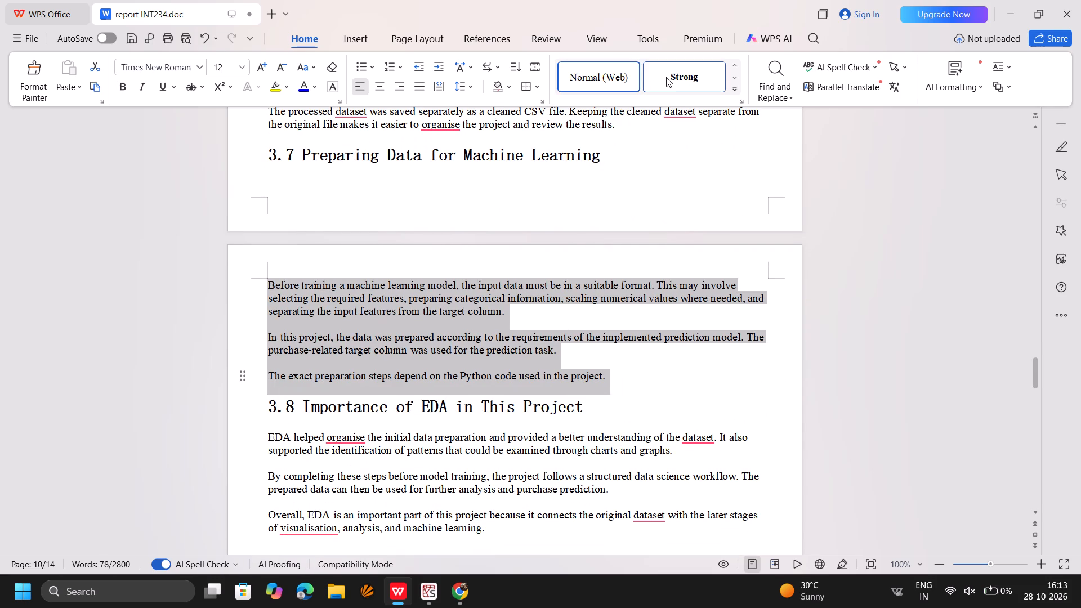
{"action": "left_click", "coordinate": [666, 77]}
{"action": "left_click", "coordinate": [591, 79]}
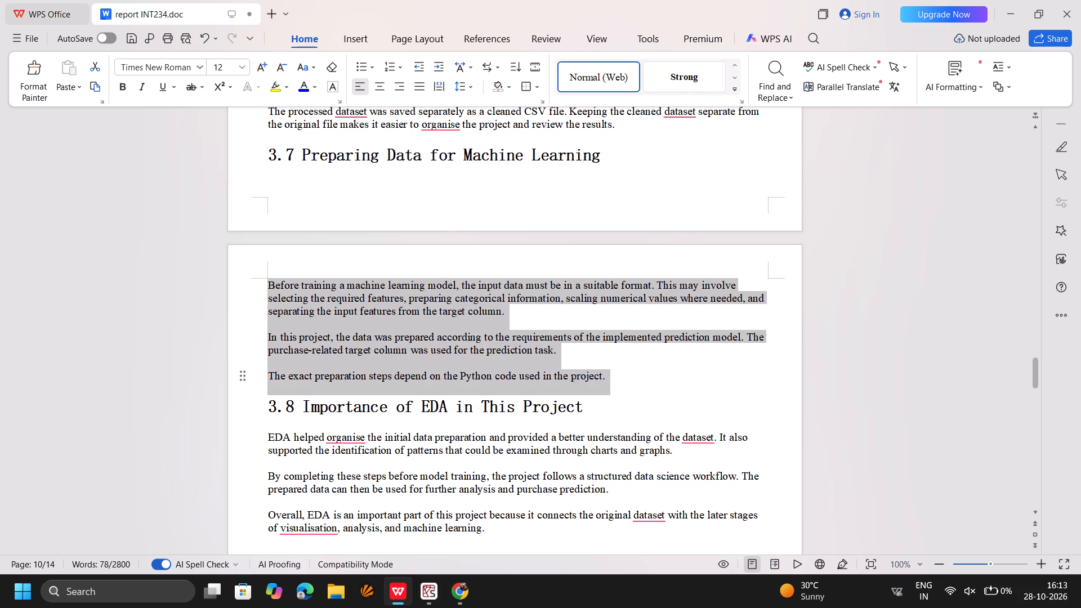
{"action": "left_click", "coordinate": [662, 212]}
Look over section 3.8 and the outline list that follows it, from EDA process to References.
{"action": "scroll", "coordinate": [662, 212], "scroll_direction": "down", "scroll_amount": 4}
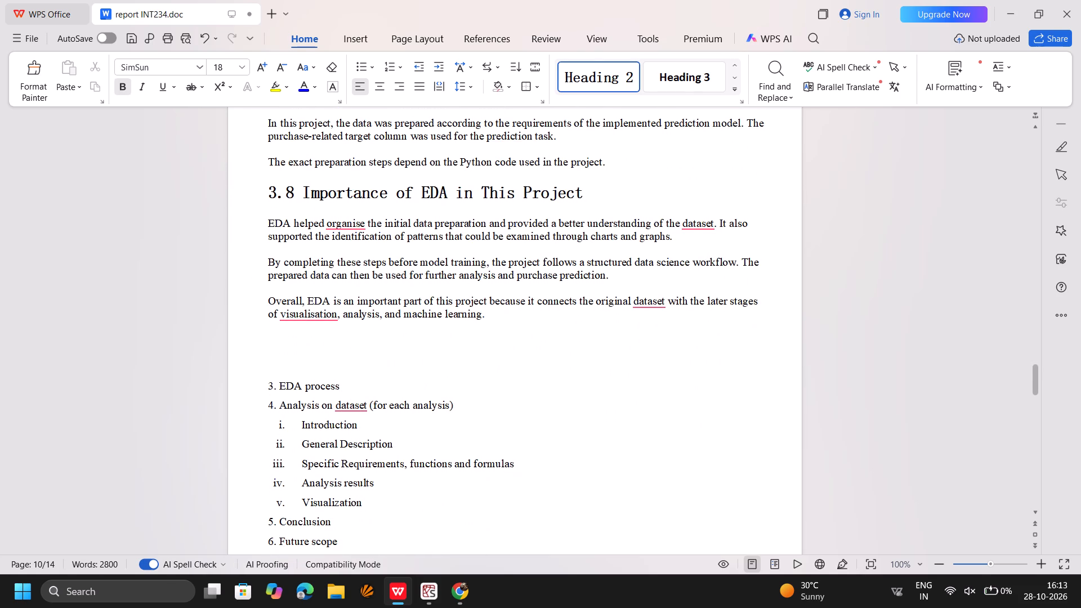
{"action": "scroll", "coordinate": [662, 212], "scroll_direction": "down", "scroll_amount": 1}
{"action": "scroll", "coordinate": [475, 281], "scroll_direction": "down", "scroll_amount": 1}
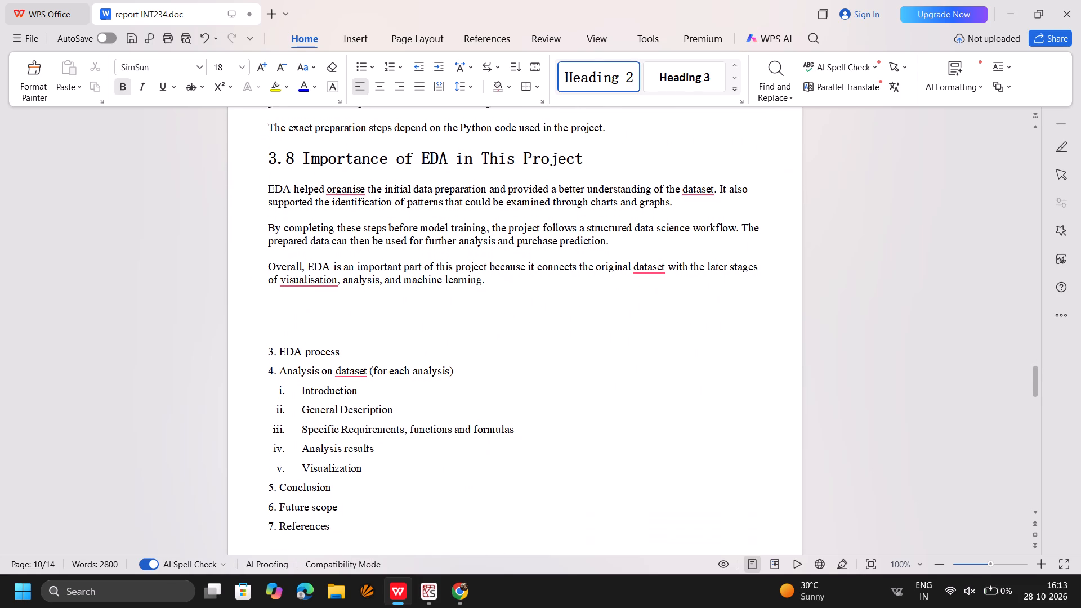
{"action": "scroll", "coordinate": [475, 281], "scroll_direction": "down", "scroll_amount": 1}
{"action": "scroll", "coordinate": [475, 281], "scroll_direction": "up", "scroll_amount": 3}
{"action": "scroll", "coordinate": [475, 281], "scroll_direction": "down", "scroll_amount": 4}
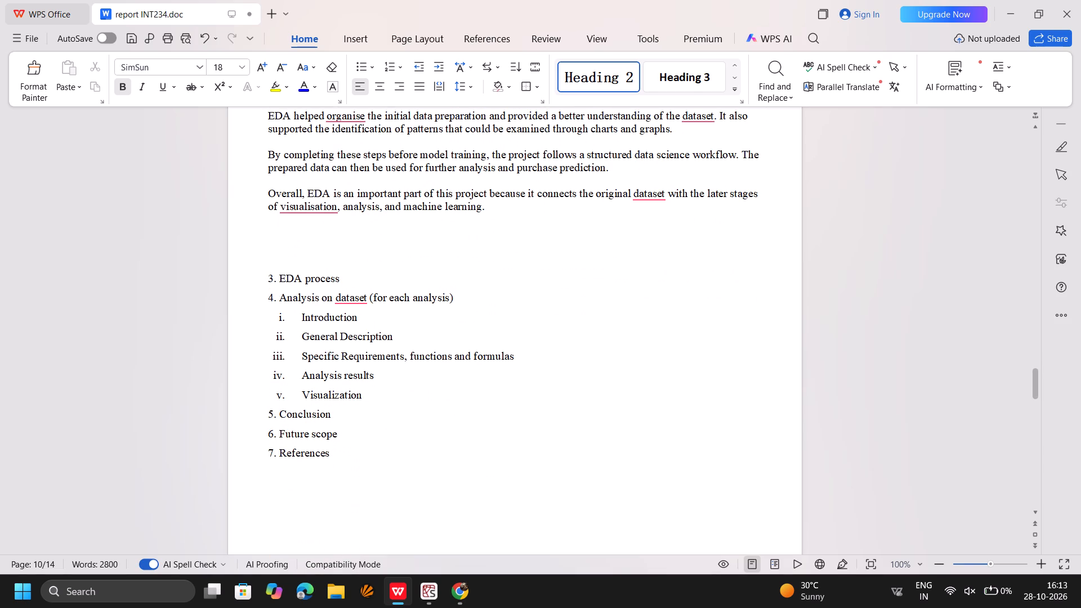
Try the Caption style on the whole outline list from EDA process to References, and set the list to Normal (Web).
{"action": "left_click_drag", "start_coordinate": [268, 273], "coordinate": [412, 442]}
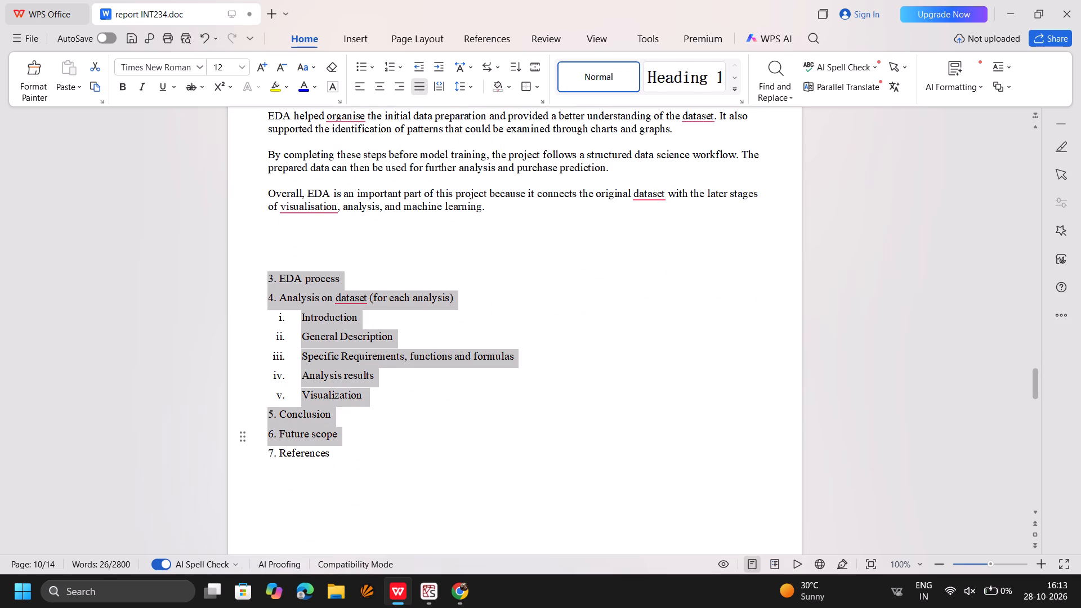
{"action": "left_click_drag", "start_coordinate": [412, 442], "coordinate": [426, 455]}
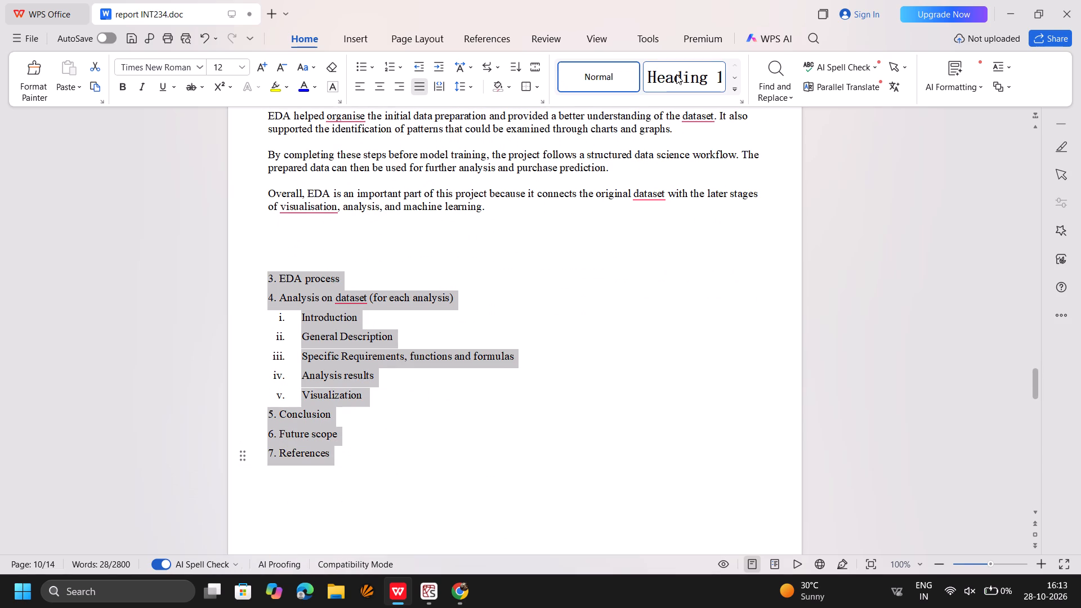
{"action": "left_click", "coordinate": [734, 87]}
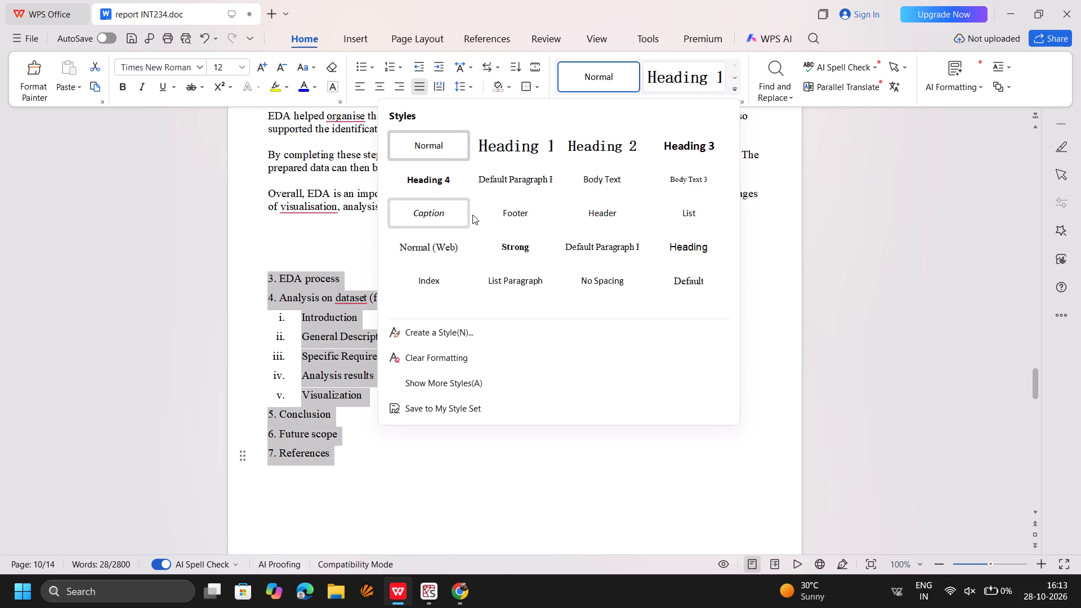
{"action": "left_click", "coordinate": [437, 223]}
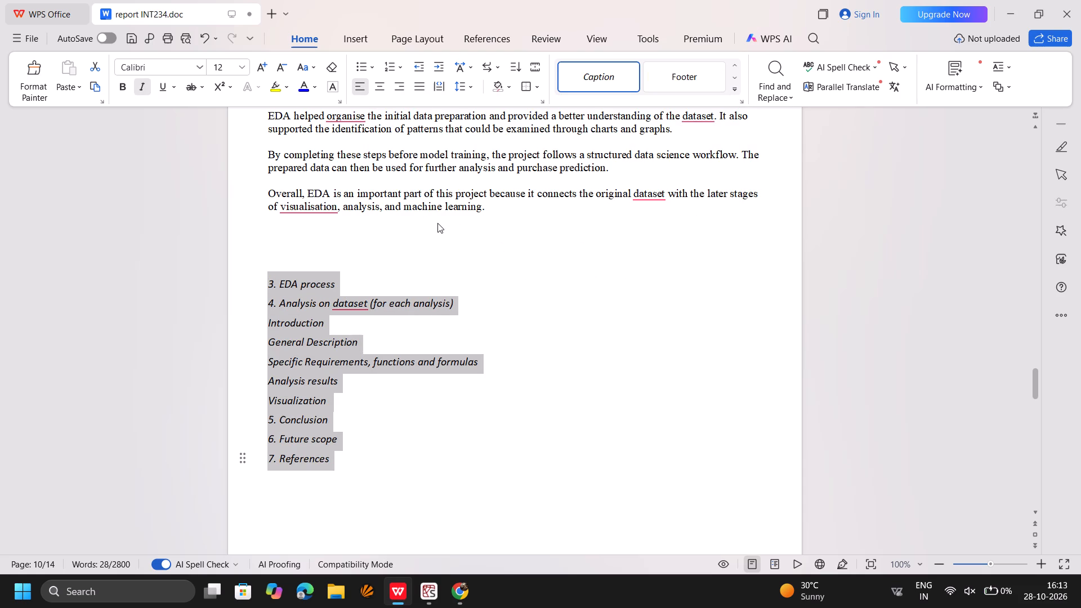
{"action": "left_click", "coordinate": [734, 86]}
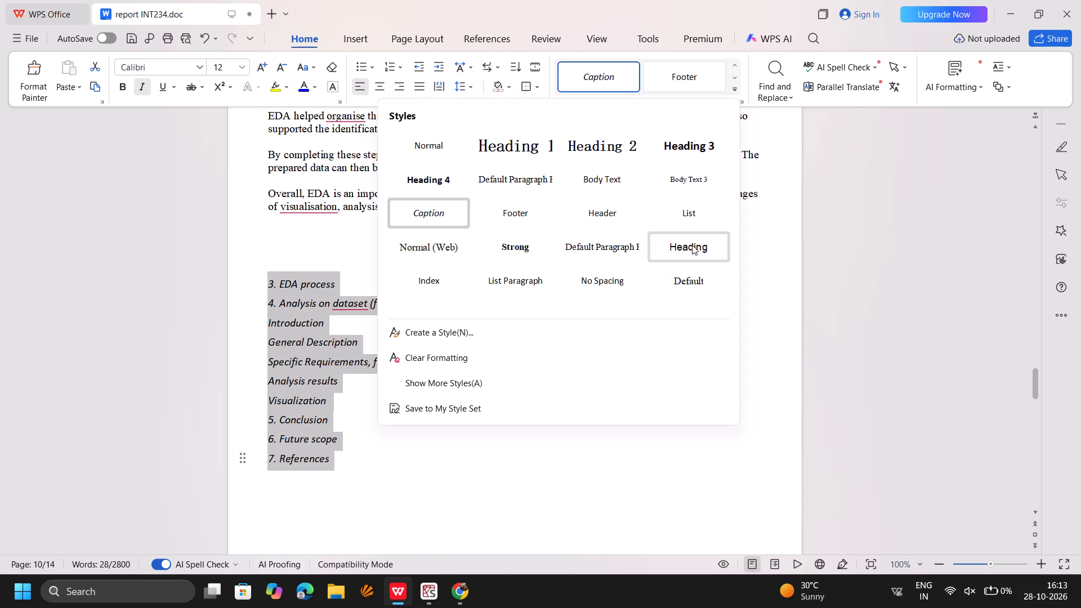
{"action": "left_click", "coordinate": [442, 247]}
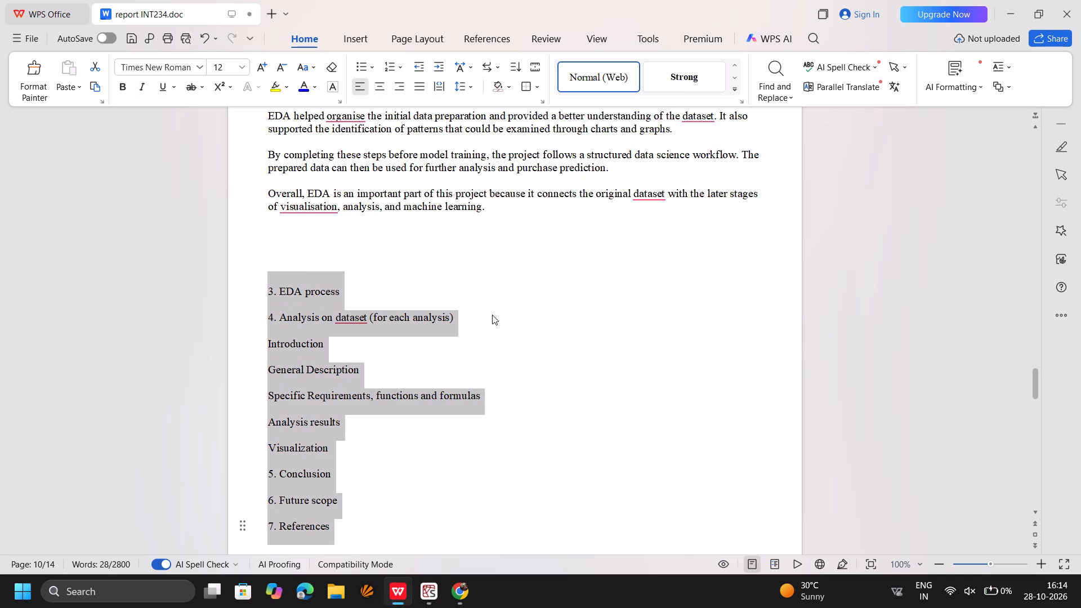
{"action": "left_click", "coordinate": [555, 370]}
{"action": "scroll", "coordinate": [555, 370], "scroll_direction": "up", "scroll_amount": 1}
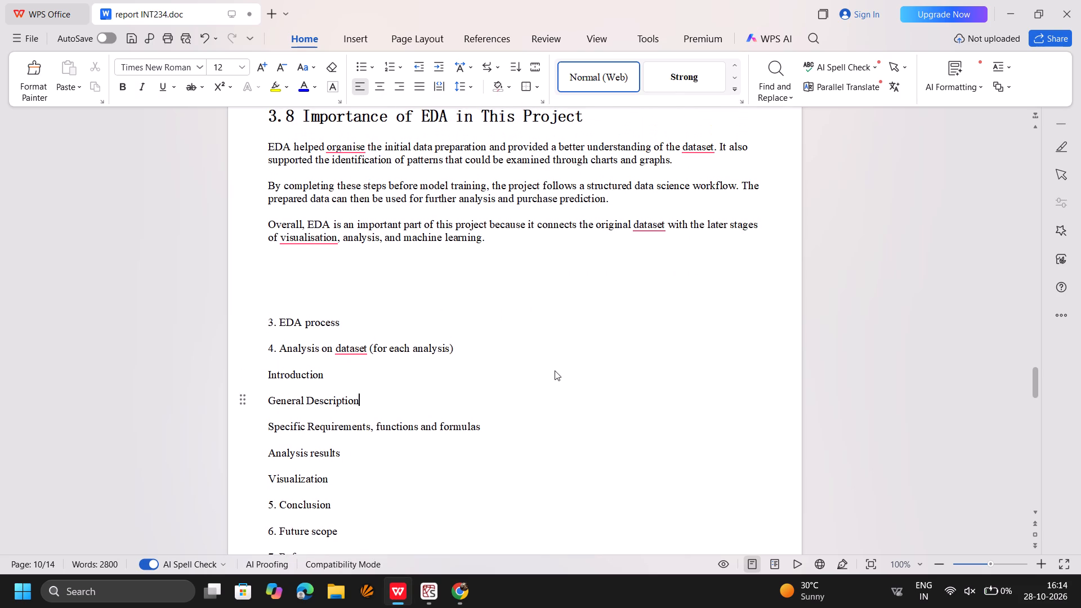
{"action": "scroll", "coordinate": [555, 370], "scroll_direction": "up", "scroll_amount": 1}
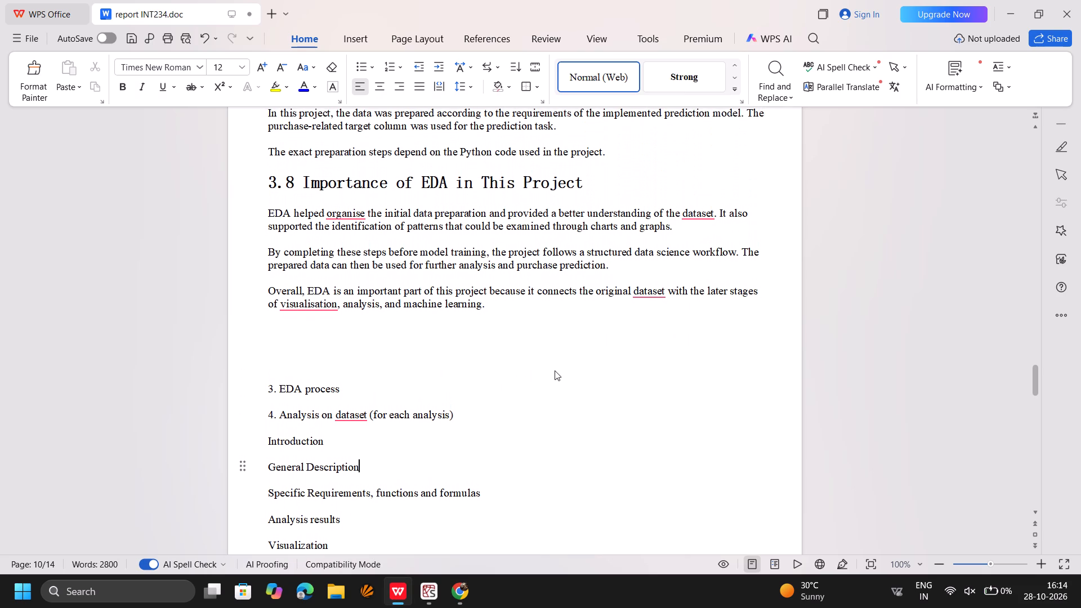
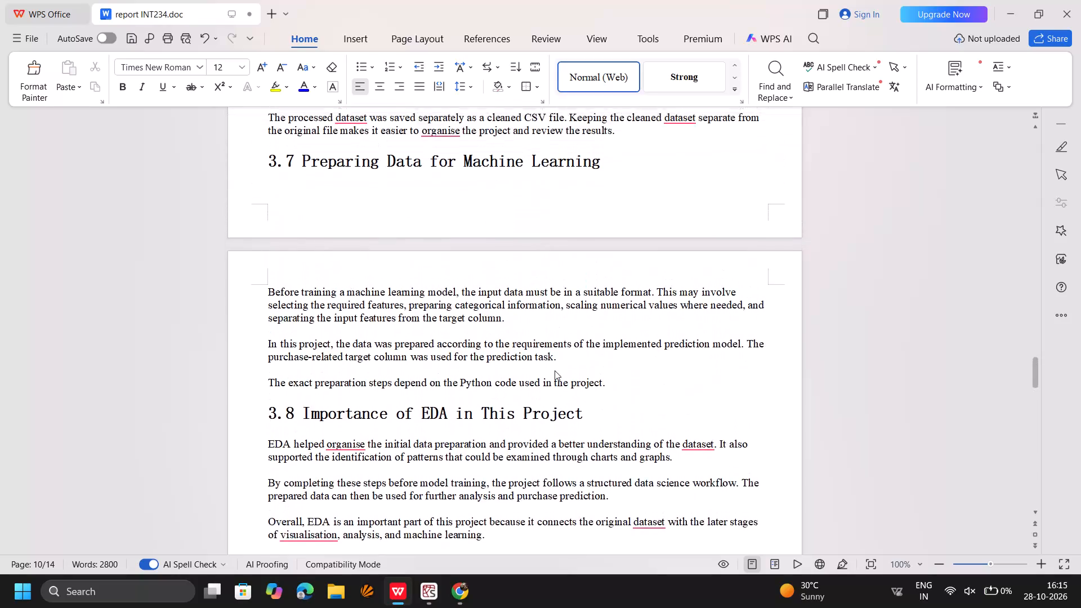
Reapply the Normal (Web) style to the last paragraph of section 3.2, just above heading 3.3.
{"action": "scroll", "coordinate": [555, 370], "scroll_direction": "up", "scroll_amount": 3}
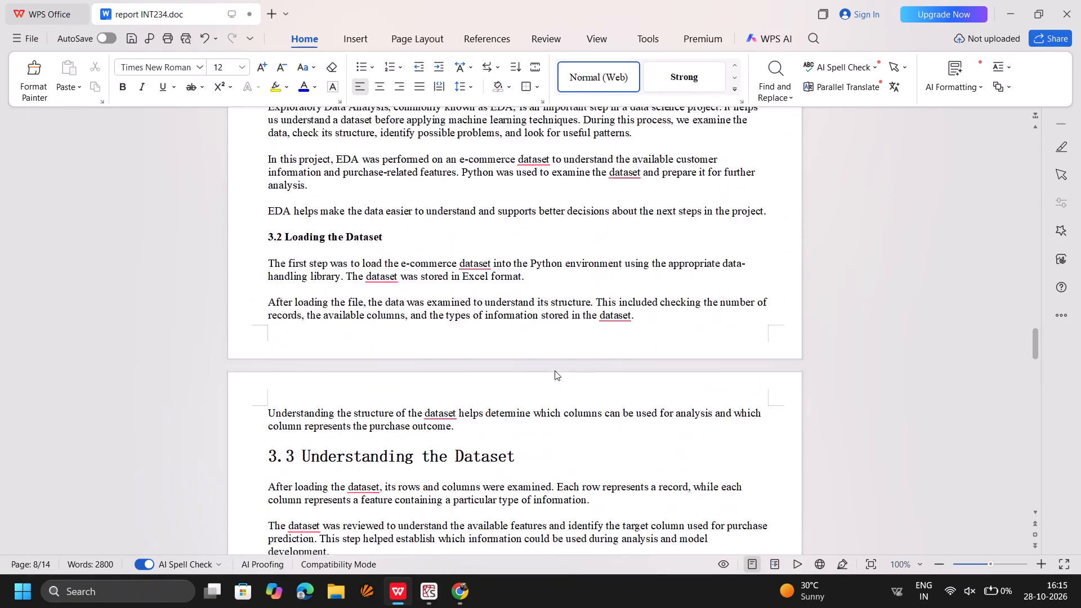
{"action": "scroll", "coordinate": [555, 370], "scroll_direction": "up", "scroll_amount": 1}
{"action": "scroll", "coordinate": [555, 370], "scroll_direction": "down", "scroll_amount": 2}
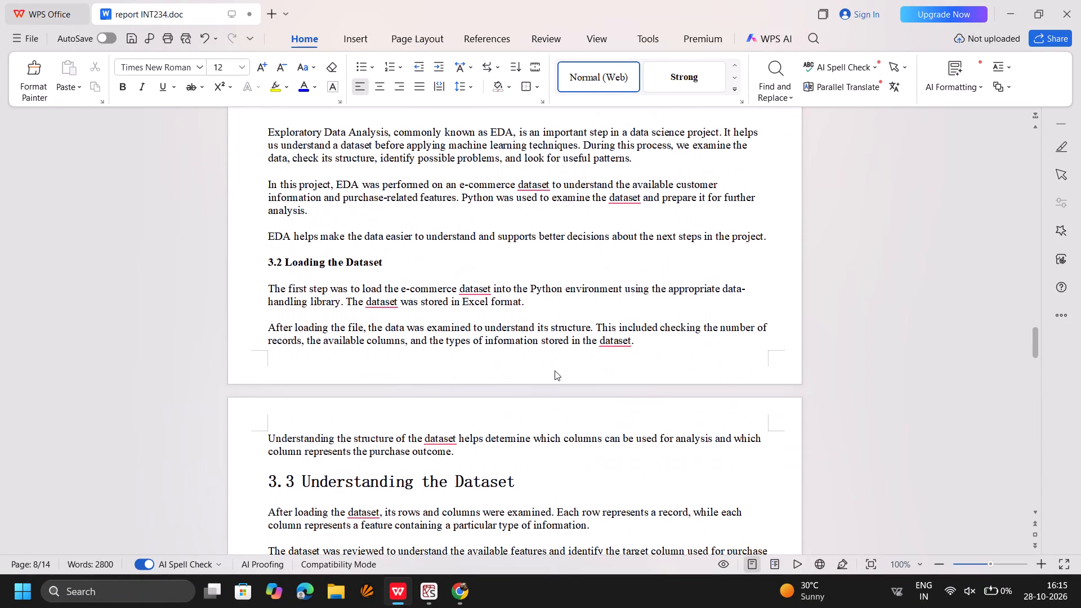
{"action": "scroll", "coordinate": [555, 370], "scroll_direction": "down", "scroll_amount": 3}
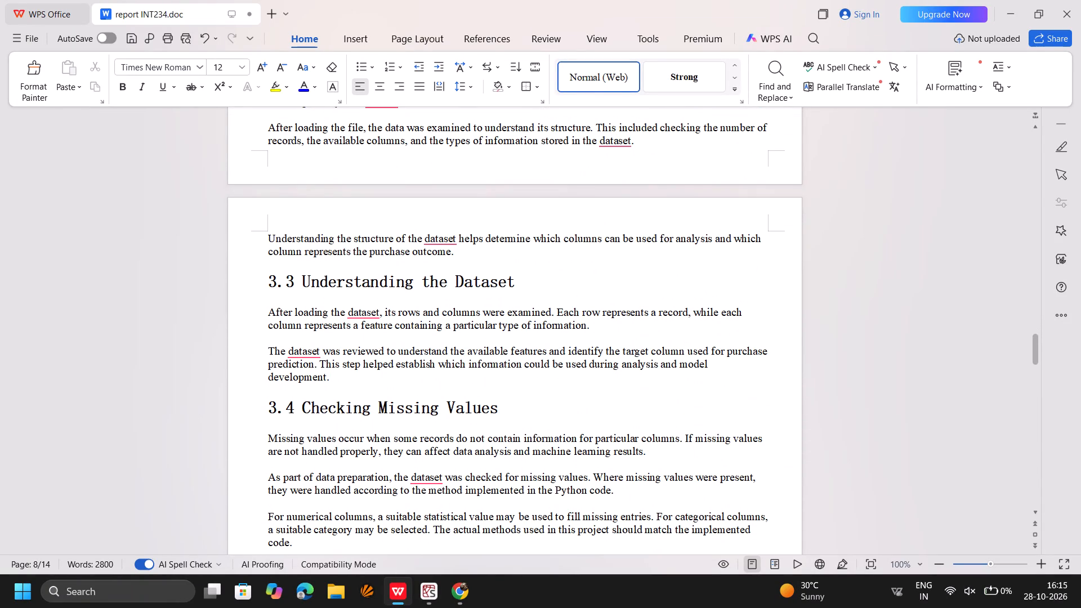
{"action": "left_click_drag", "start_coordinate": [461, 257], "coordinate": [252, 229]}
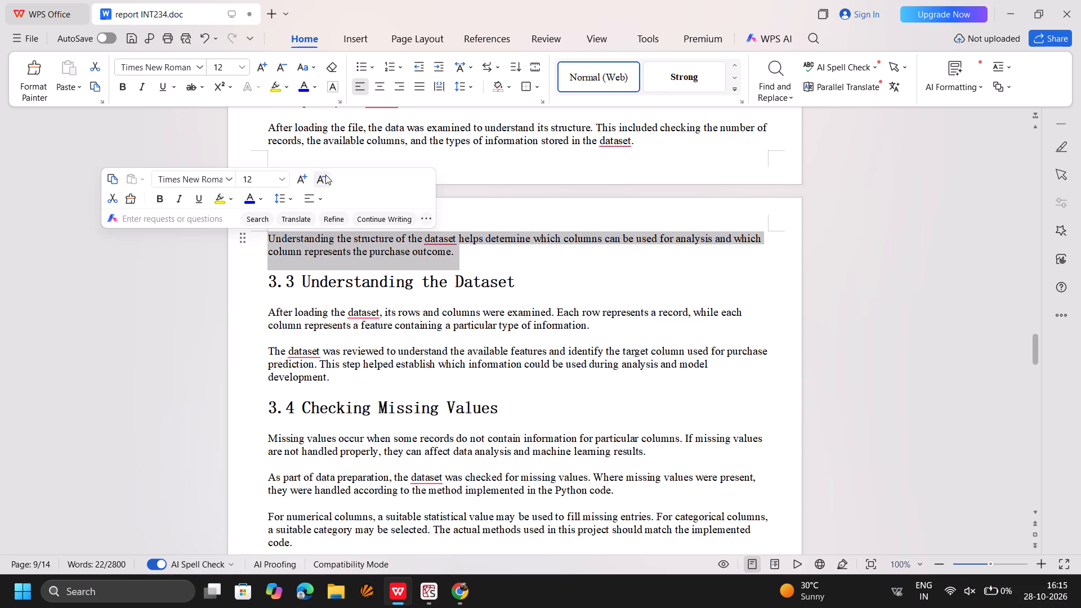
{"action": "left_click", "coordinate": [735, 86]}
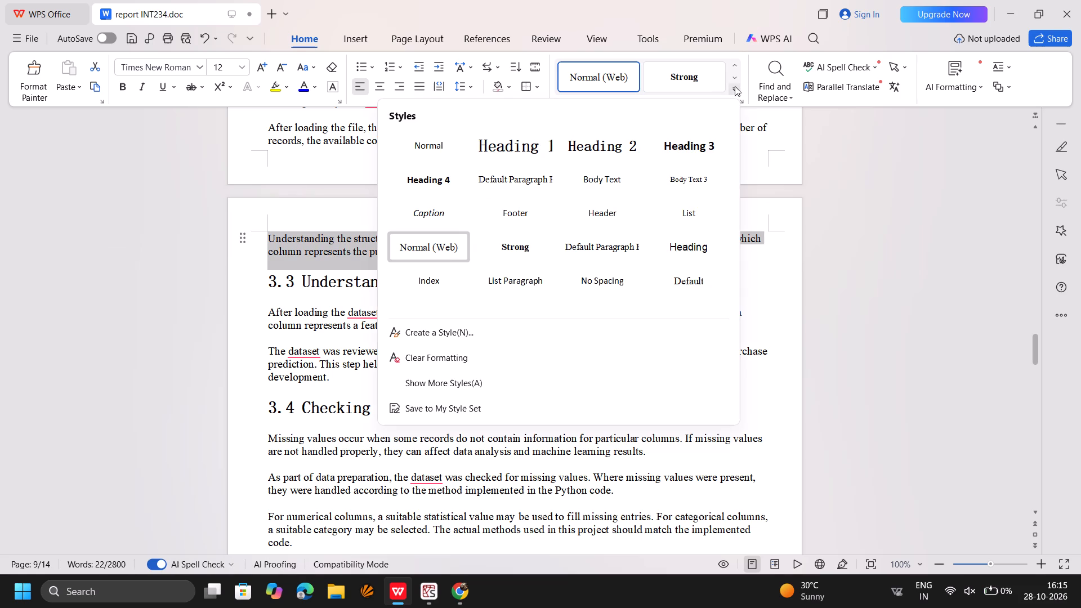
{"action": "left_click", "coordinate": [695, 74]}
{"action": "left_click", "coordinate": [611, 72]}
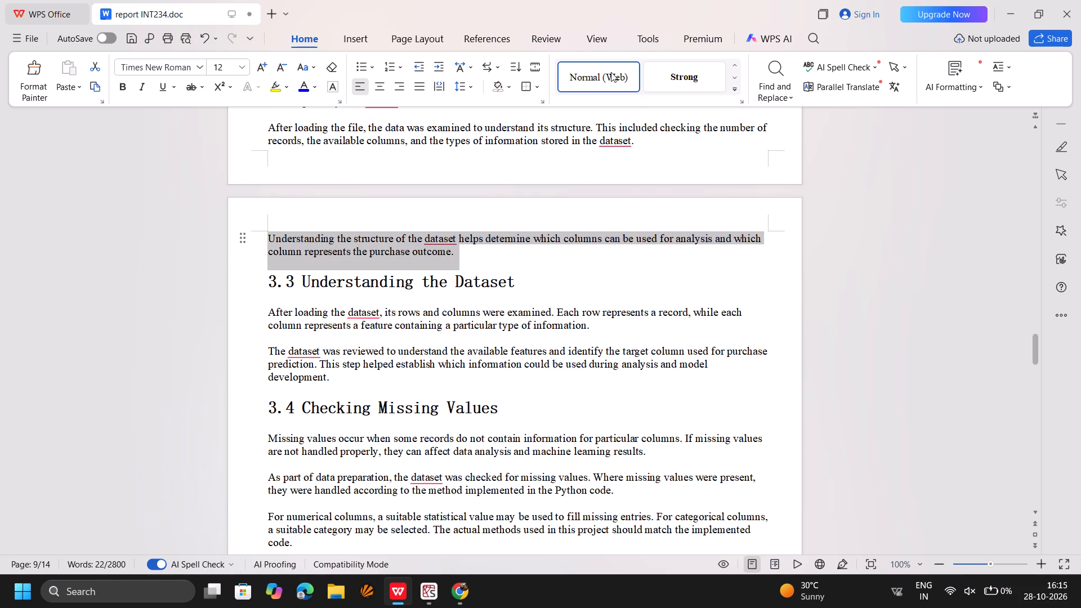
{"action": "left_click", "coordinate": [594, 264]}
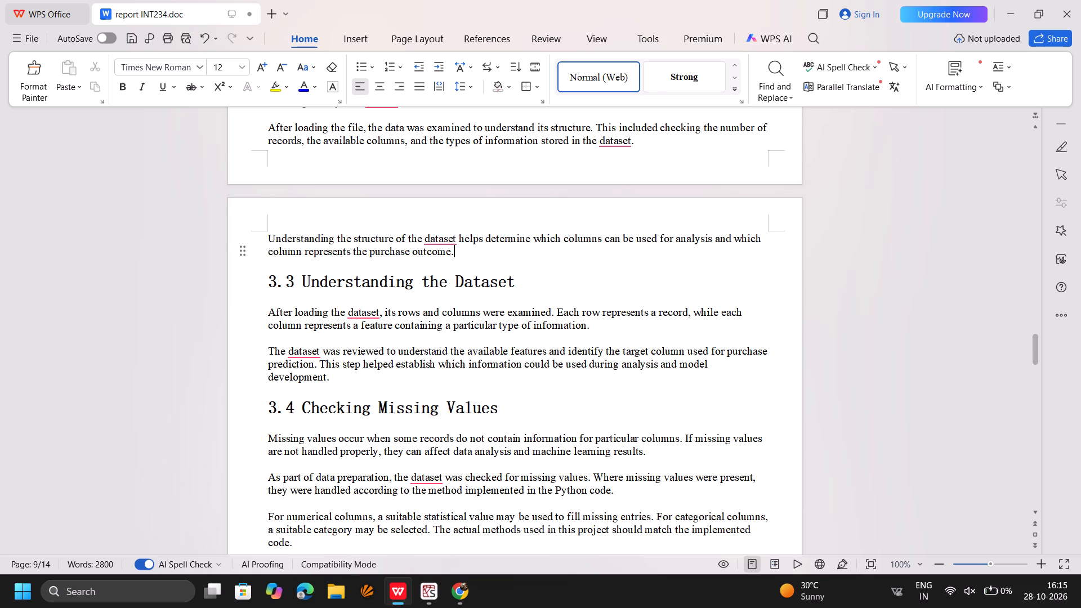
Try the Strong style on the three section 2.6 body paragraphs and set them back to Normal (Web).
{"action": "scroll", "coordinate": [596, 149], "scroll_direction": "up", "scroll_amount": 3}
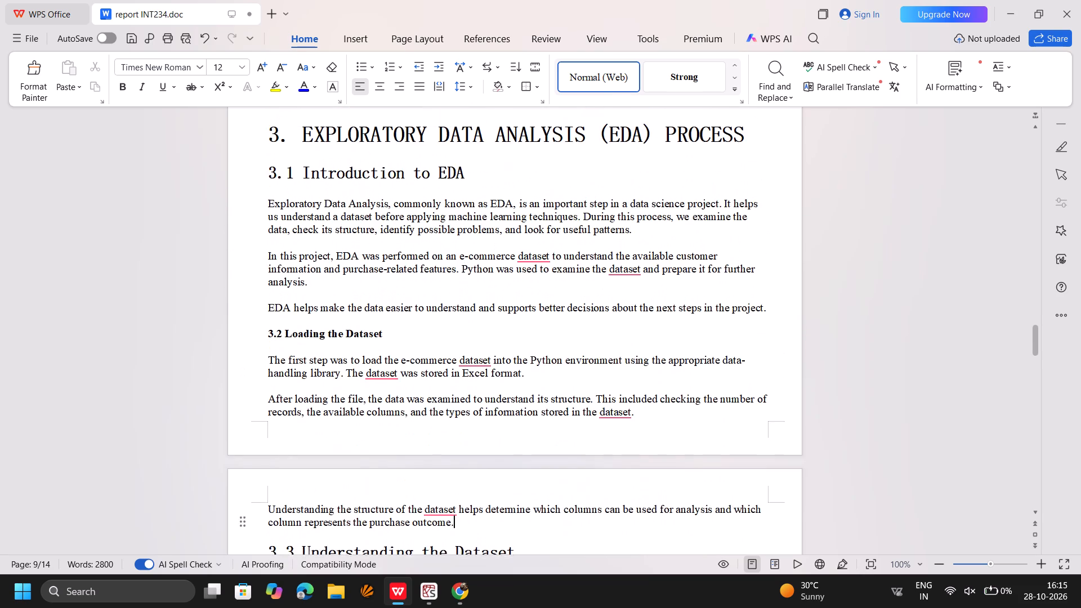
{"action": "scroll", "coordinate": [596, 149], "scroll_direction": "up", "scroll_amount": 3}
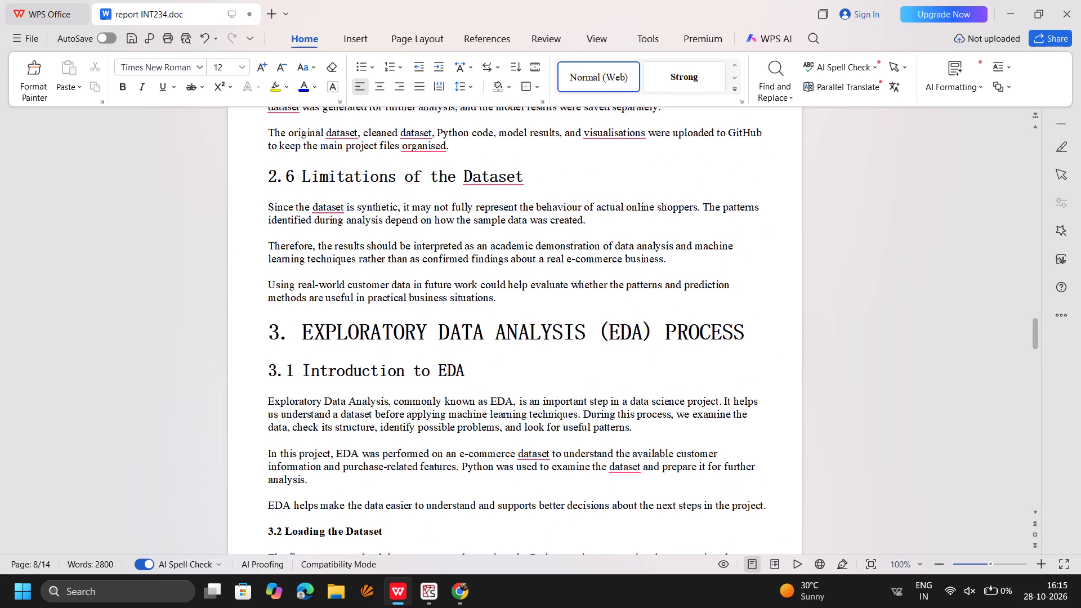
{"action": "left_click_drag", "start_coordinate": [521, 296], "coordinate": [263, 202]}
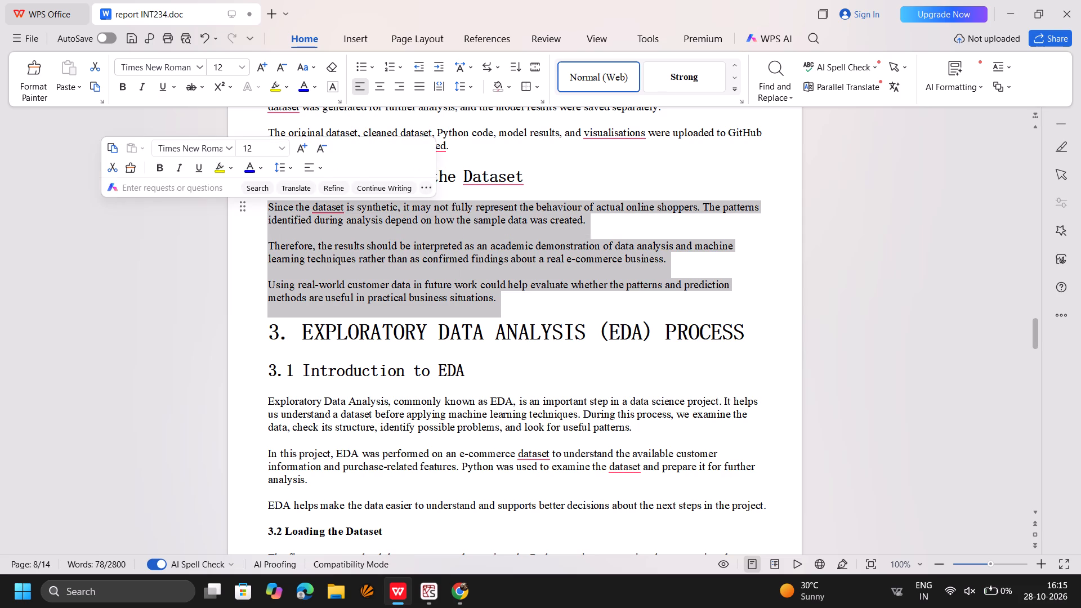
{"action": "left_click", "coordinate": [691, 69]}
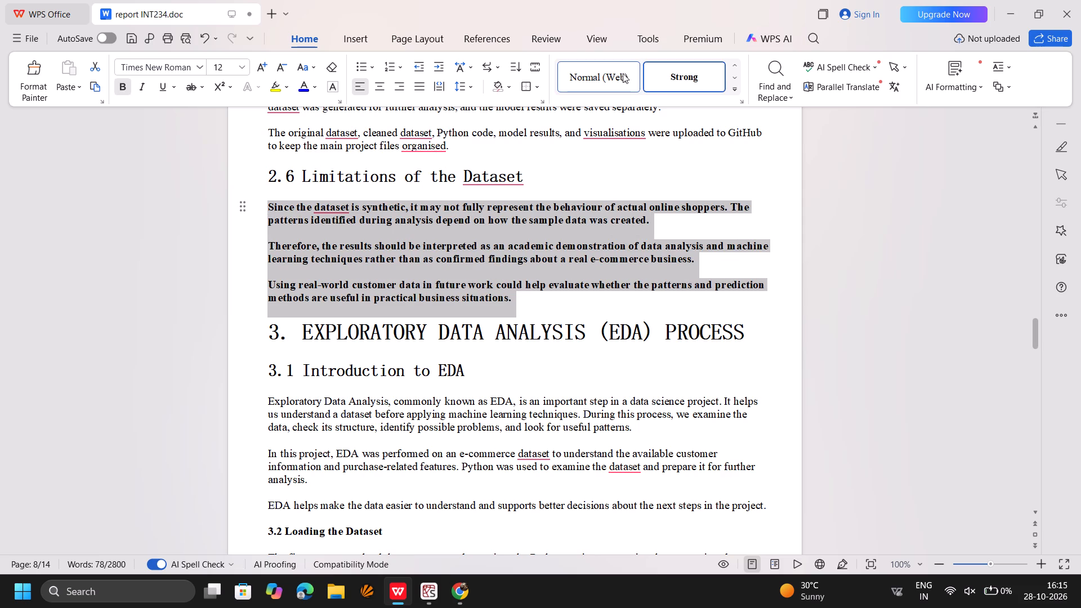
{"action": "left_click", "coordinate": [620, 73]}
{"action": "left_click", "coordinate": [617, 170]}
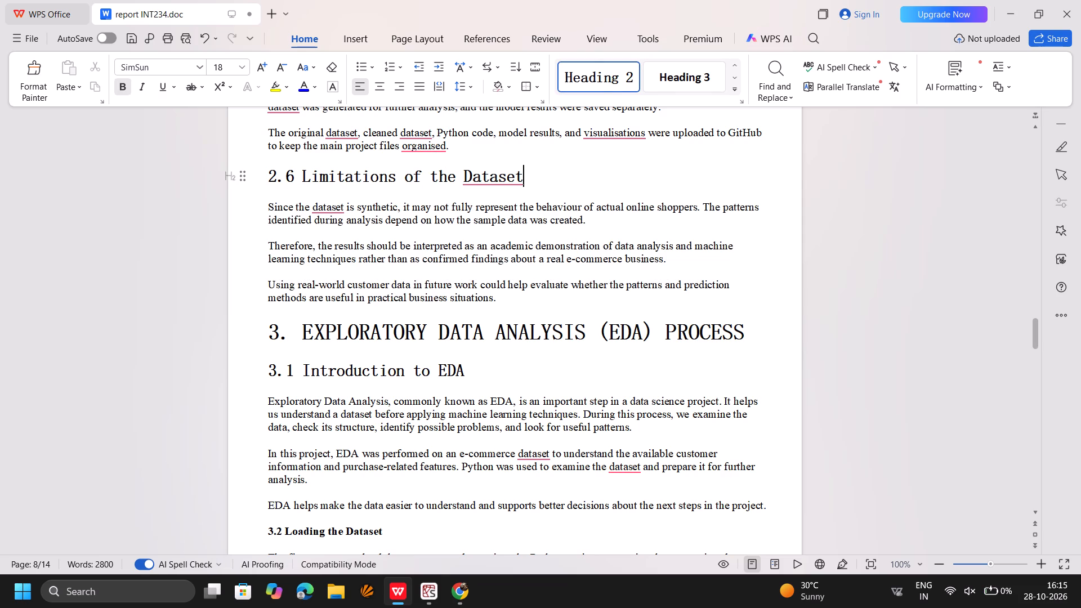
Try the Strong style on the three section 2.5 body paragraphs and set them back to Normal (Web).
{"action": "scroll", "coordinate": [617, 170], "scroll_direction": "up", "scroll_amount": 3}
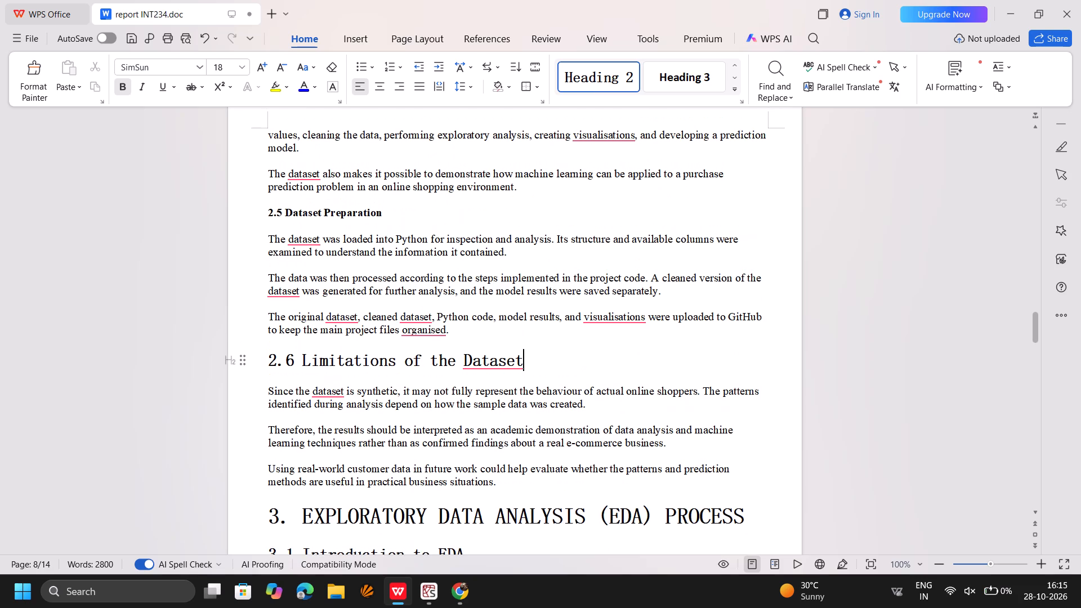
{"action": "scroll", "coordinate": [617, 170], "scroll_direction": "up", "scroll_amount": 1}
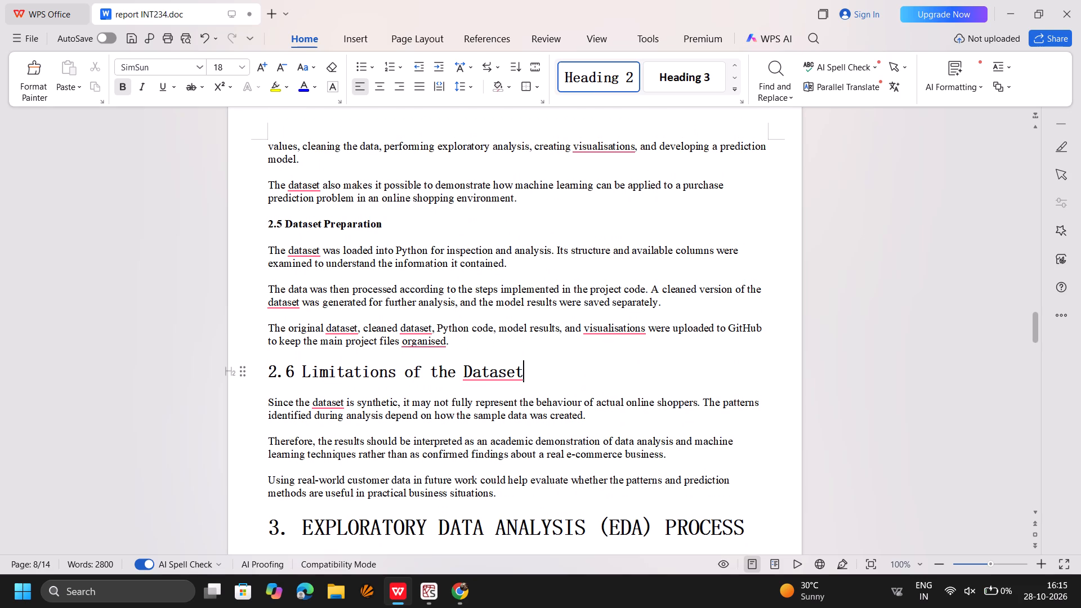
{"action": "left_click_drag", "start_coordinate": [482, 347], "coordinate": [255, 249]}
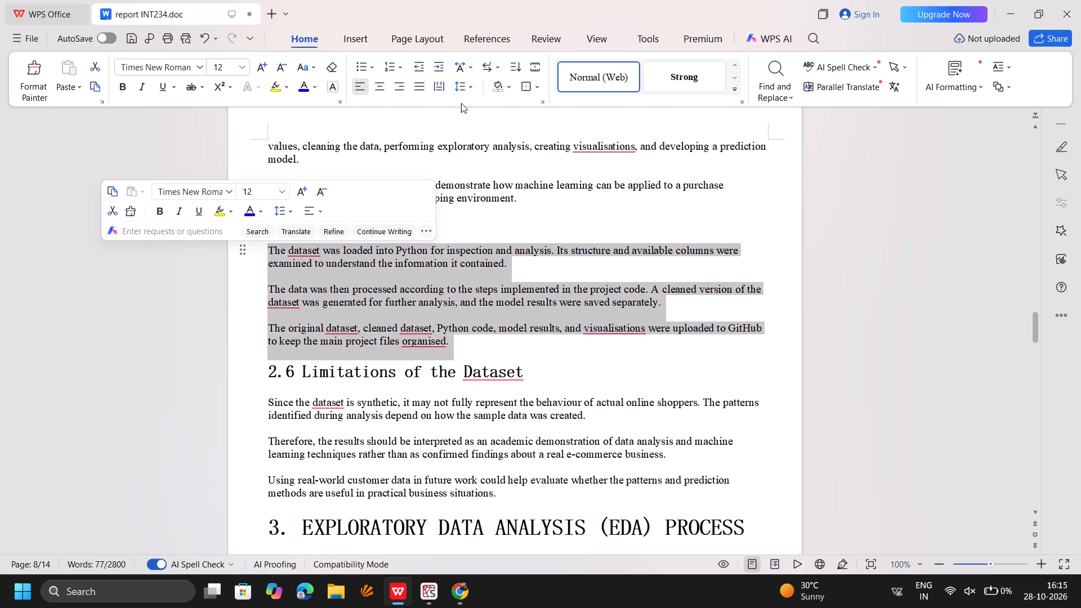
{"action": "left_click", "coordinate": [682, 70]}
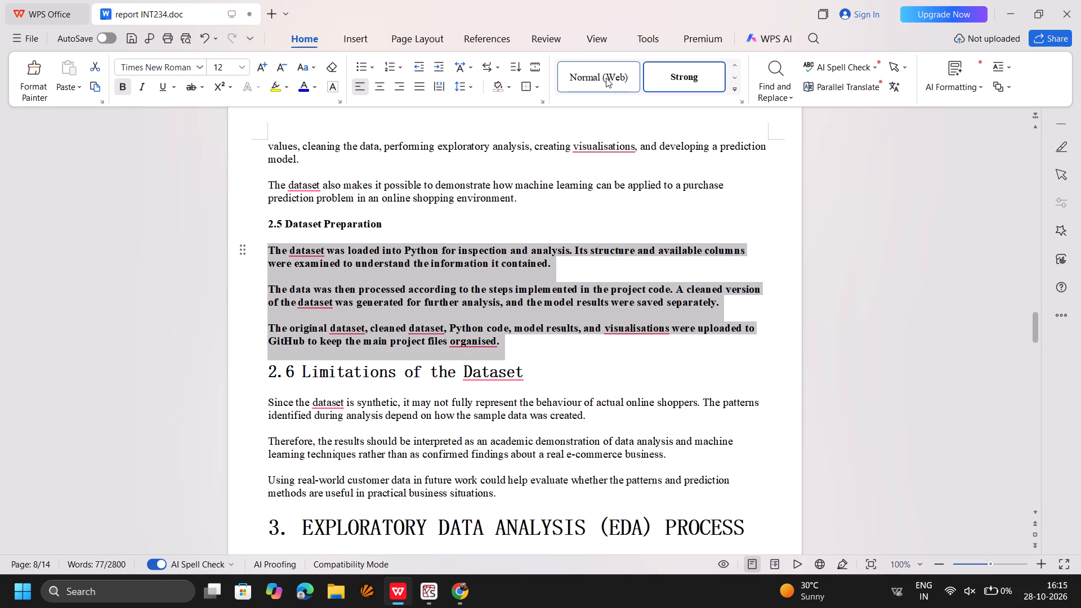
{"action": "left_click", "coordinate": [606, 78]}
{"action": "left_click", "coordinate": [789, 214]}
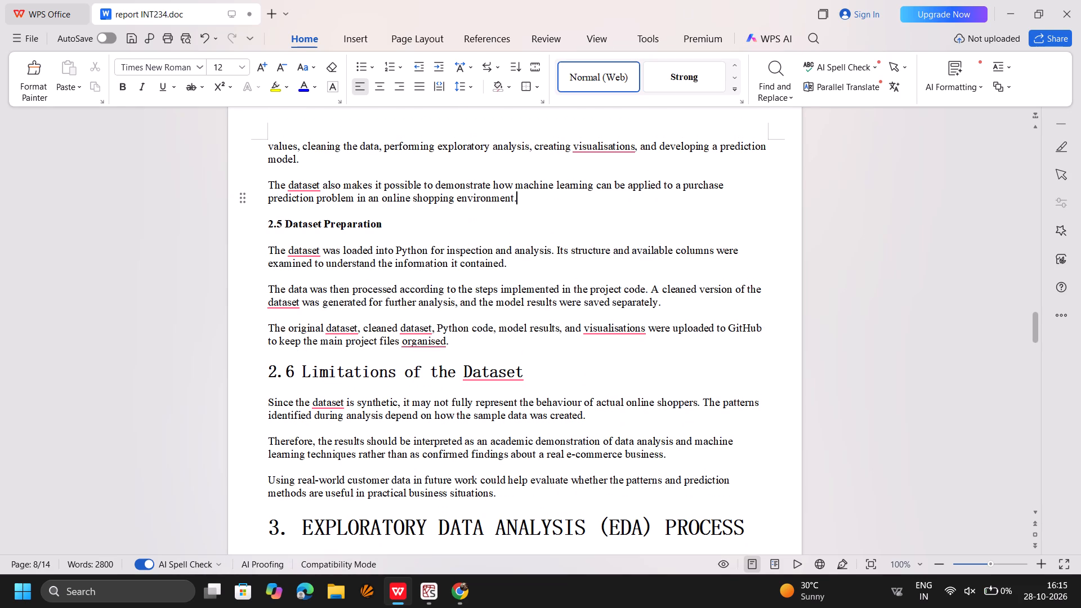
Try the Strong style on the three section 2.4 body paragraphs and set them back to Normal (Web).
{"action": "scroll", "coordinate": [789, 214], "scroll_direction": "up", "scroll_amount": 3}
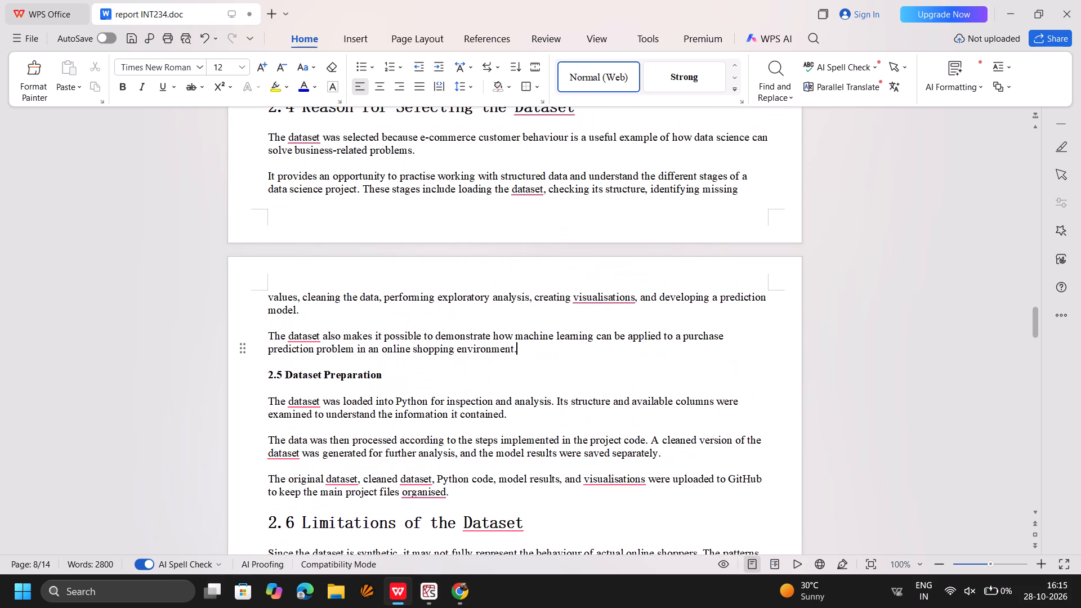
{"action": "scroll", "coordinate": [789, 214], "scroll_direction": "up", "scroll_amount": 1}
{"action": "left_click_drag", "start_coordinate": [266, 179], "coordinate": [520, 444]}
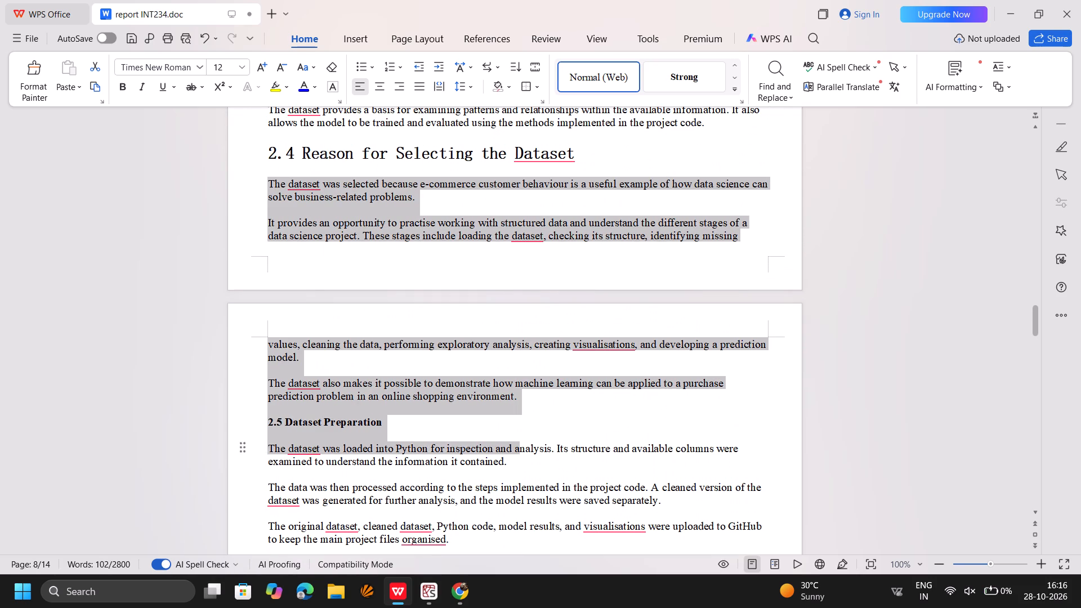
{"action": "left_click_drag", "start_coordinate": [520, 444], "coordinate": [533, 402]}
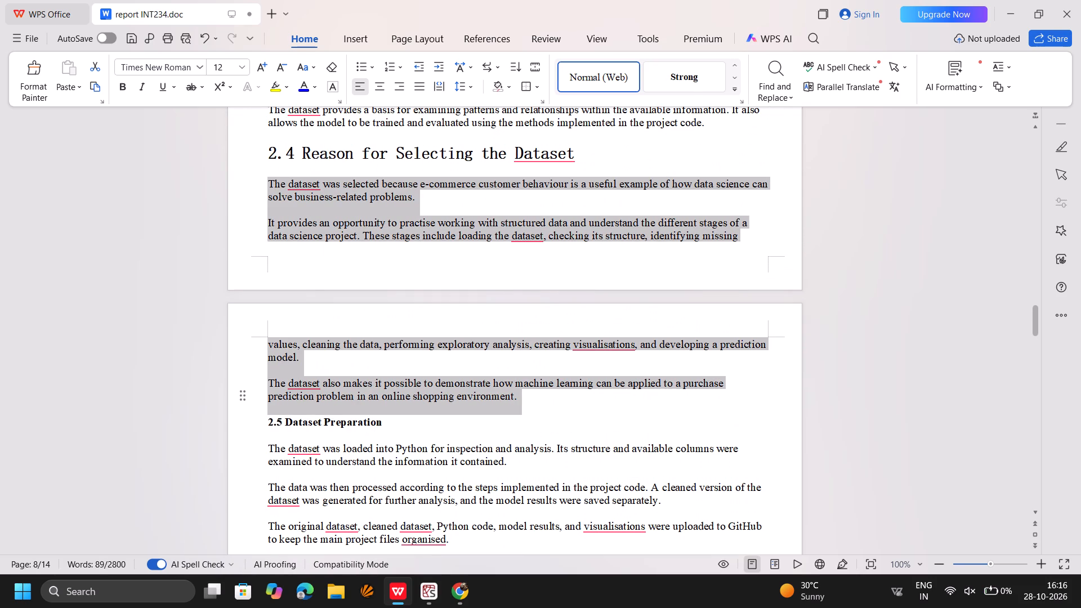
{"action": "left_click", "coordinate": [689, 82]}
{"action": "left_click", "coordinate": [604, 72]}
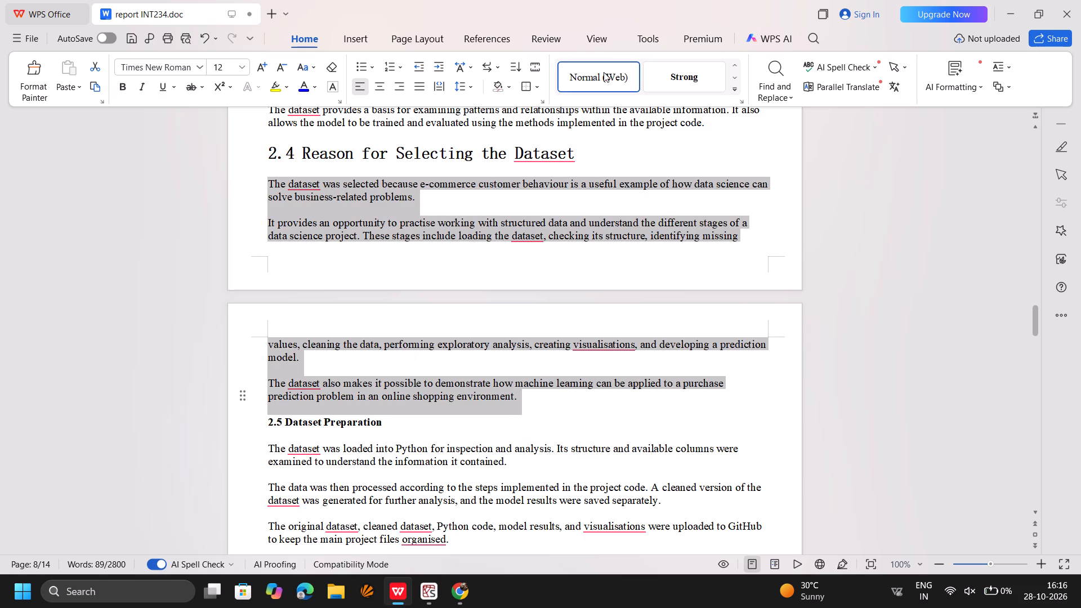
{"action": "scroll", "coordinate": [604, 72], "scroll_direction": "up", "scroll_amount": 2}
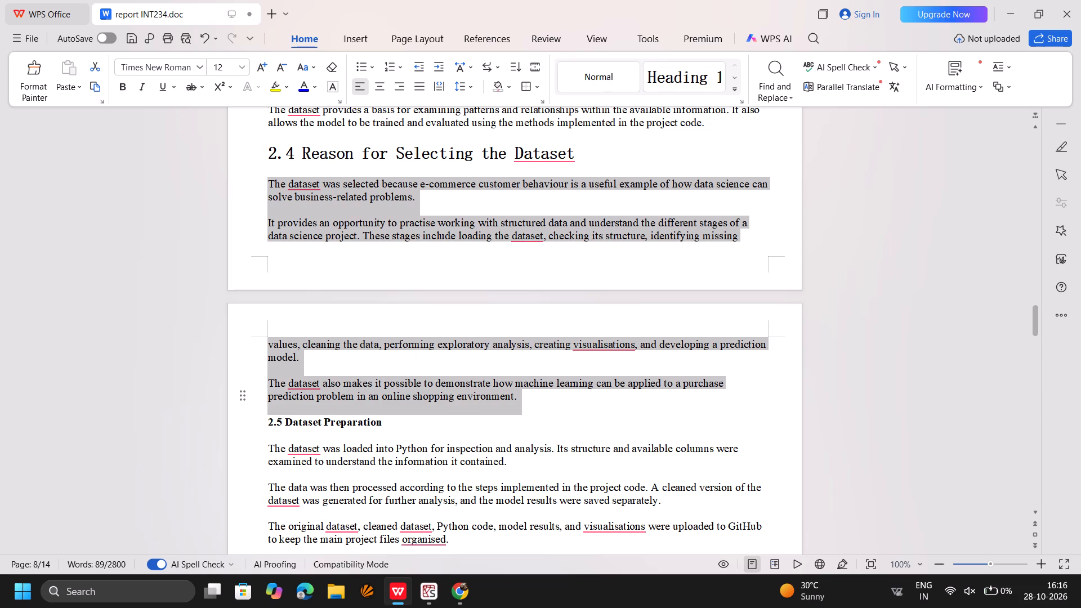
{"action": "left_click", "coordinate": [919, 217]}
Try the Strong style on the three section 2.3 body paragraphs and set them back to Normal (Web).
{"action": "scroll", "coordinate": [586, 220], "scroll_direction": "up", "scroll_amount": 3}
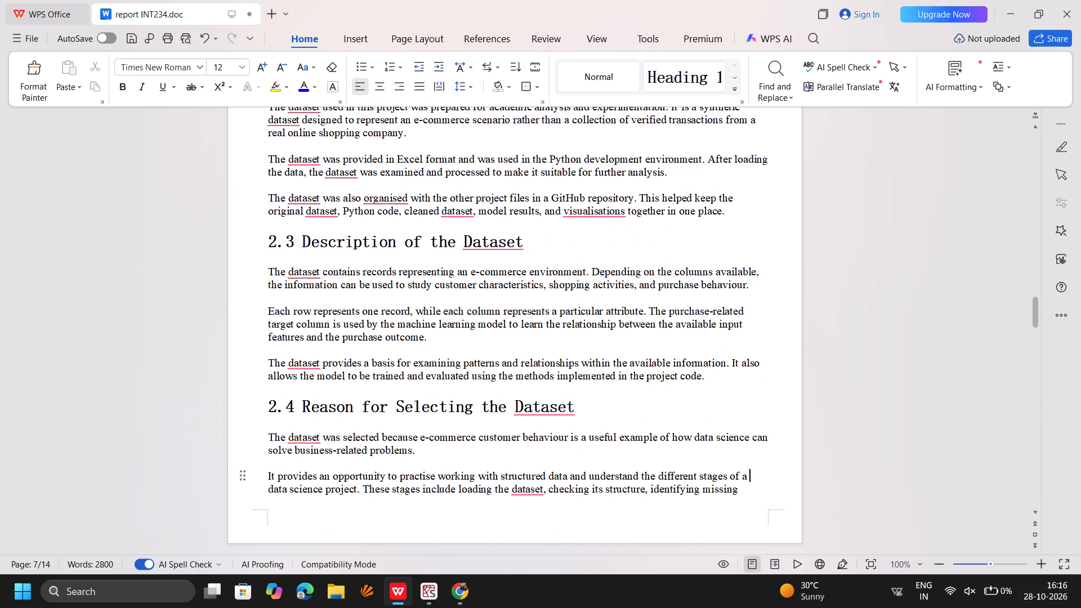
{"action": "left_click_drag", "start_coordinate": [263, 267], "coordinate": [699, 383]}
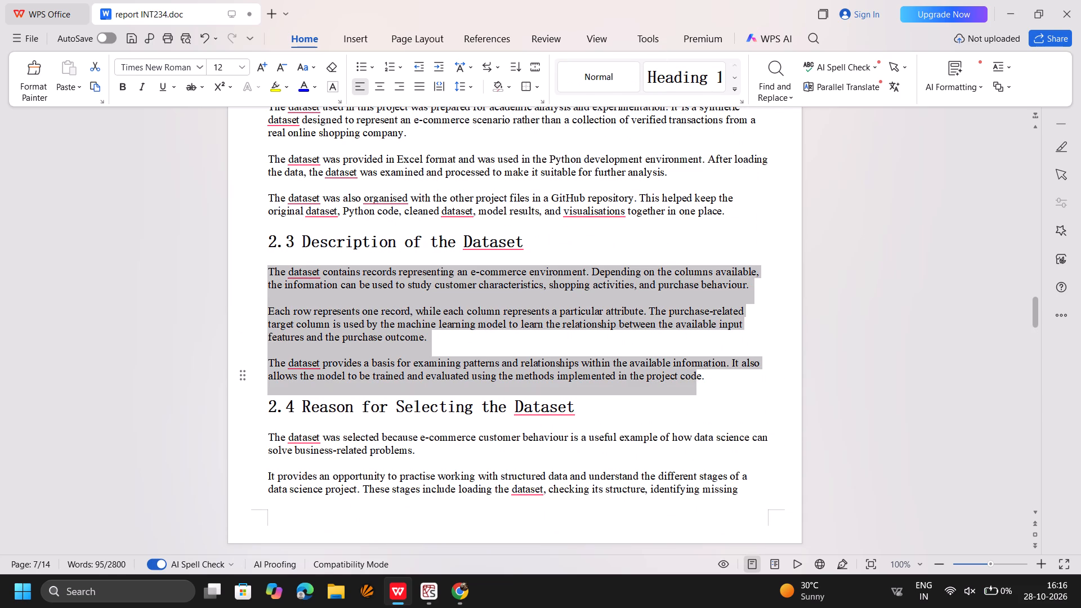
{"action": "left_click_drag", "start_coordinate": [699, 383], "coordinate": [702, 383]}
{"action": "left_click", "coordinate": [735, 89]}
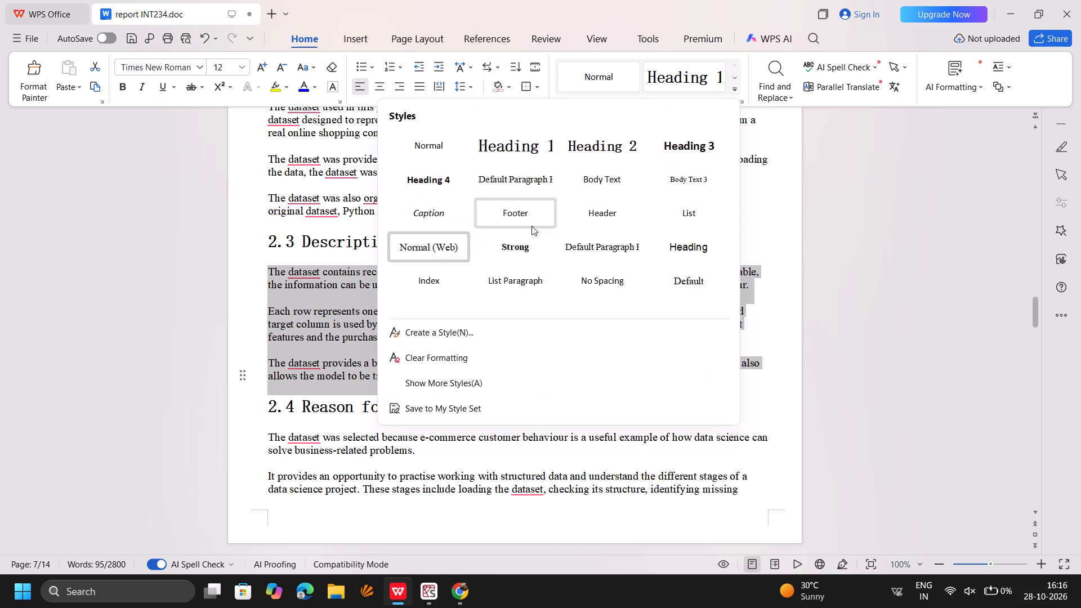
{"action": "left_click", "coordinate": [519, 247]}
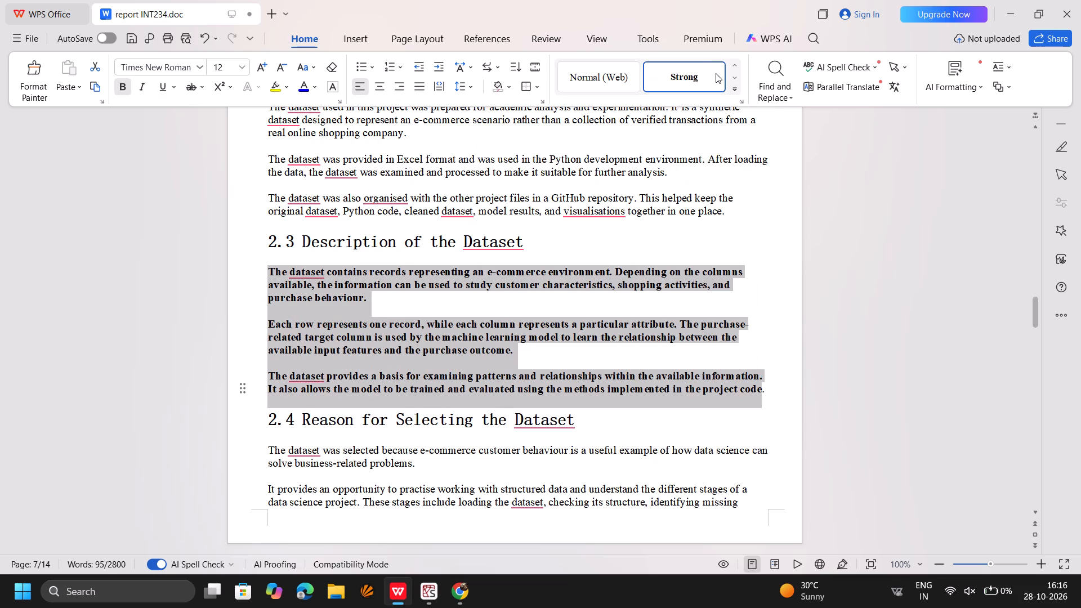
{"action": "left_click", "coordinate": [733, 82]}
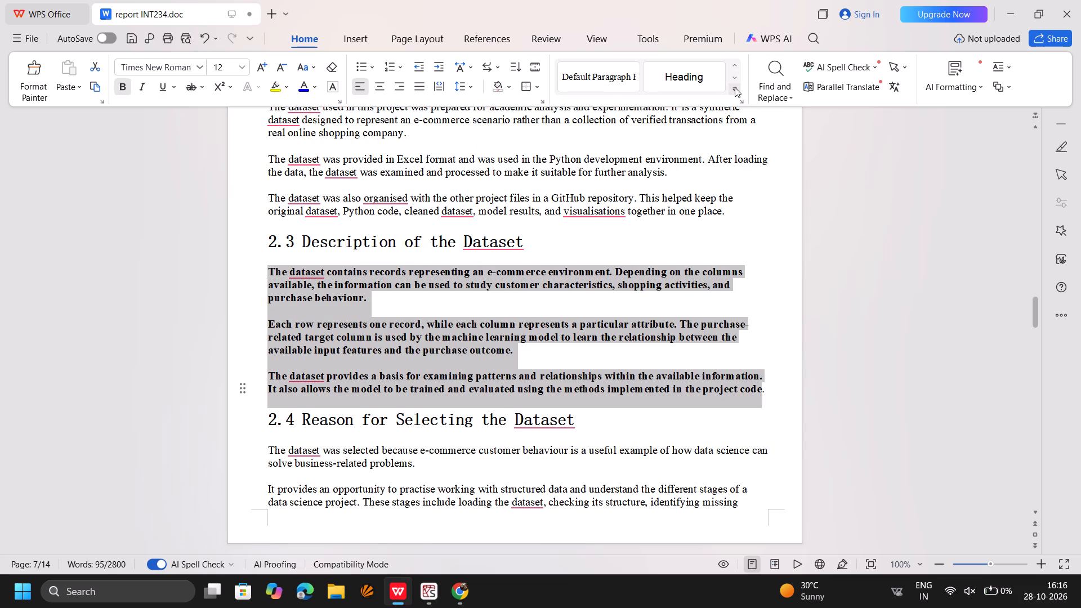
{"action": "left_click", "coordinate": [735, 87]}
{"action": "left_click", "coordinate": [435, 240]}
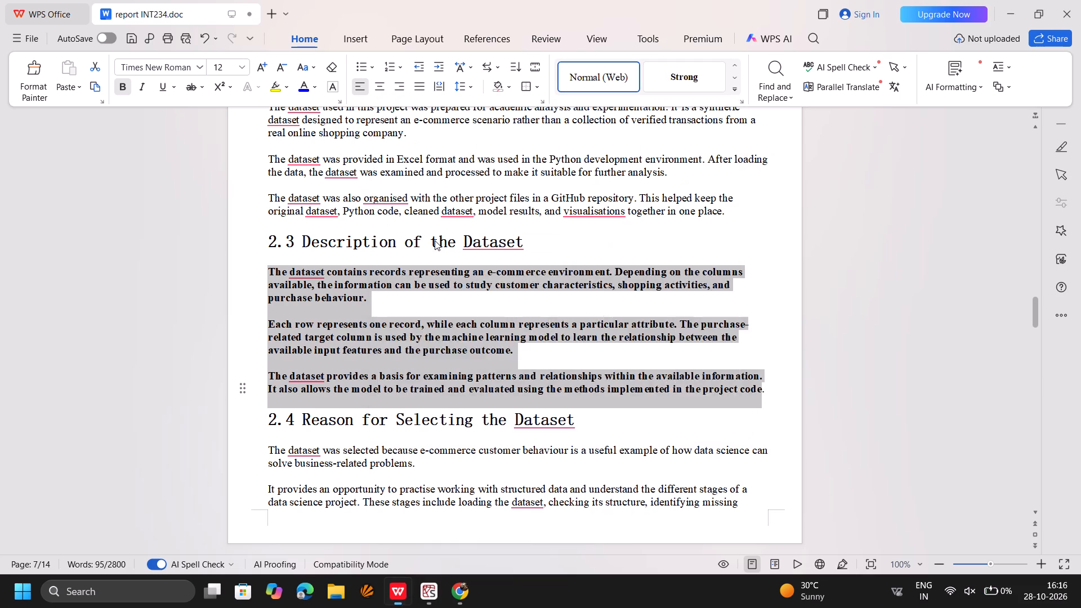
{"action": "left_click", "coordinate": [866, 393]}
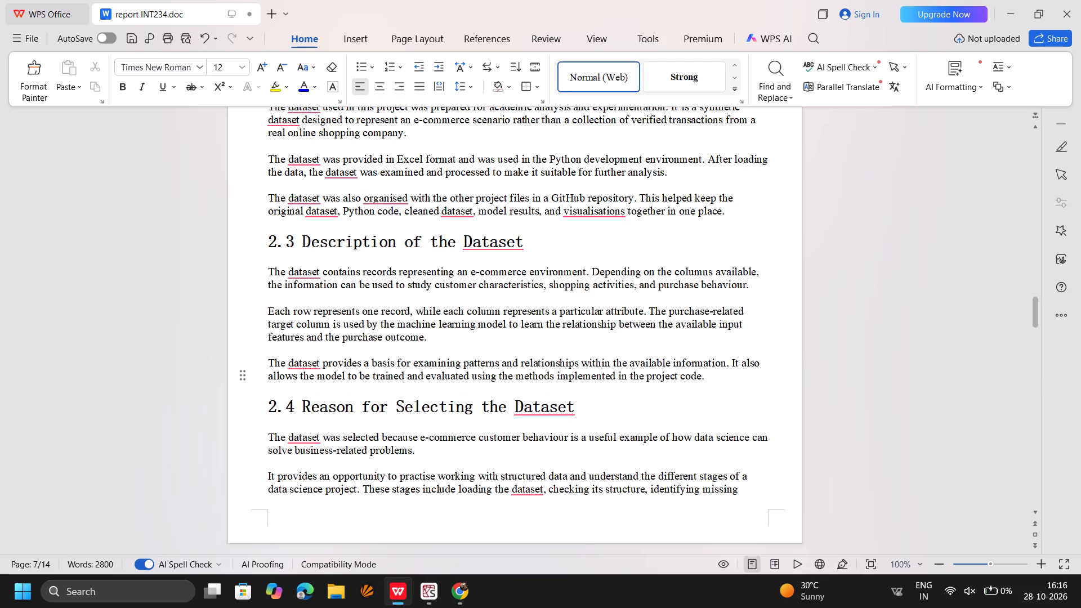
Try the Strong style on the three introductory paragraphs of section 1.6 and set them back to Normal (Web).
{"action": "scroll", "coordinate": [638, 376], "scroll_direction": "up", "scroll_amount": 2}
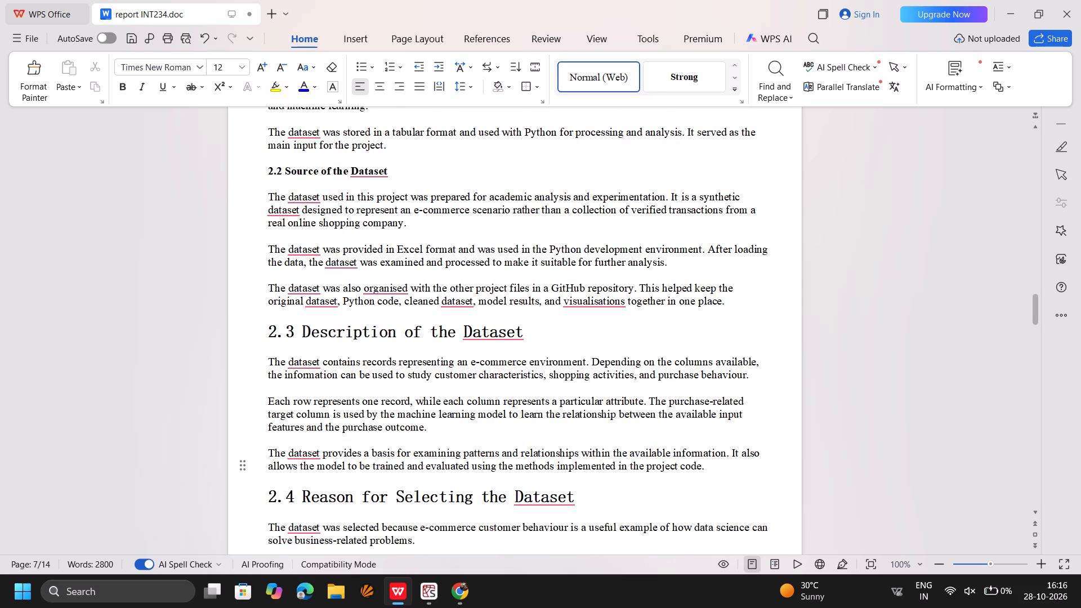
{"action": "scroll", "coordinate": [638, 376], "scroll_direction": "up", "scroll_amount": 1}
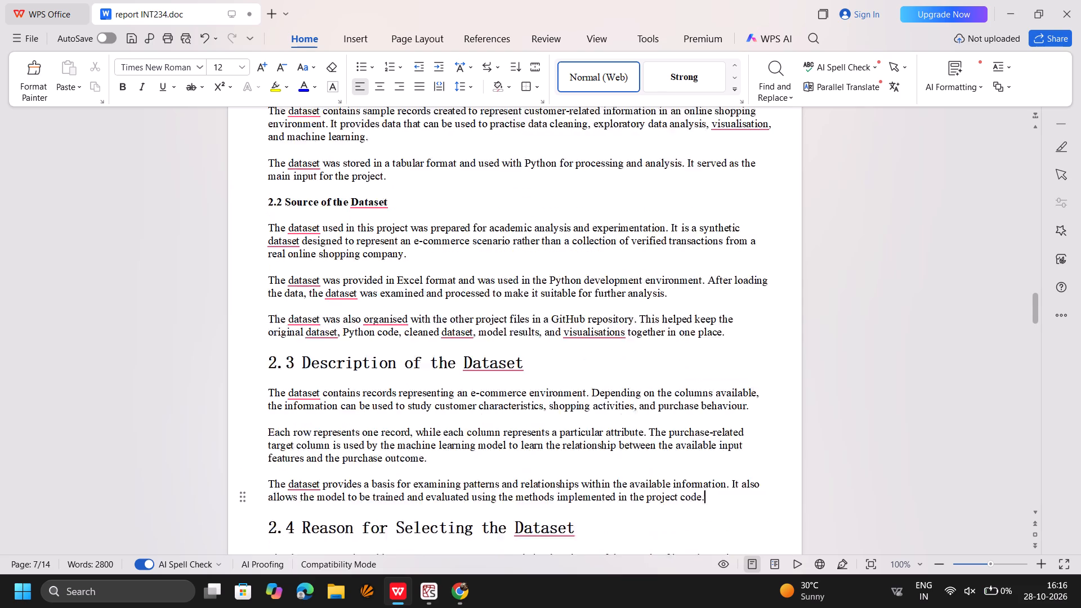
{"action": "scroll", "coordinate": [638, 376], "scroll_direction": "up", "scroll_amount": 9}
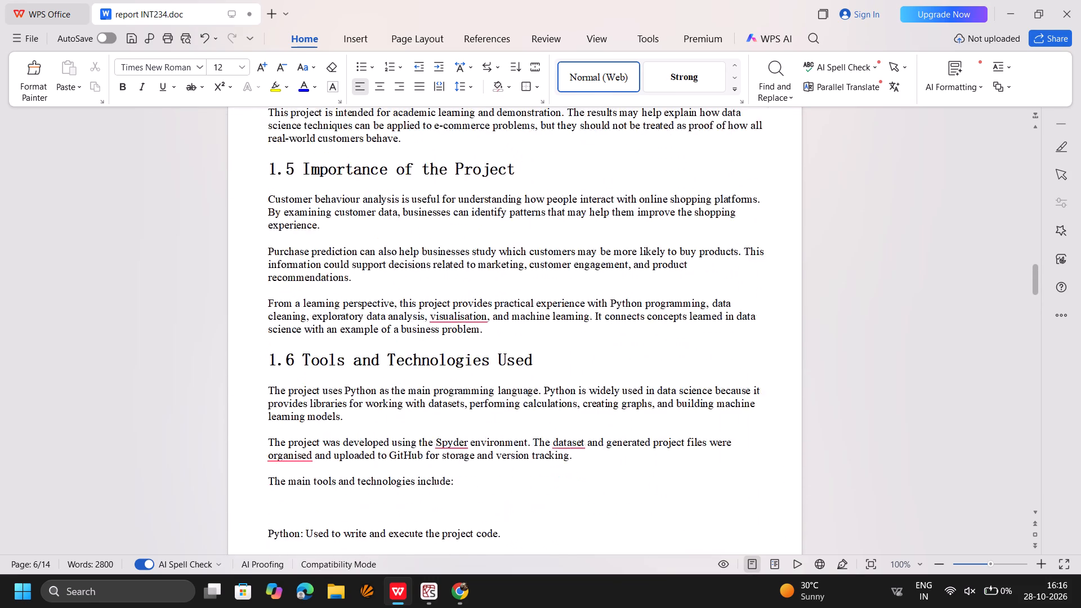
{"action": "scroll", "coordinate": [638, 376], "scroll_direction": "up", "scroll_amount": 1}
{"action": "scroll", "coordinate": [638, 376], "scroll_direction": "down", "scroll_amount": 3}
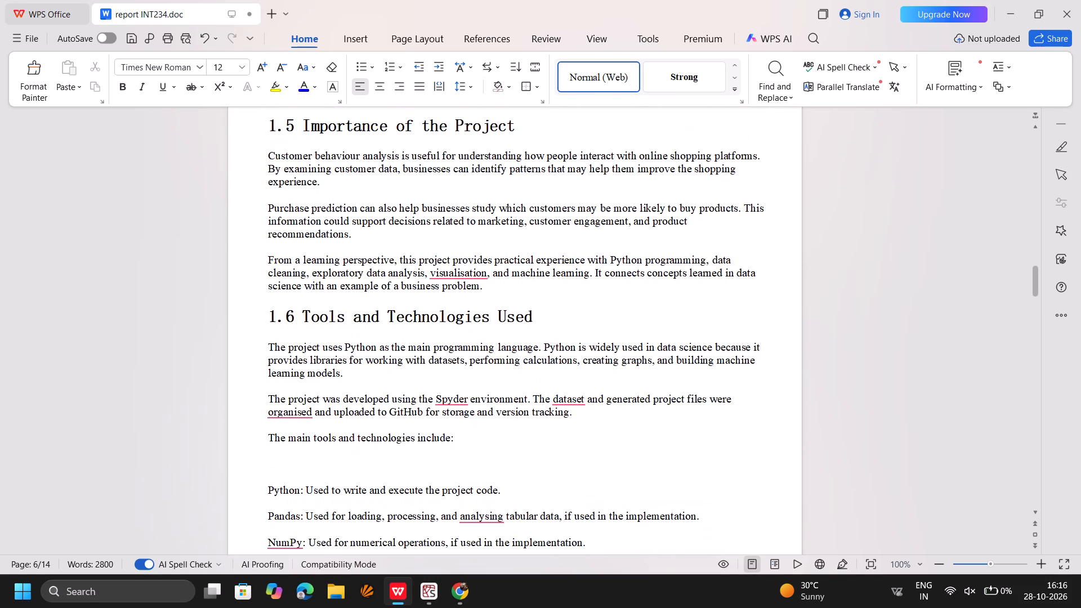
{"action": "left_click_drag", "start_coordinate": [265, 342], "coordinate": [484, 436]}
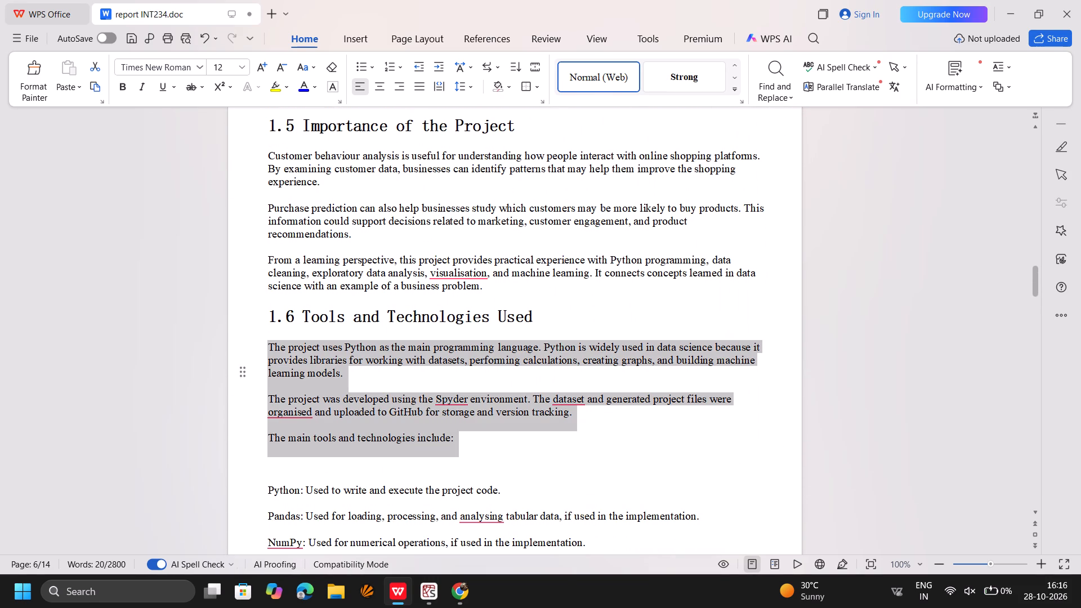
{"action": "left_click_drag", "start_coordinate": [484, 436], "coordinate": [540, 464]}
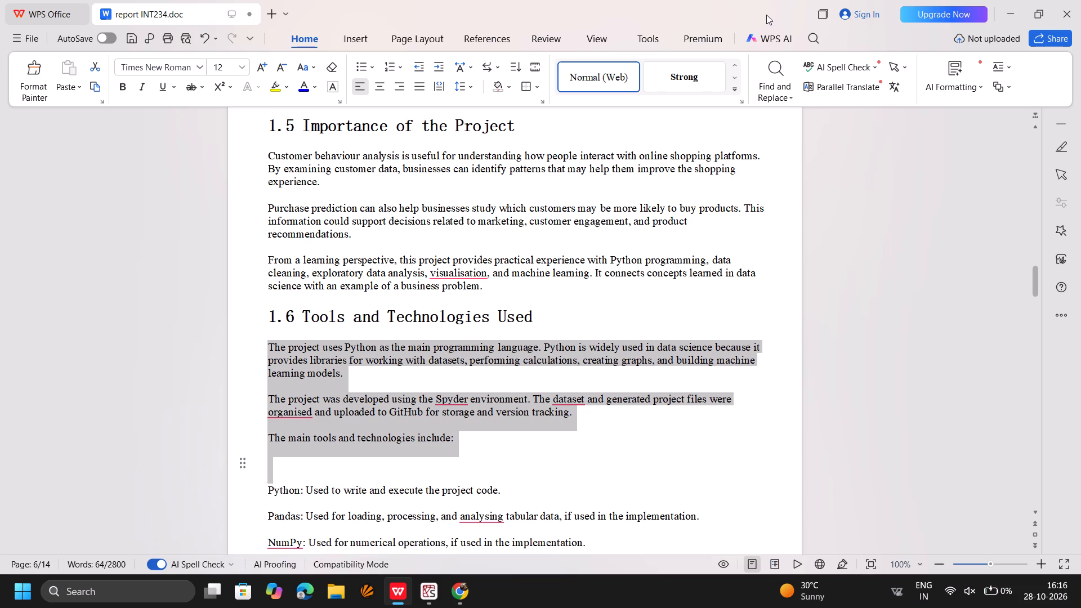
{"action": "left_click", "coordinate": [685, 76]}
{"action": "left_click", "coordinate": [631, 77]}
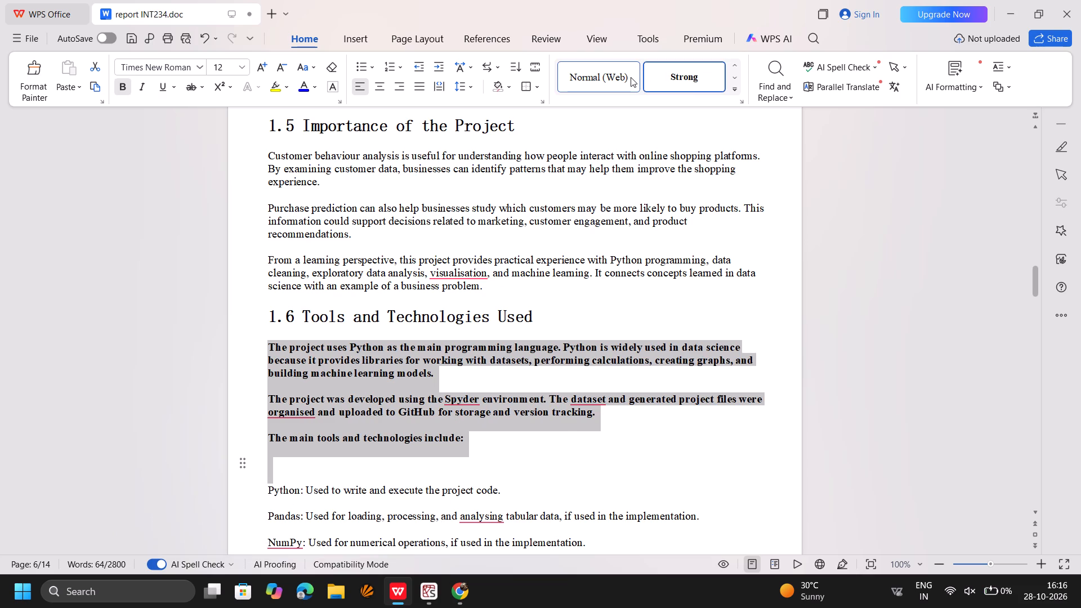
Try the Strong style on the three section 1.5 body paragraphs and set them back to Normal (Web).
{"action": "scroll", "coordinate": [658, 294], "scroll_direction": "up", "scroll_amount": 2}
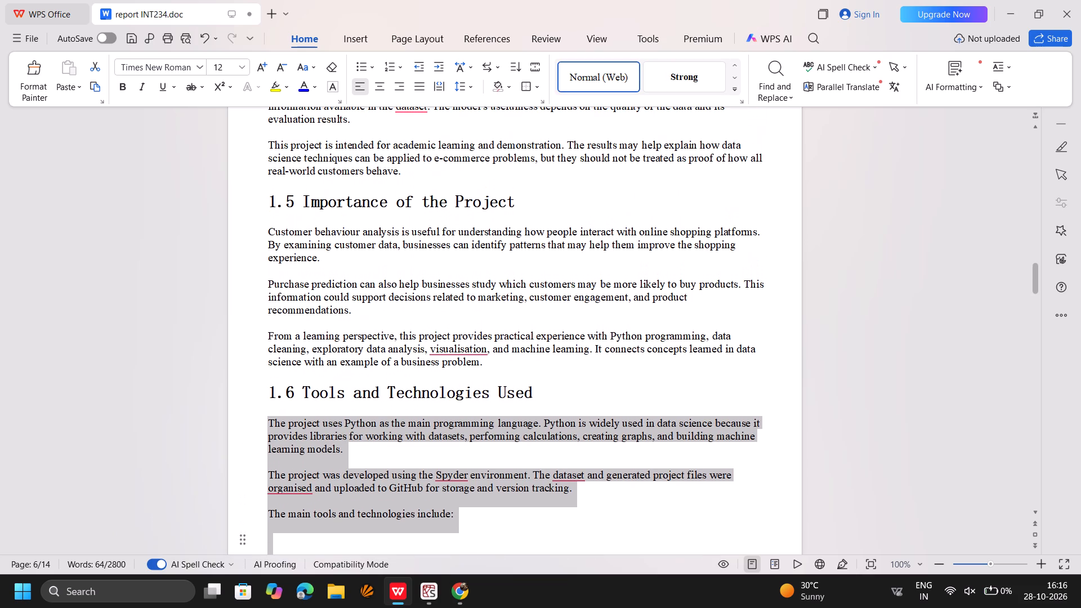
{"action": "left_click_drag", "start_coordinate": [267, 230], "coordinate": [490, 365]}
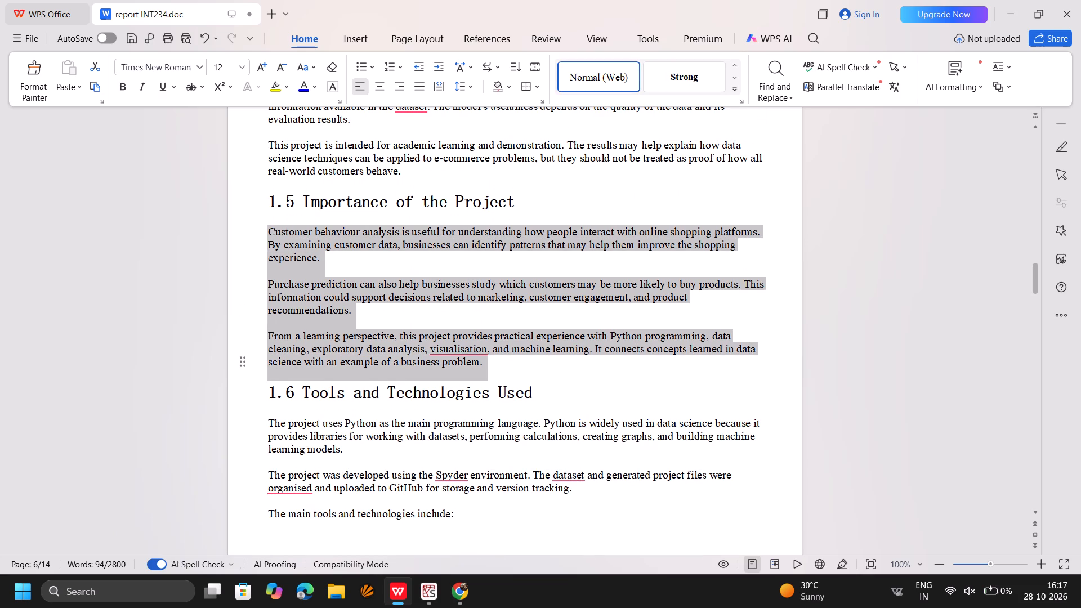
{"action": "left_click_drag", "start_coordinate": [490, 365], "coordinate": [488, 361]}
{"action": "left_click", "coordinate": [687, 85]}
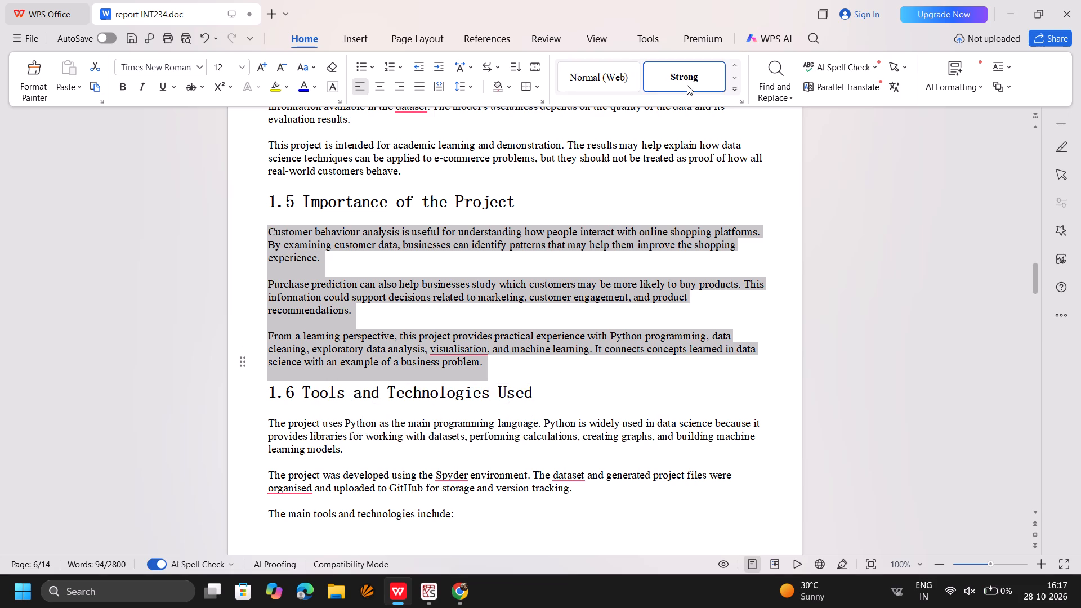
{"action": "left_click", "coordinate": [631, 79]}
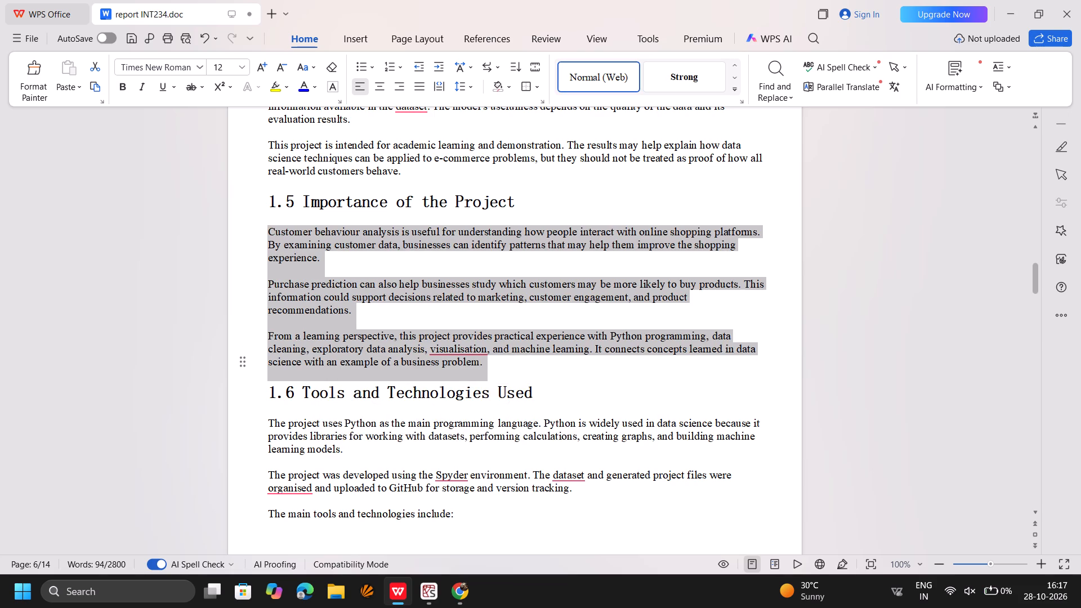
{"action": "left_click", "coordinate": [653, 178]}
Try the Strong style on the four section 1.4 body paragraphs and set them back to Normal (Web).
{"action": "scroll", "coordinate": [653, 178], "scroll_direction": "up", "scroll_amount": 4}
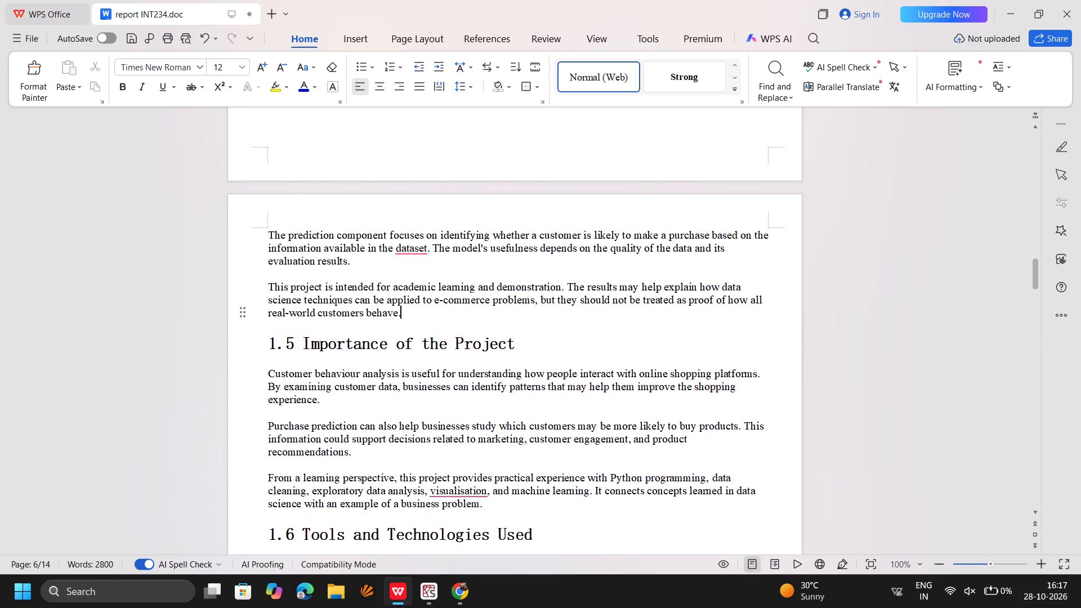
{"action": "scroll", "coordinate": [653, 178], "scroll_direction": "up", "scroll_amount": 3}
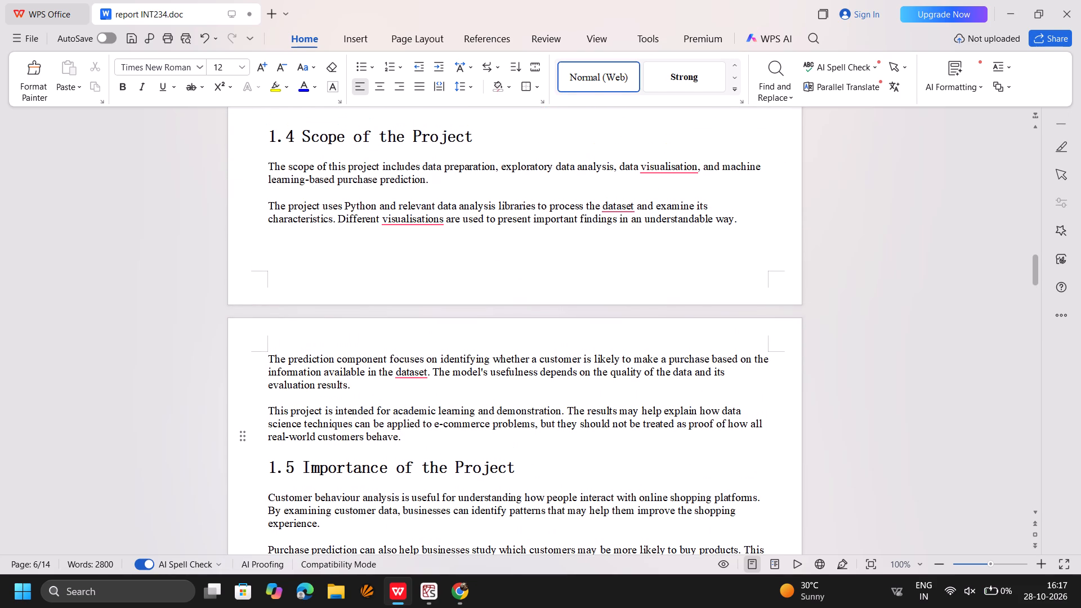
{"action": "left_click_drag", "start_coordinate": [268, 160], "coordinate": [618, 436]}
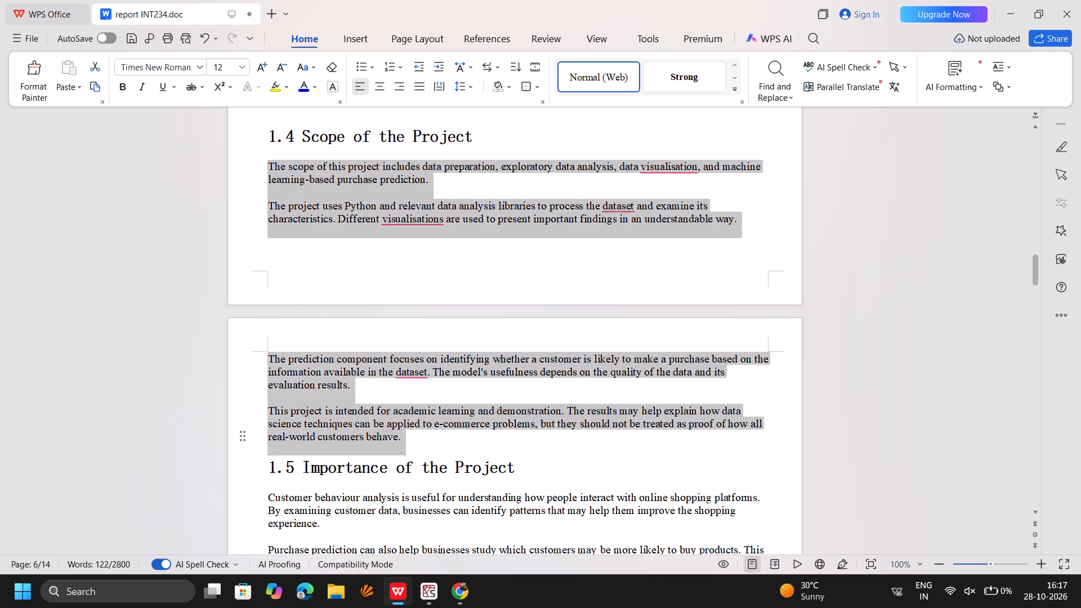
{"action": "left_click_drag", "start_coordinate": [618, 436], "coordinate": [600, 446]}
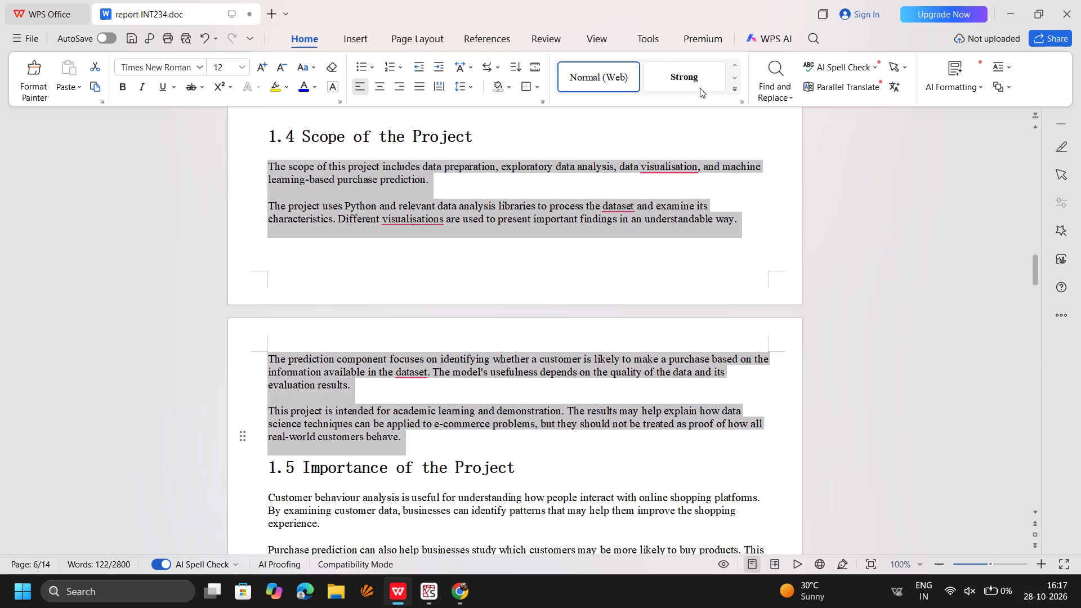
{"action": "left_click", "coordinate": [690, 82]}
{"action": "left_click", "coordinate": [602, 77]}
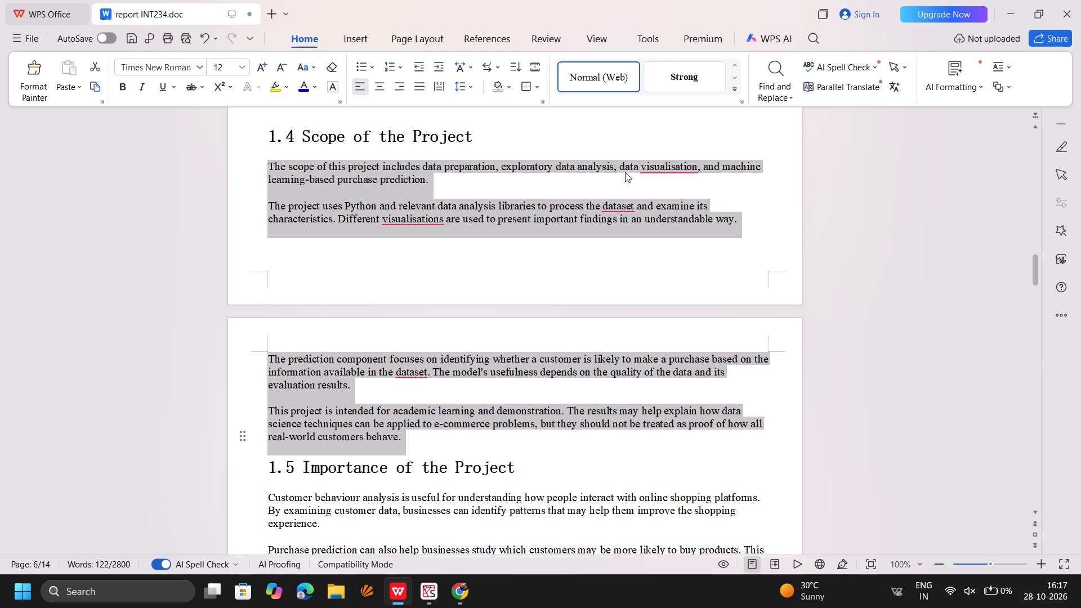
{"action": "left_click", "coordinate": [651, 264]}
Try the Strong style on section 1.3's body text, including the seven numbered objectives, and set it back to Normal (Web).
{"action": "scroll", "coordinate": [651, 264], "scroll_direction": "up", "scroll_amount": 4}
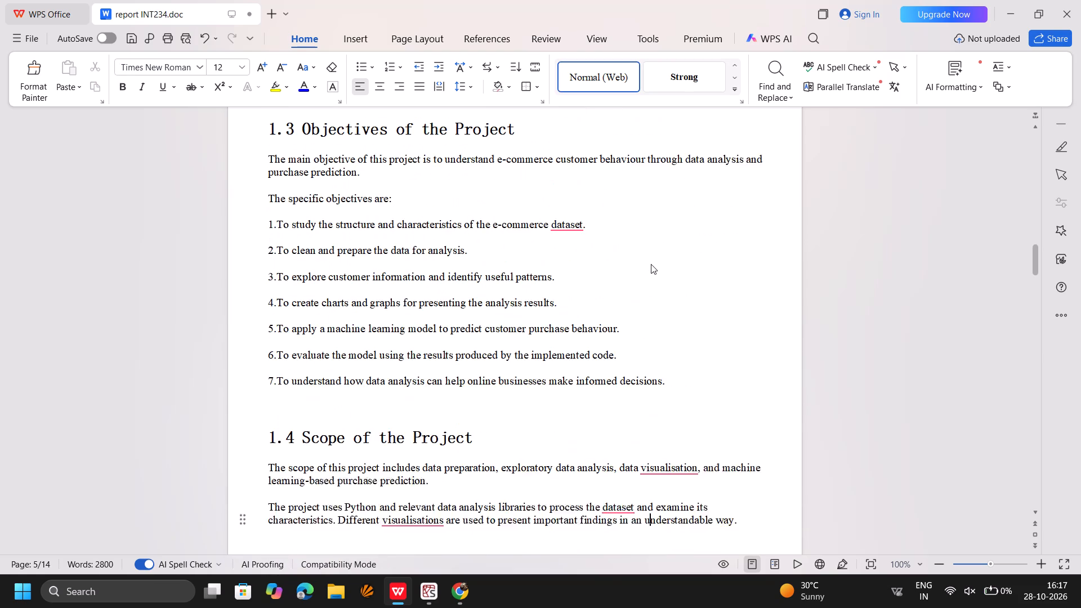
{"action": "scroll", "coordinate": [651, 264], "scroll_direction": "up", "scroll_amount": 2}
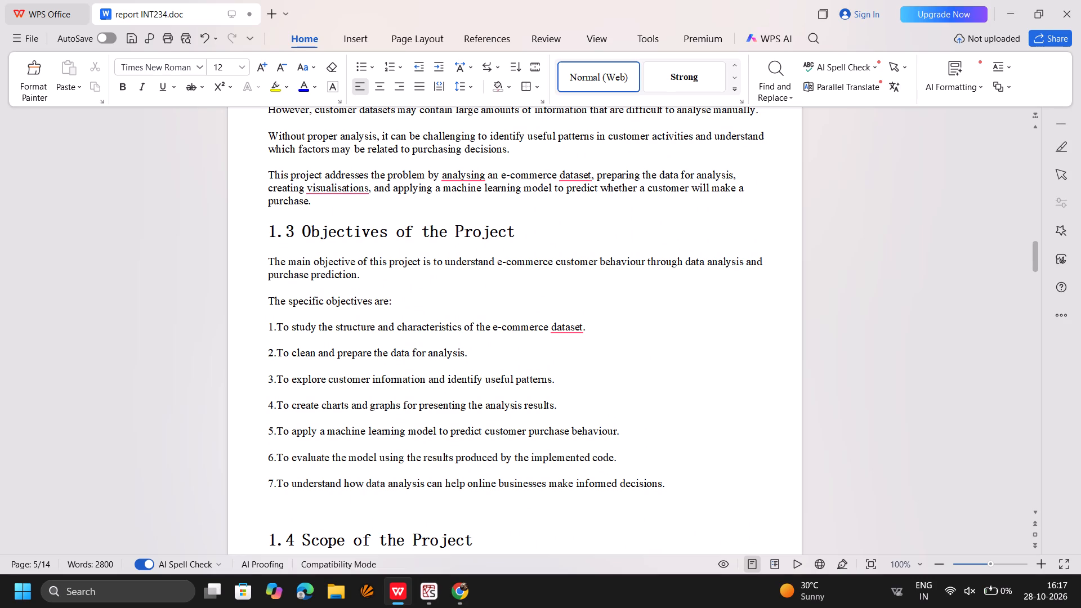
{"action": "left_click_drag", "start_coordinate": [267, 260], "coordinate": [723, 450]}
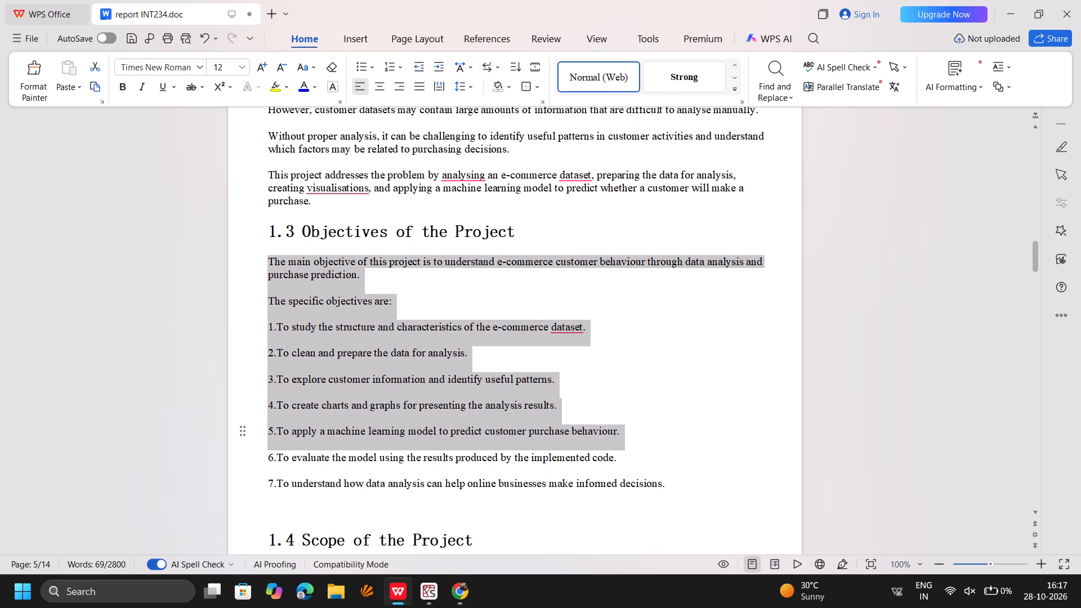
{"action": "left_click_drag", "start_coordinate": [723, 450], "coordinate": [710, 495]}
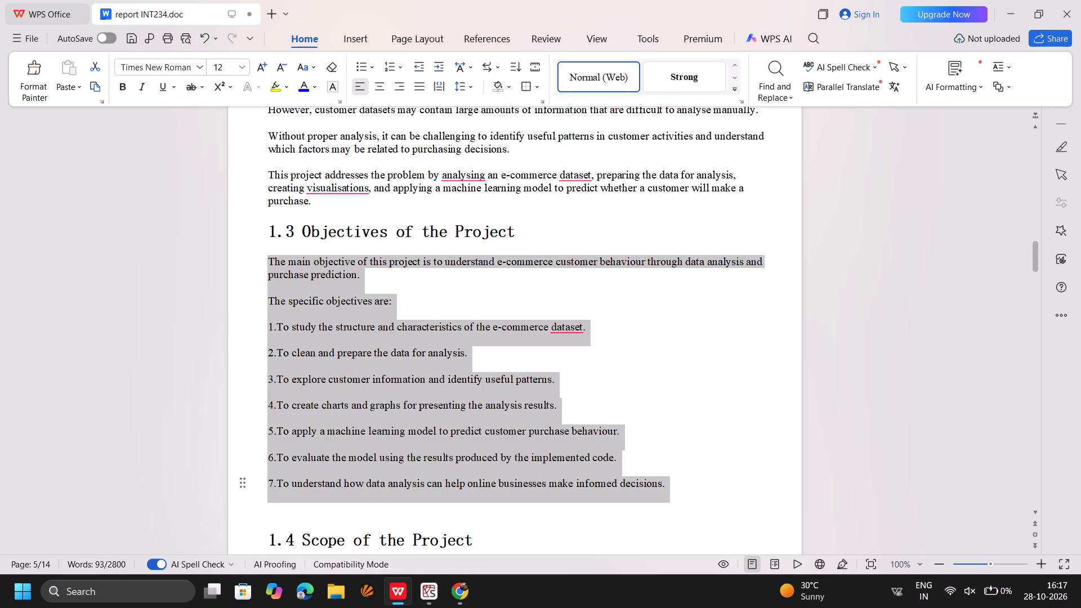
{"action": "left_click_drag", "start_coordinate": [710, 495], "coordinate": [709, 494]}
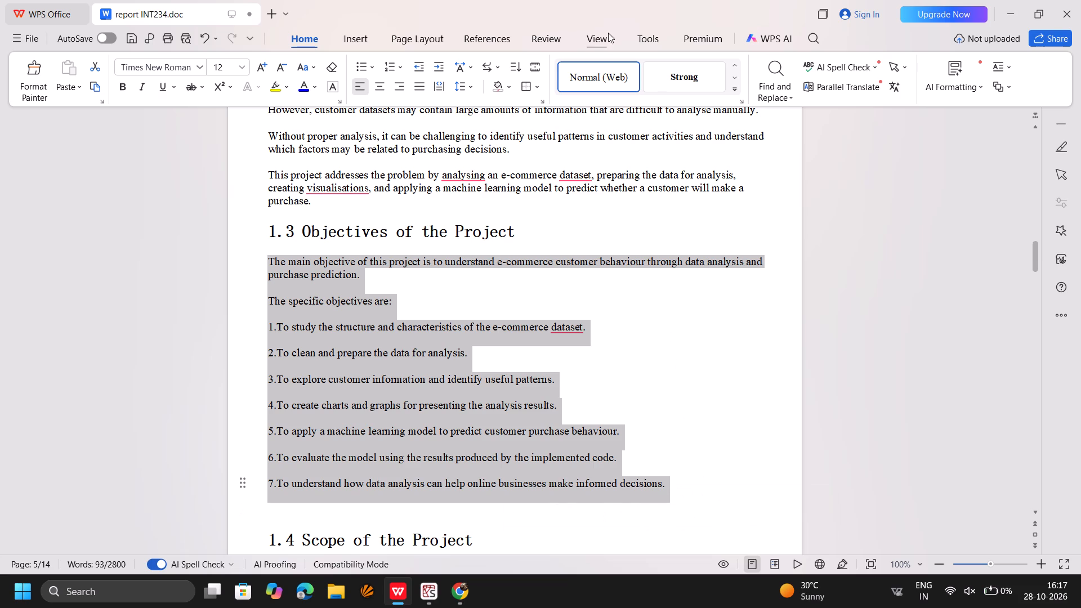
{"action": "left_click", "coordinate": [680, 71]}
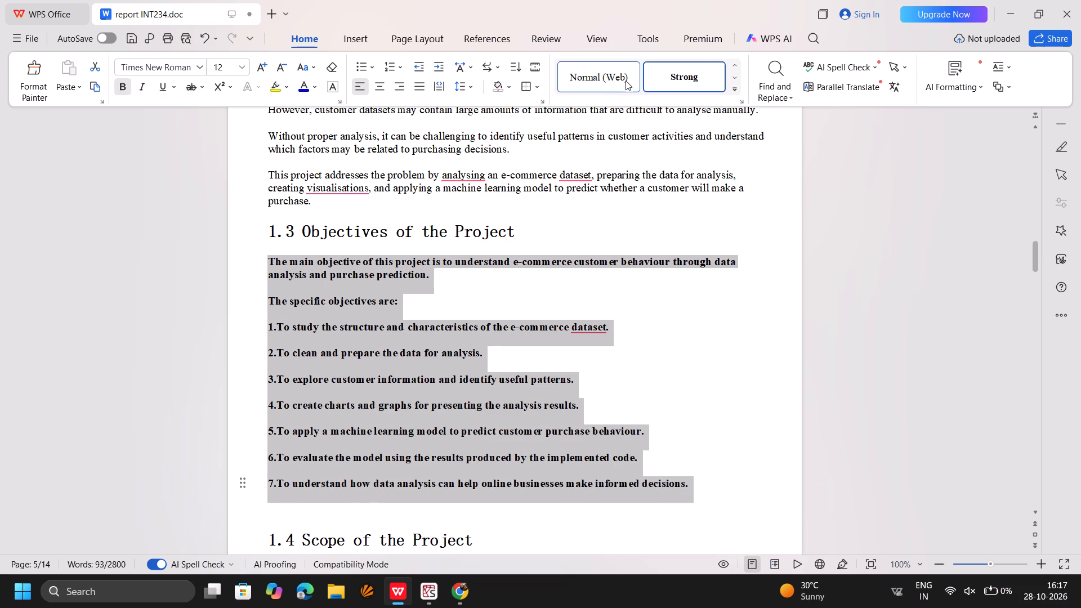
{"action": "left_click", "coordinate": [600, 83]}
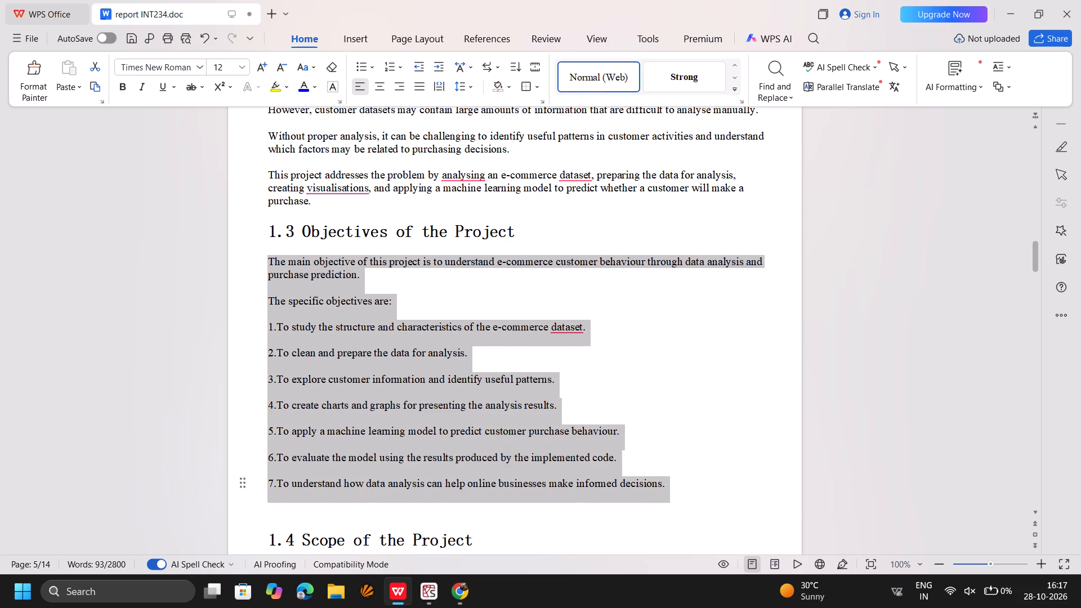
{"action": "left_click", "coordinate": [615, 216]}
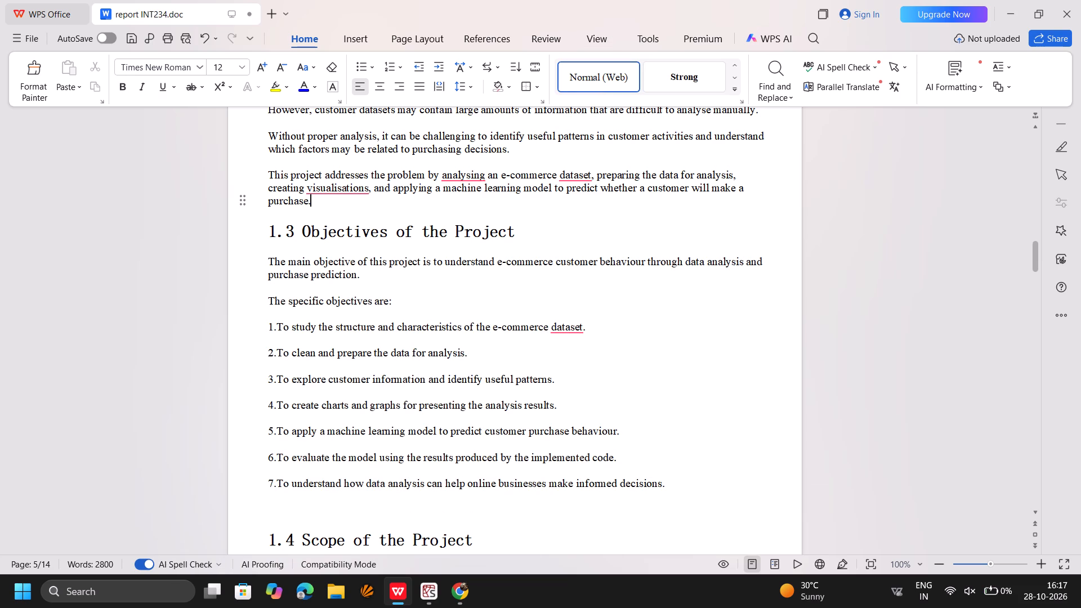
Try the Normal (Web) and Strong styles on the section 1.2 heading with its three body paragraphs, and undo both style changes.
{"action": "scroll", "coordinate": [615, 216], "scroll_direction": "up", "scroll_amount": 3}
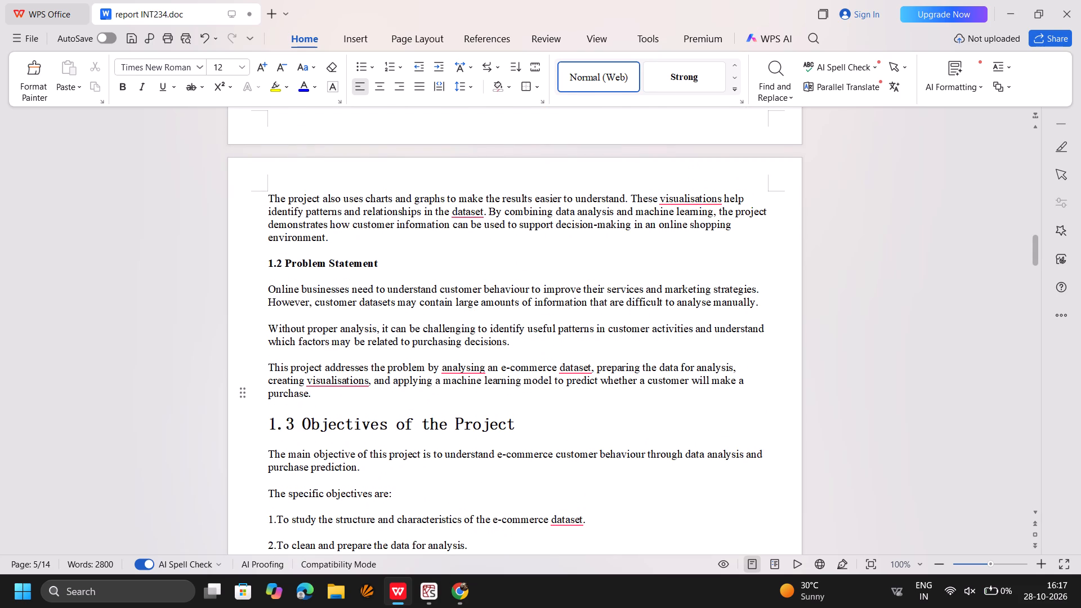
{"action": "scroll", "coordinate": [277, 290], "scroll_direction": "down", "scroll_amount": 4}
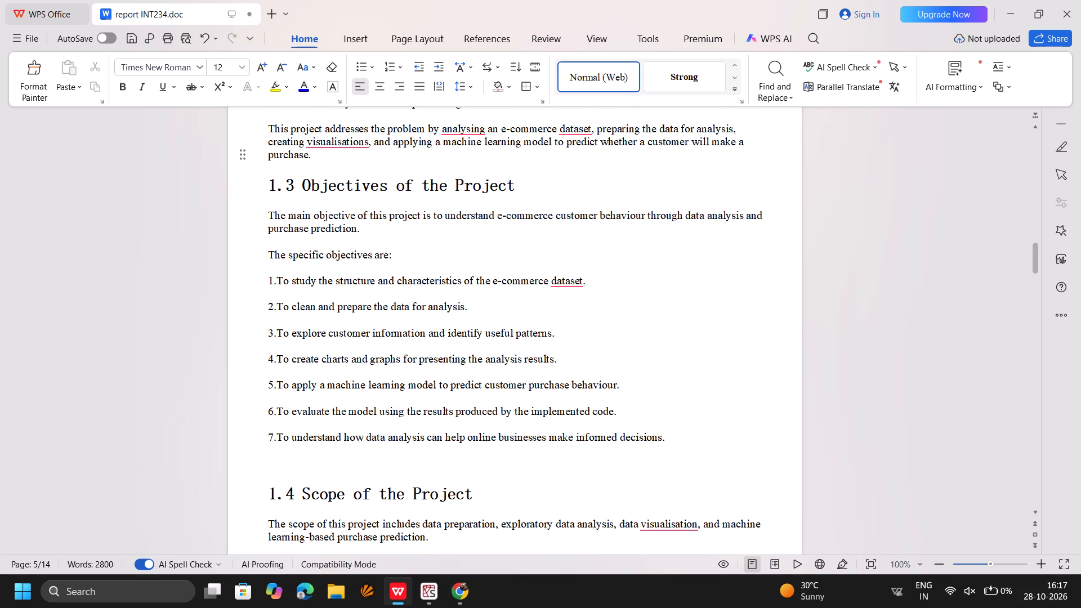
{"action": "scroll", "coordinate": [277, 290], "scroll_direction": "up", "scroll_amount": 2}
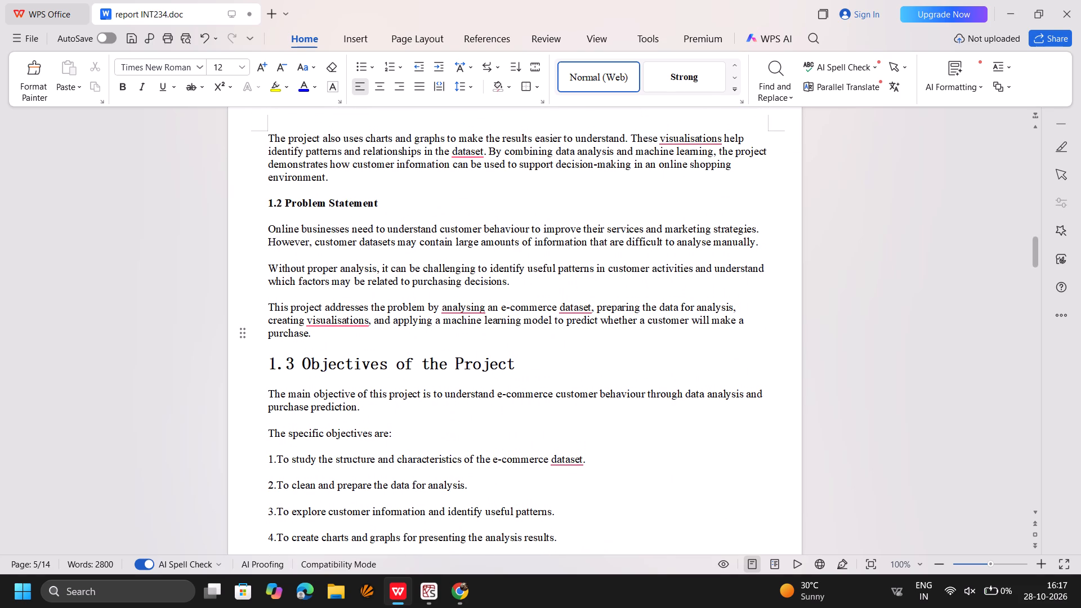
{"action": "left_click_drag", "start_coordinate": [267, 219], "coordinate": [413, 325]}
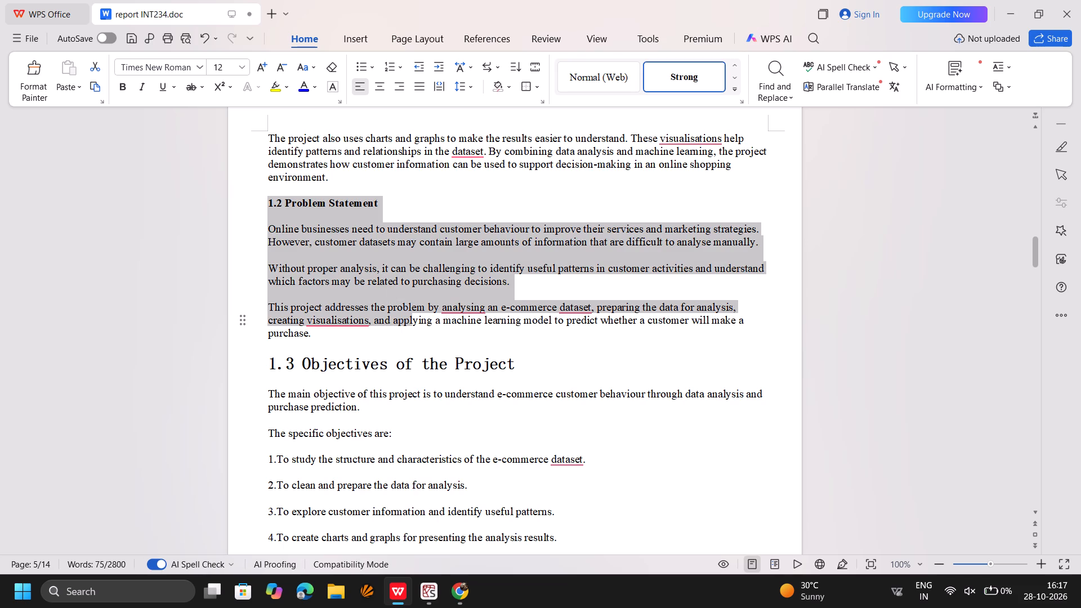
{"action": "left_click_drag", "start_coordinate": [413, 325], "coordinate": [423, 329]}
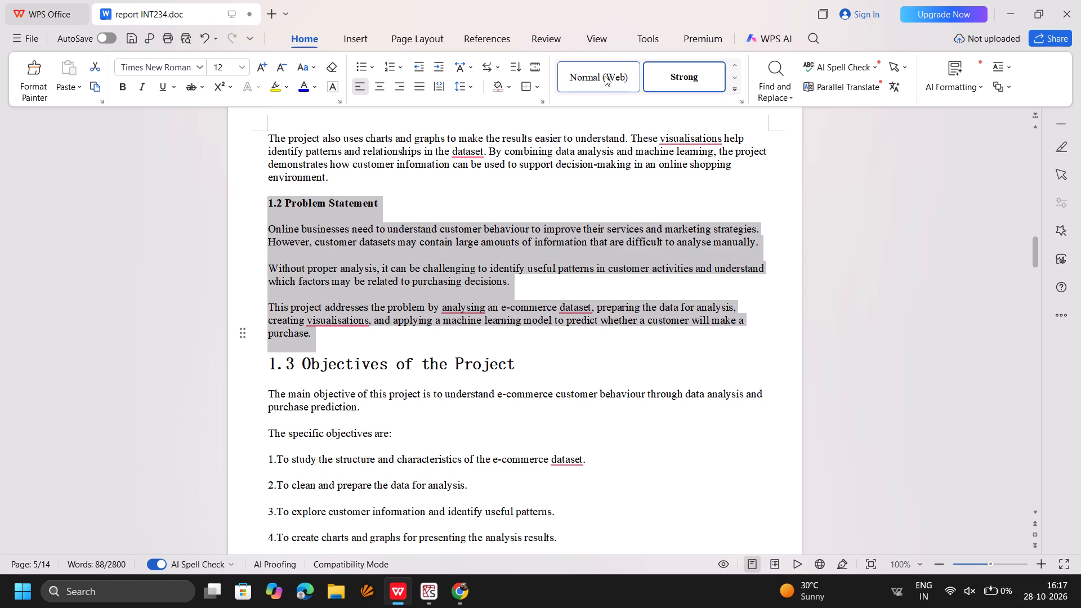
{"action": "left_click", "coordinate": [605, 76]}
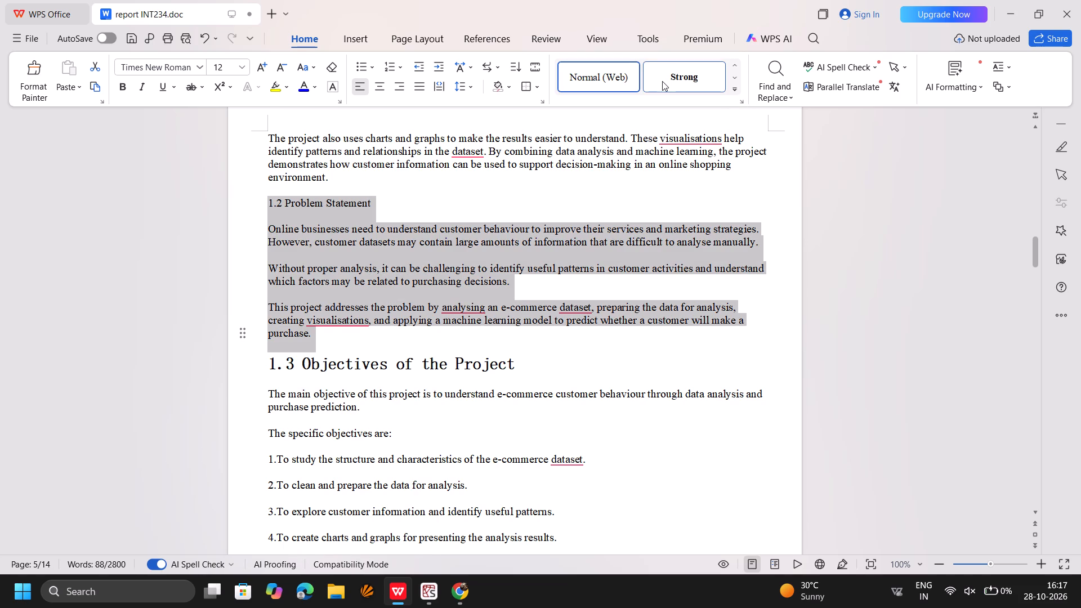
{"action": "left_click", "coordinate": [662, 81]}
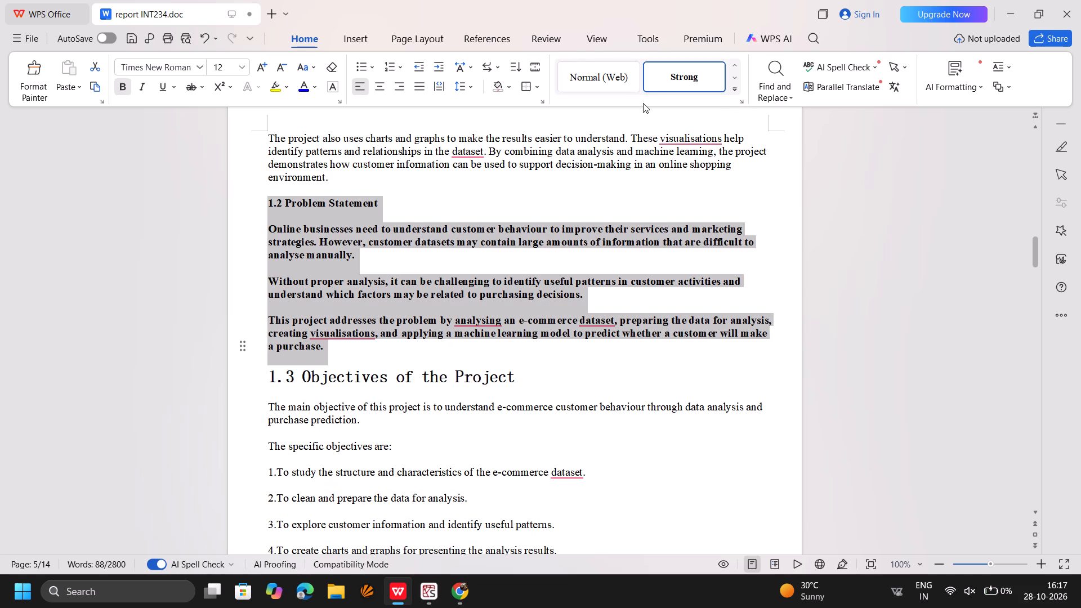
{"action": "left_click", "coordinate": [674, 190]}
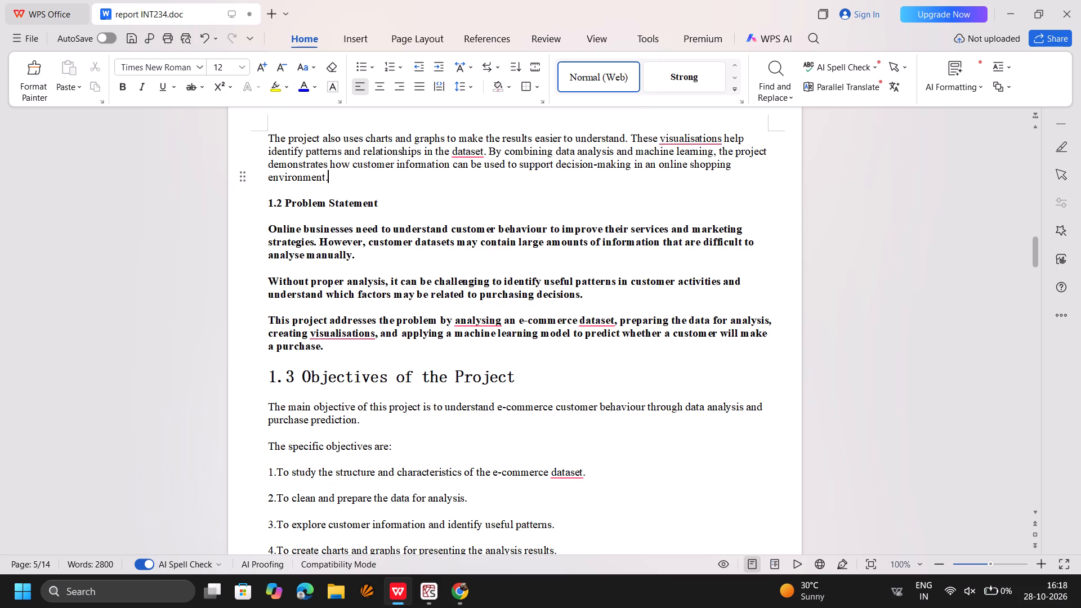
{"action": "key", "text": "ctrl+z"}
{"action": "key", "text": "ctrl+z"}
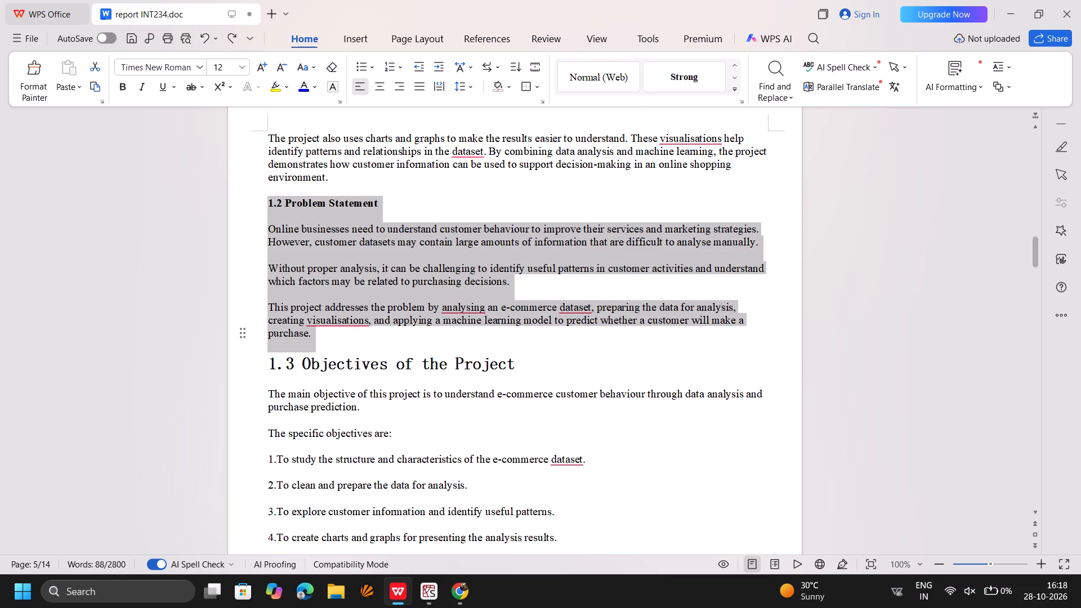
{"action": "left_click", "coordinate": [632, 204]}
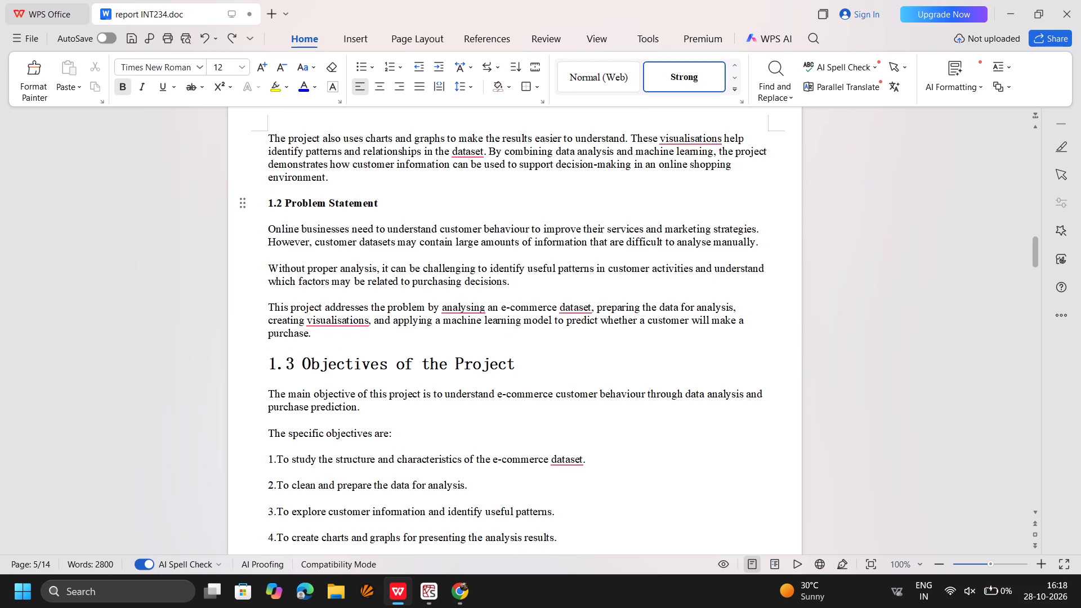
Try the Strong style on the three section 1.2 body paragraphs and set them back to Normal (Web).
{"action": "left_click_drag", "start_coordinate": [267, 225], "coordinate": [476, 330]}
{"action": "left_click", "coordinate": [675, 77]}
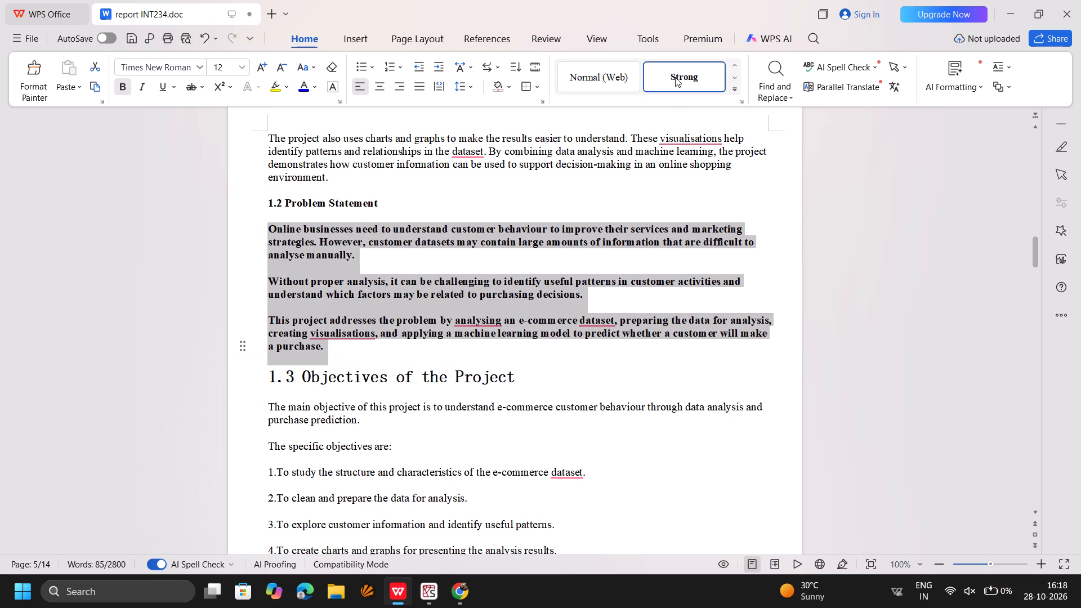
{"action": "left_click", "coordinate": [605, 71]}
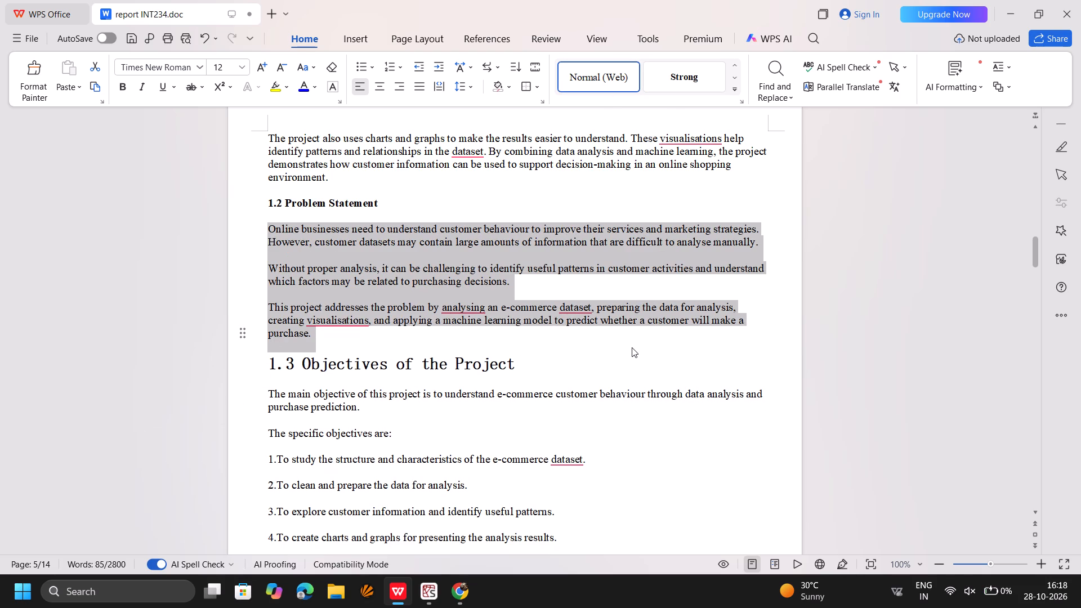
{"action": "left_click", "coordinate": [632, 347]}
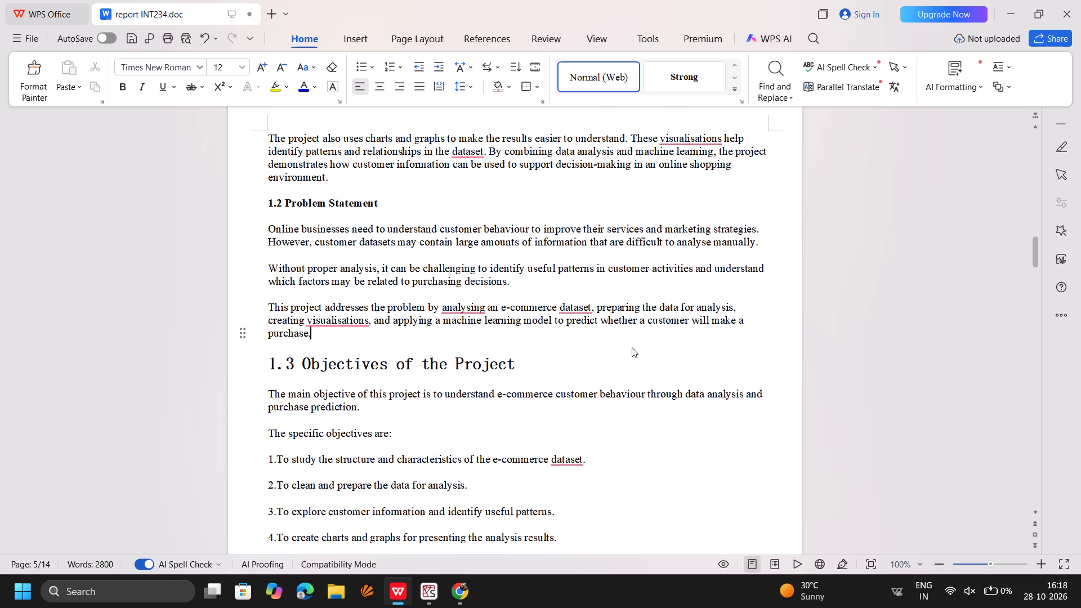
Look through the report from section 1.1 to the closing outline to check the heading and body formatting.
{"action": "scroll", "coordinate": [632, 347], "scroll_direction": "up", "scroll_amount": 3}
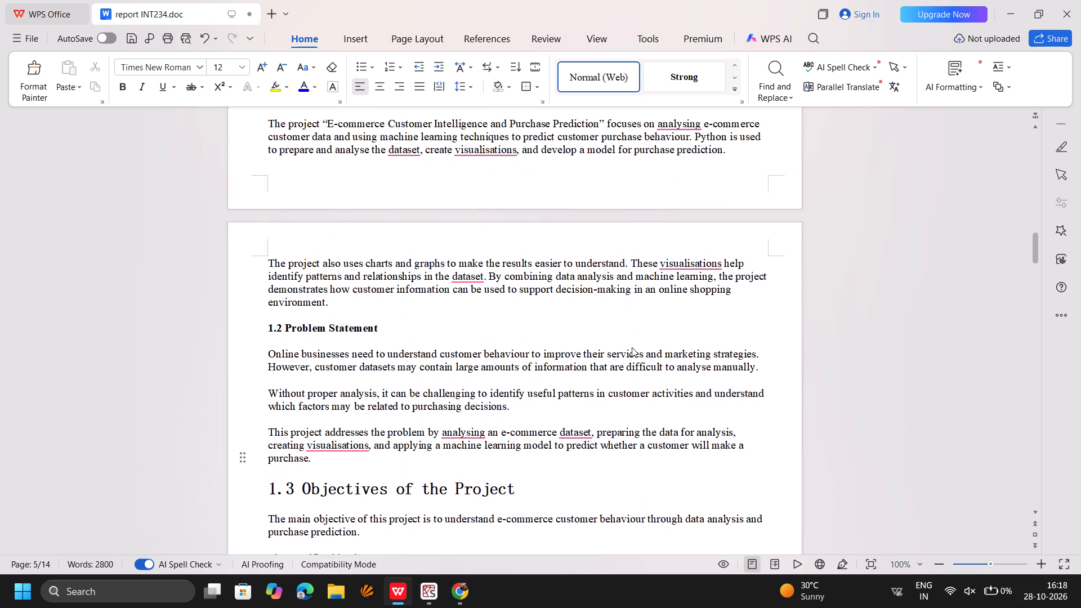
{"action": "scroll", "coordinate": [632, 347], "scroll_direction": "up", "scroll_amount": 4}
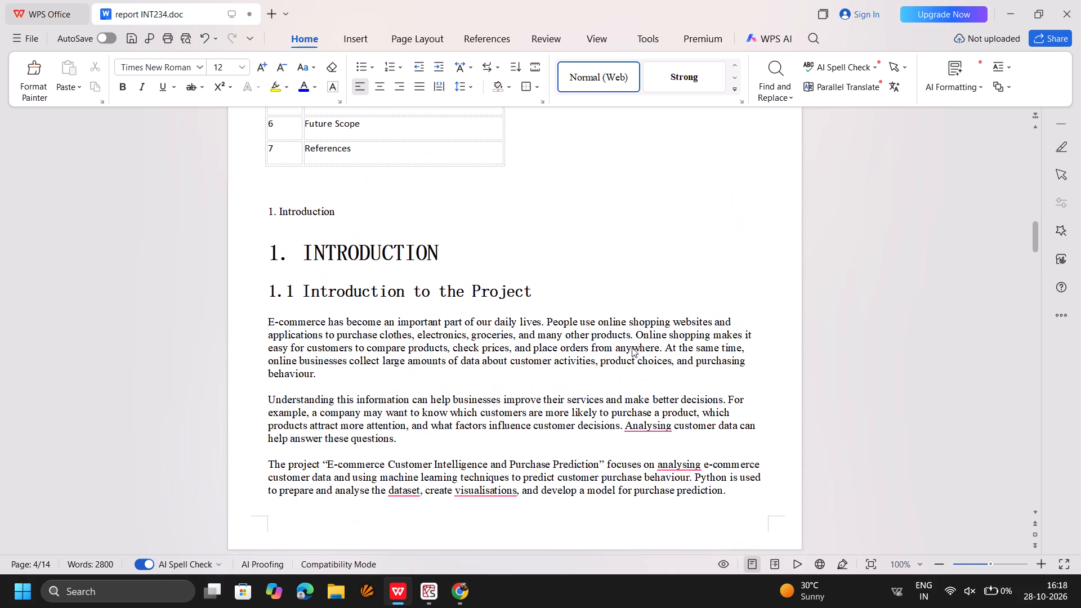
{"action": "scroll", "coordinate": [632, 347], "scroll_direction": "down", "scroll_amount": 8}
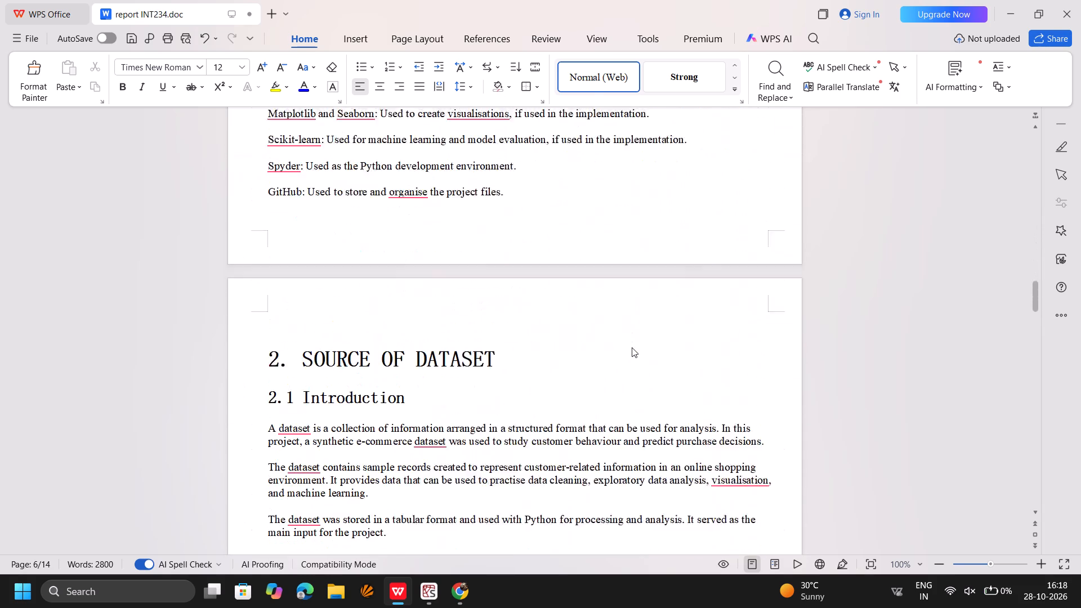
{"action": "scroll", "coordinate": [632, 347], "scroll_direction": "down", "scroll_amount": 6}
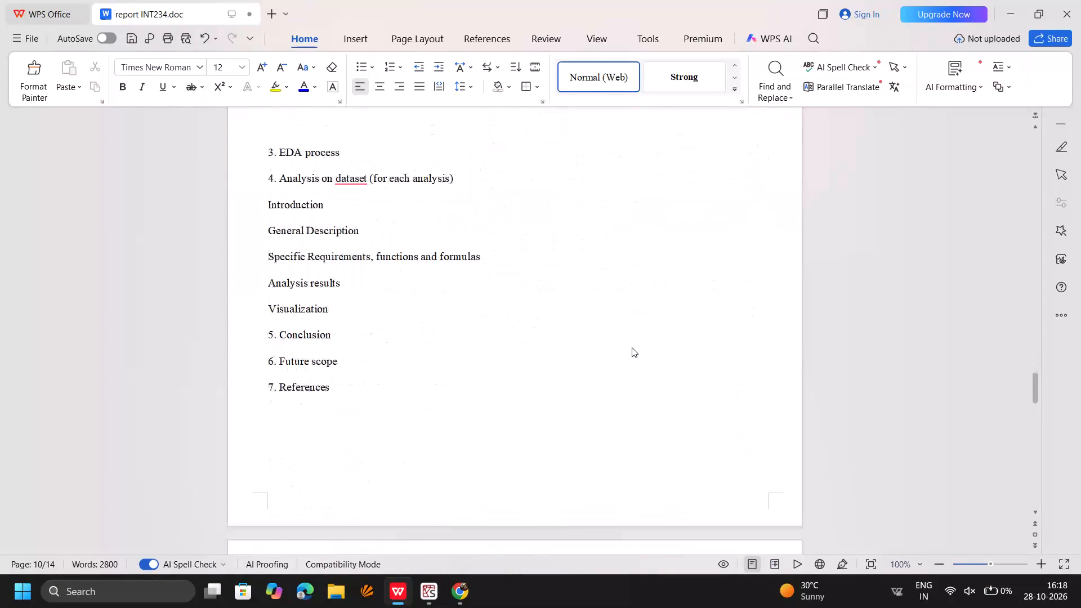
{"action": "scroll", "coordinate": [632, 347], "scroll_direction": "down", "scroll_amount": 2}
Apply the Heading style to the "3.8 Importance of EDA in This Project" heading and make it bold.
{"action": "scroll", "coordinate": [632, 347], "scroll_direction": "up", "scroll_amount": 4}
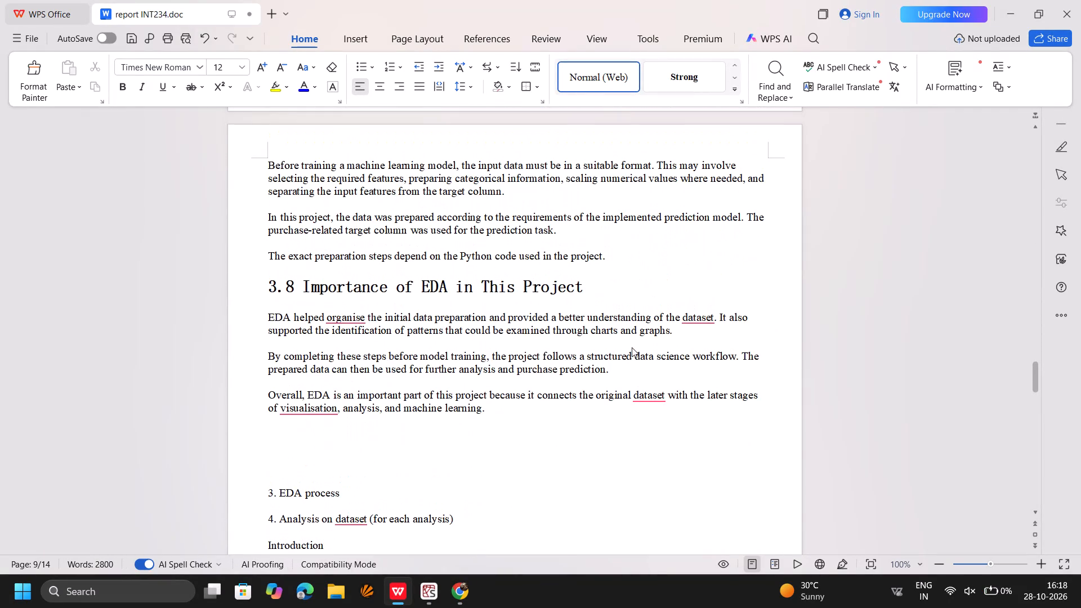
{"action": "scroll", "coordinate": [632, 347], "scroll_direction": "down", "scroll_amount": 1}
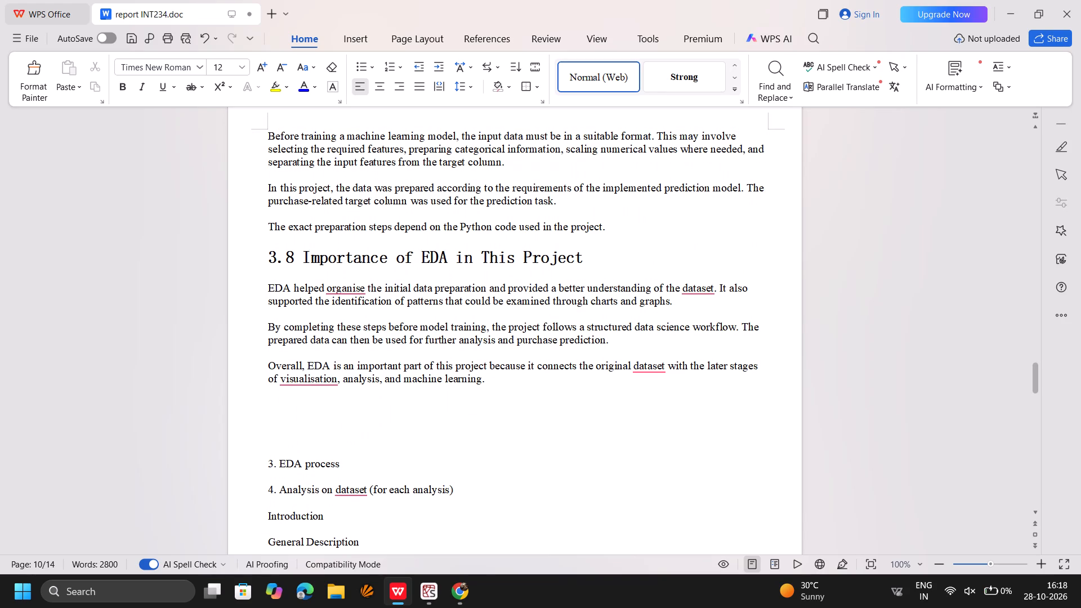
{"action": "left_click_drag", "start_coordinate": [597, 258], "coordinate": [265, 260]}
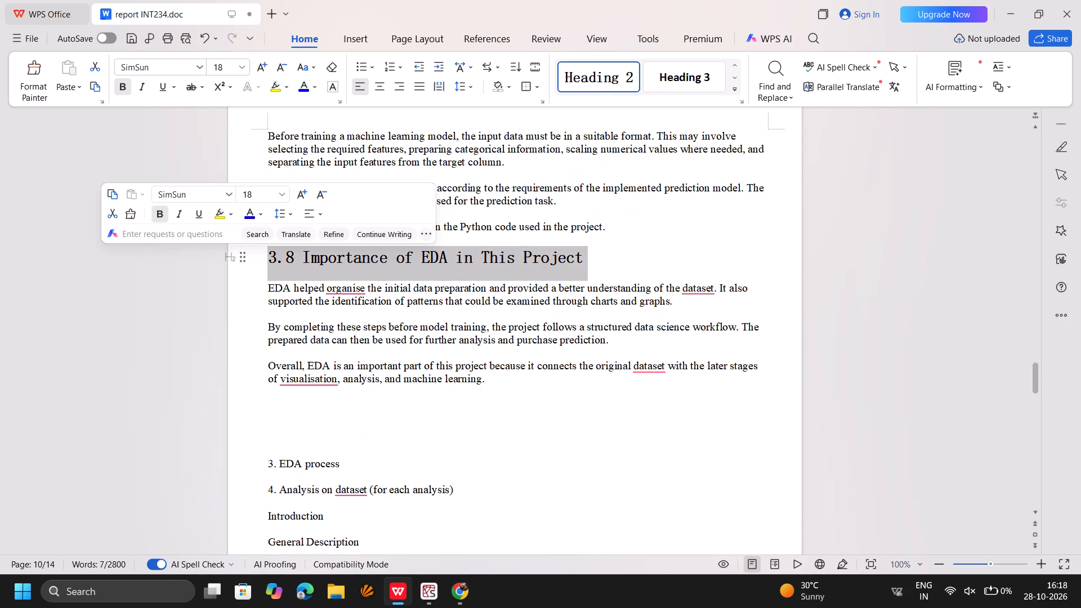
{"action": "left_click", "coordinate": [610, 79]}
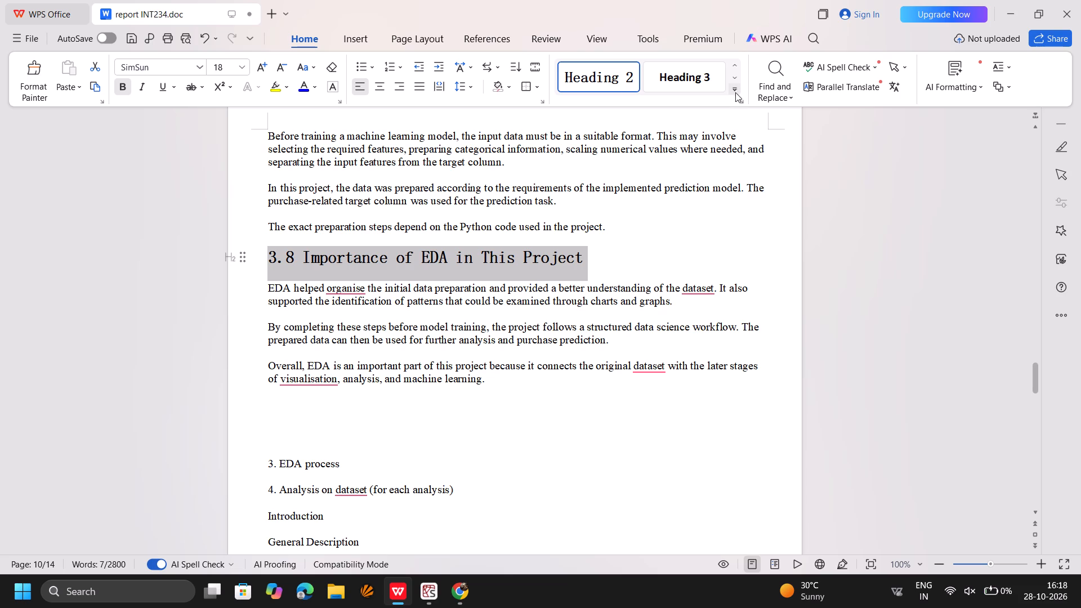
{"action": "left_click", "coordinate": [740, 91]}
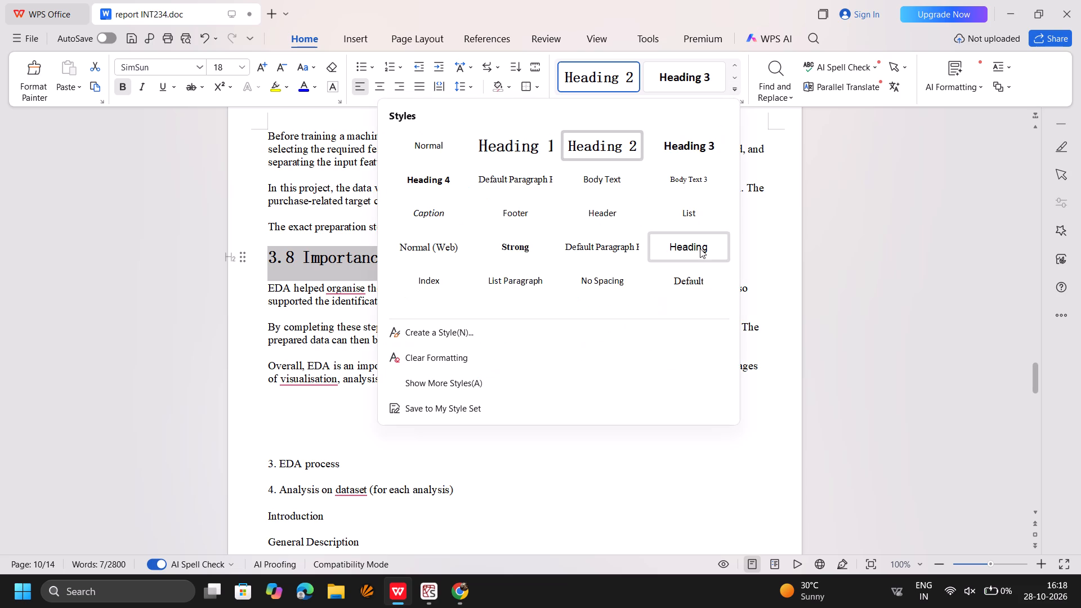
{"action": "left_click", "coordinate": [700, 248]}
{"action": "left_click", "coordinate": [700, 248]}
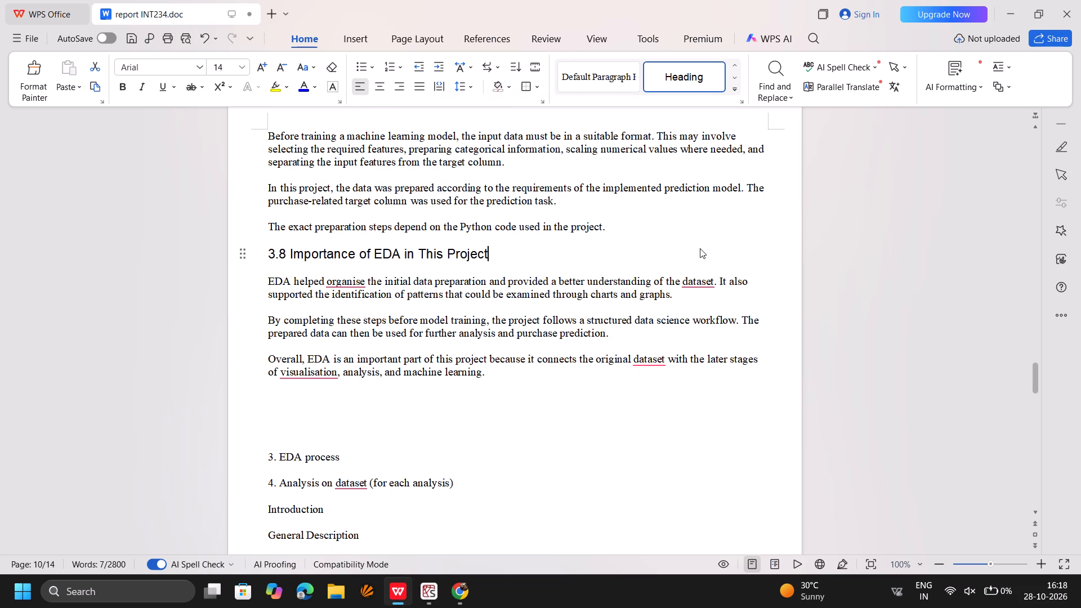
{"action": "scroll", "coordinate": [700, 248], "scroll_direction": "up", "scroll_amount": 1}
{"action": "left_click_drag", "start_coordinate": [493, 281], "coordinate": [269, 287]}
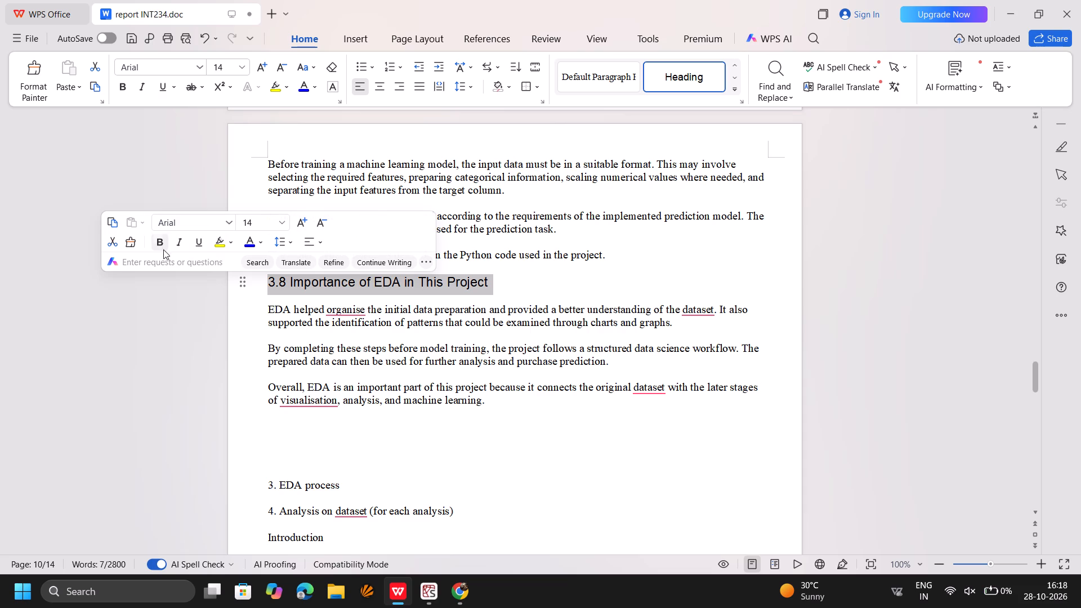
{"action": "left_click", "coordinate": [161, 245]}
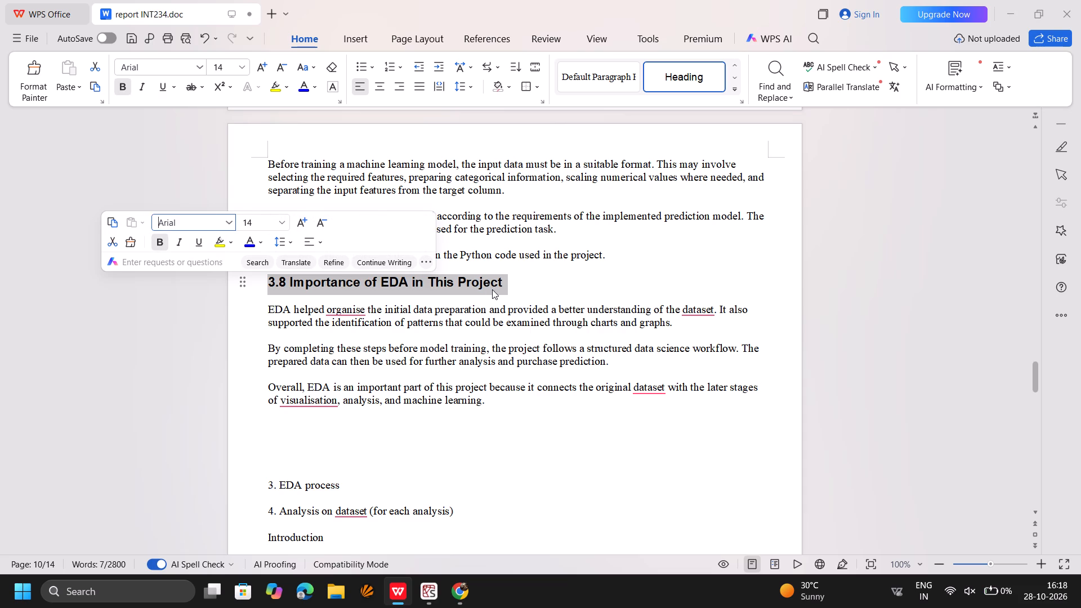
{"action": "left_click", "coordinate": [541, 278]}
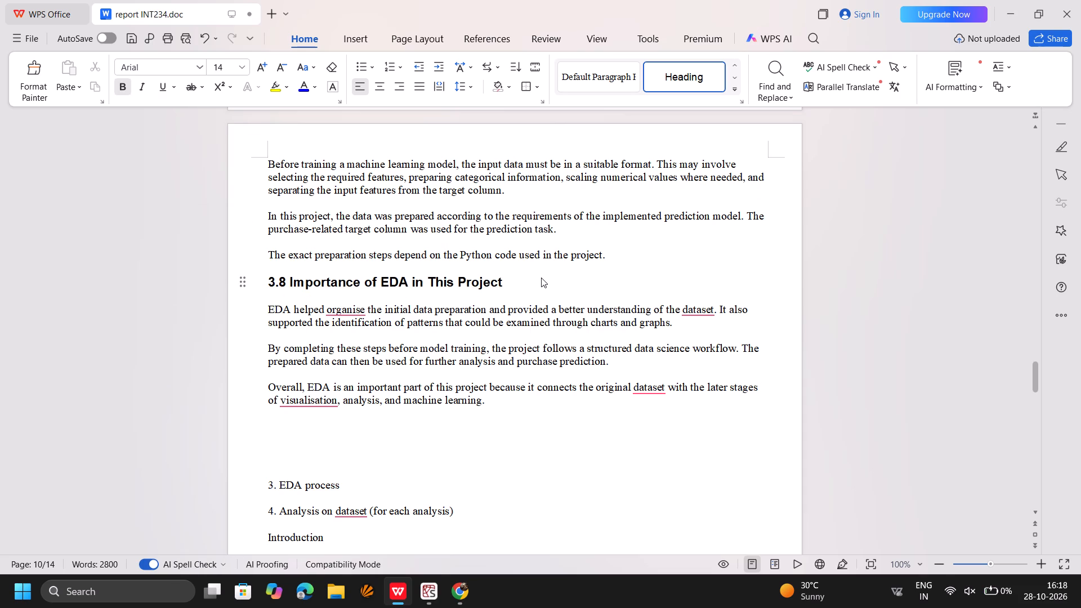
Apply the Heading 3 style to the "3.7 Preparing Data for Machine Learning" heading.
{"action": "scroll", "coordinate": [541, 278], "scroll_direction": "up", "scroll_amount": 3}
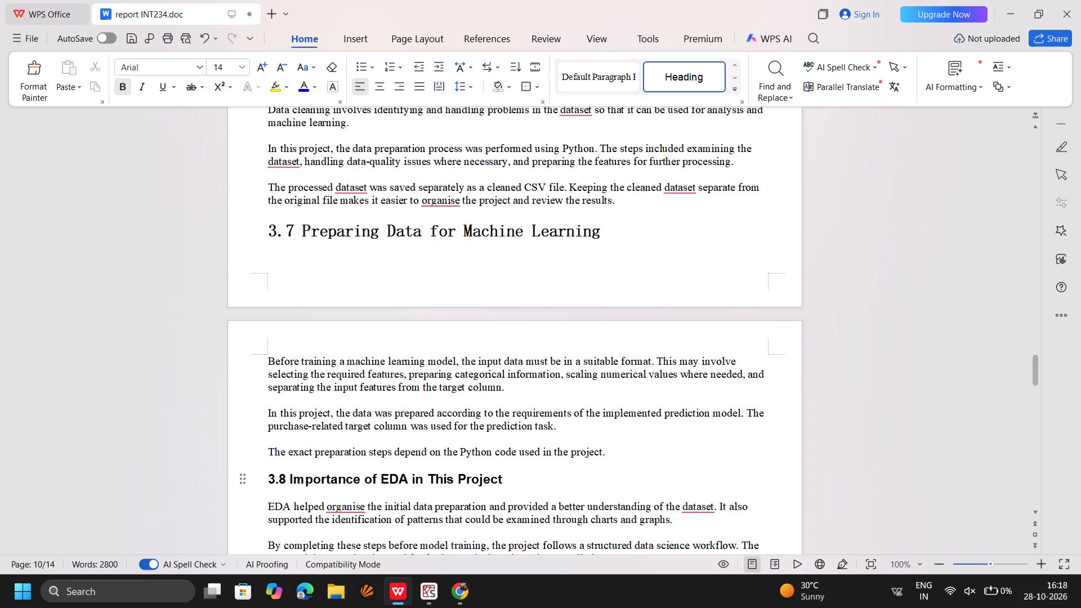
{"action": "left_click_drag", "start_coordinate": [623, 235], "coordinate": [270, 226]}
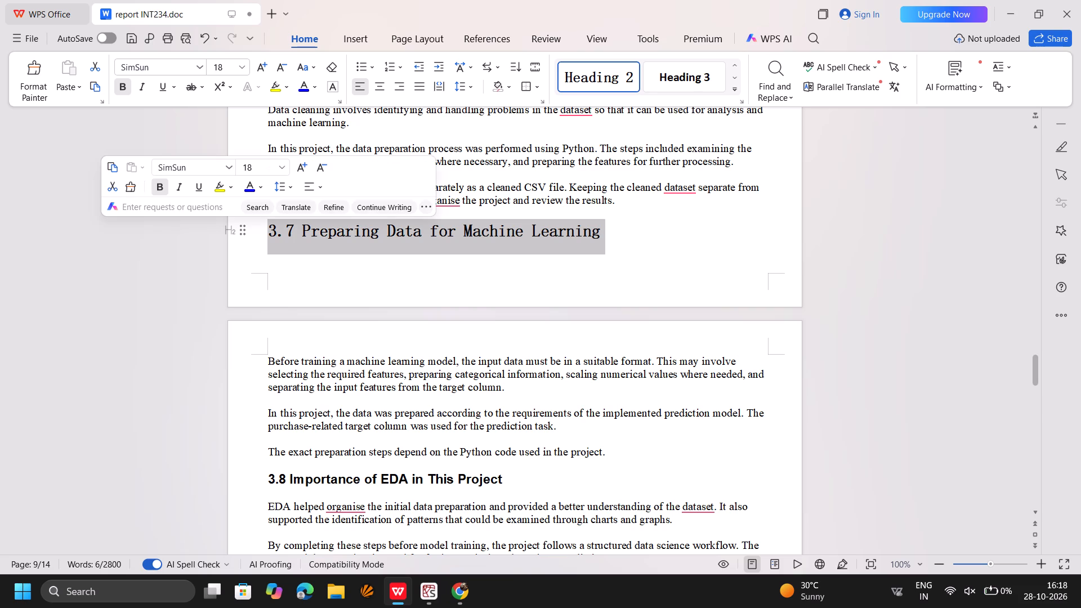
{"action": "left_click", "coordinate": [160, 190]}
{"action": "left_click", "coordinate": [160, 190]}
{"action": "left_click", "coordinate": [674, 82]}
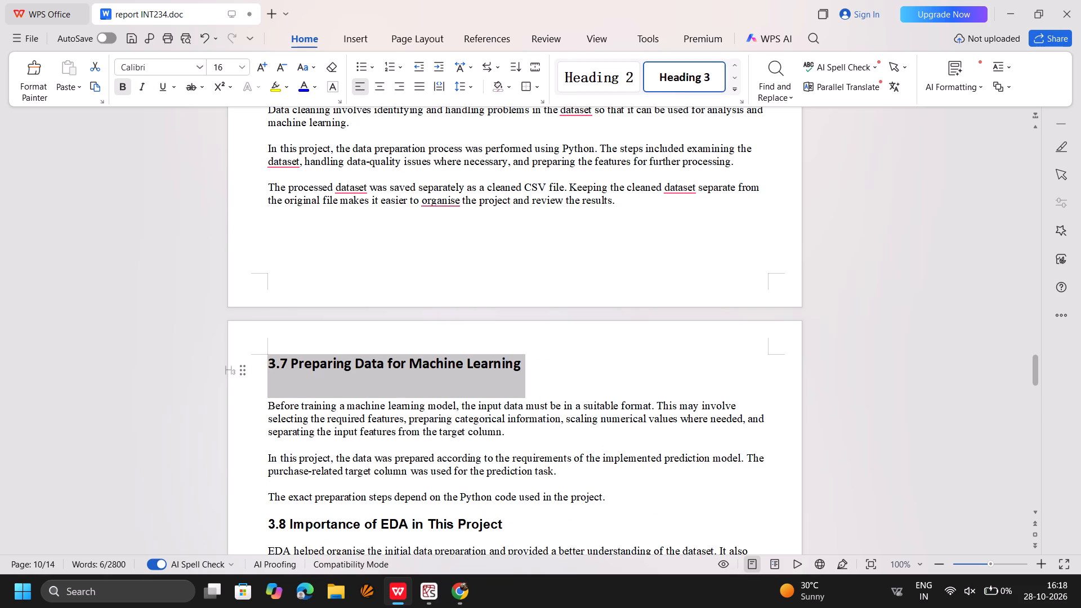
{"action": "left_click", "coordinate": [574, 354]}
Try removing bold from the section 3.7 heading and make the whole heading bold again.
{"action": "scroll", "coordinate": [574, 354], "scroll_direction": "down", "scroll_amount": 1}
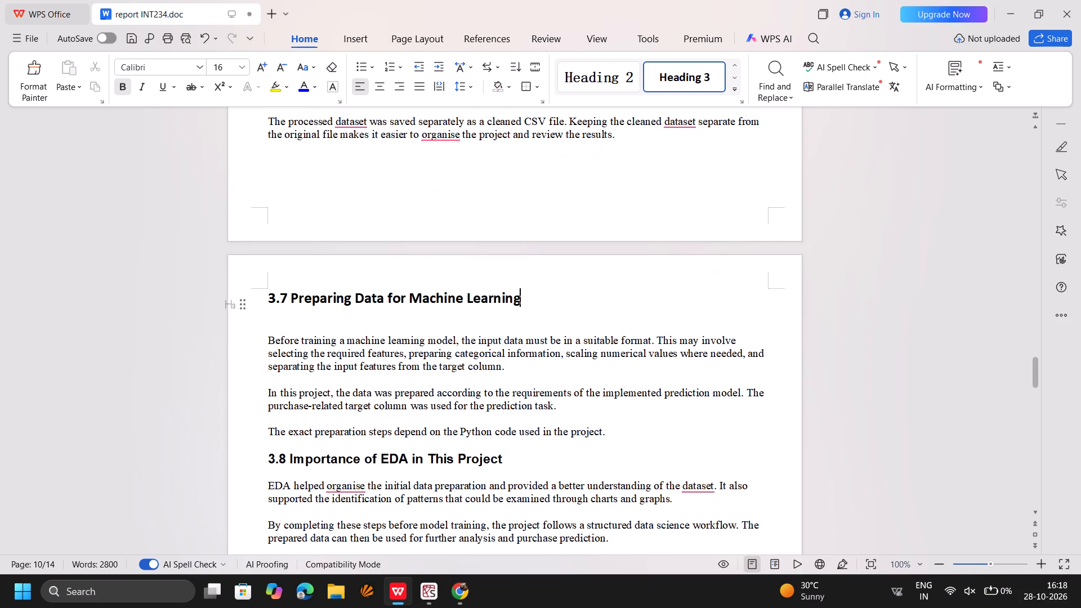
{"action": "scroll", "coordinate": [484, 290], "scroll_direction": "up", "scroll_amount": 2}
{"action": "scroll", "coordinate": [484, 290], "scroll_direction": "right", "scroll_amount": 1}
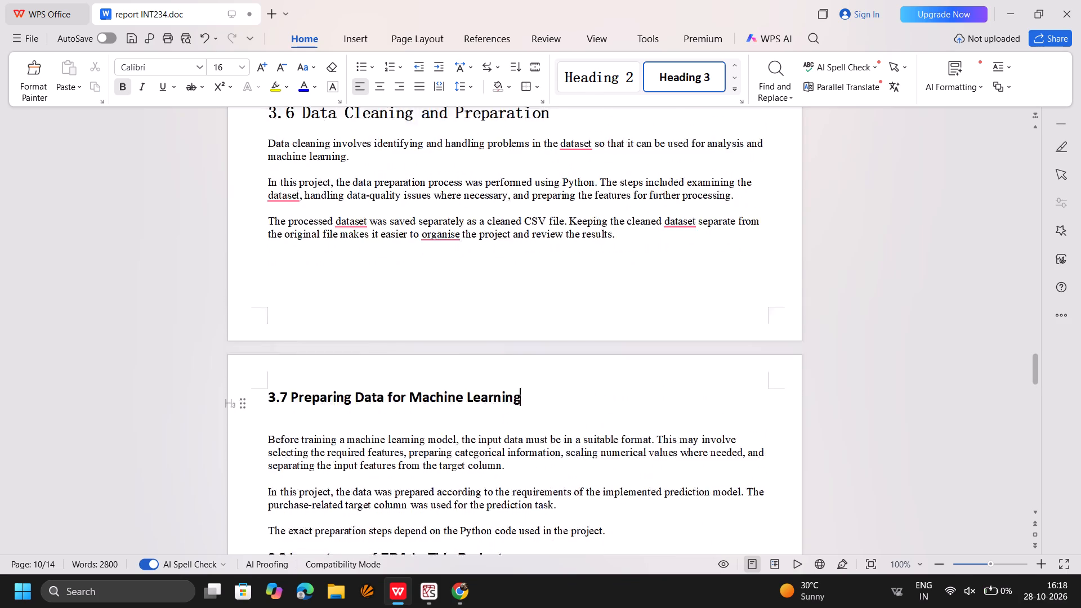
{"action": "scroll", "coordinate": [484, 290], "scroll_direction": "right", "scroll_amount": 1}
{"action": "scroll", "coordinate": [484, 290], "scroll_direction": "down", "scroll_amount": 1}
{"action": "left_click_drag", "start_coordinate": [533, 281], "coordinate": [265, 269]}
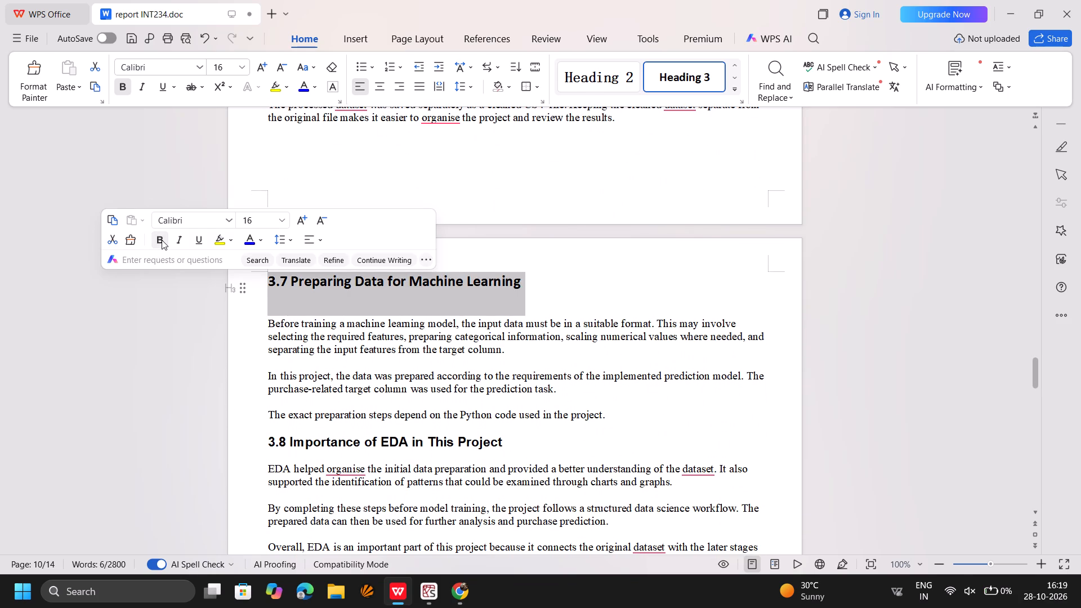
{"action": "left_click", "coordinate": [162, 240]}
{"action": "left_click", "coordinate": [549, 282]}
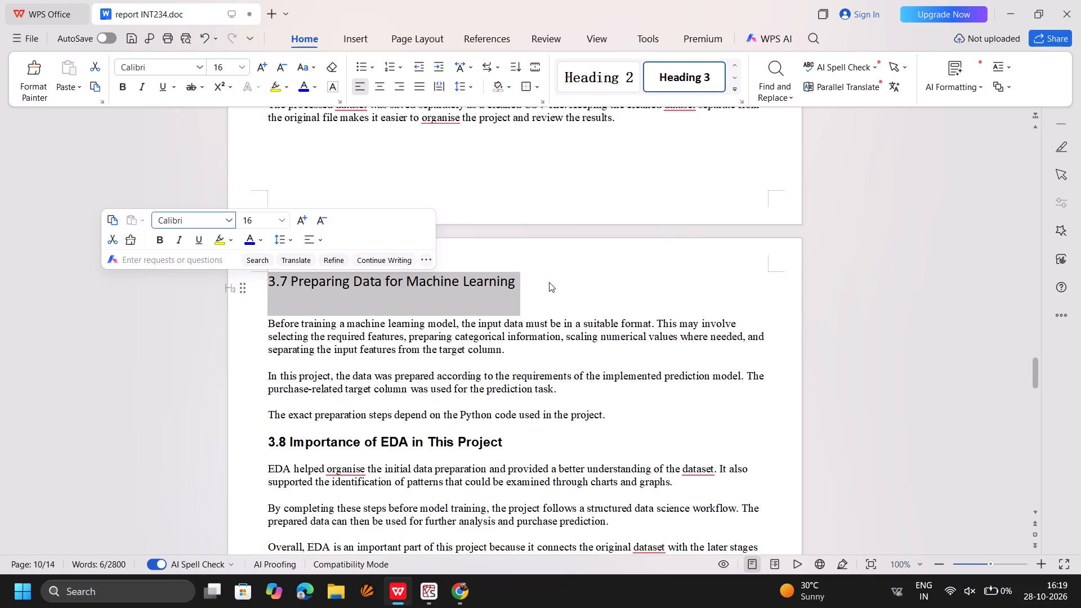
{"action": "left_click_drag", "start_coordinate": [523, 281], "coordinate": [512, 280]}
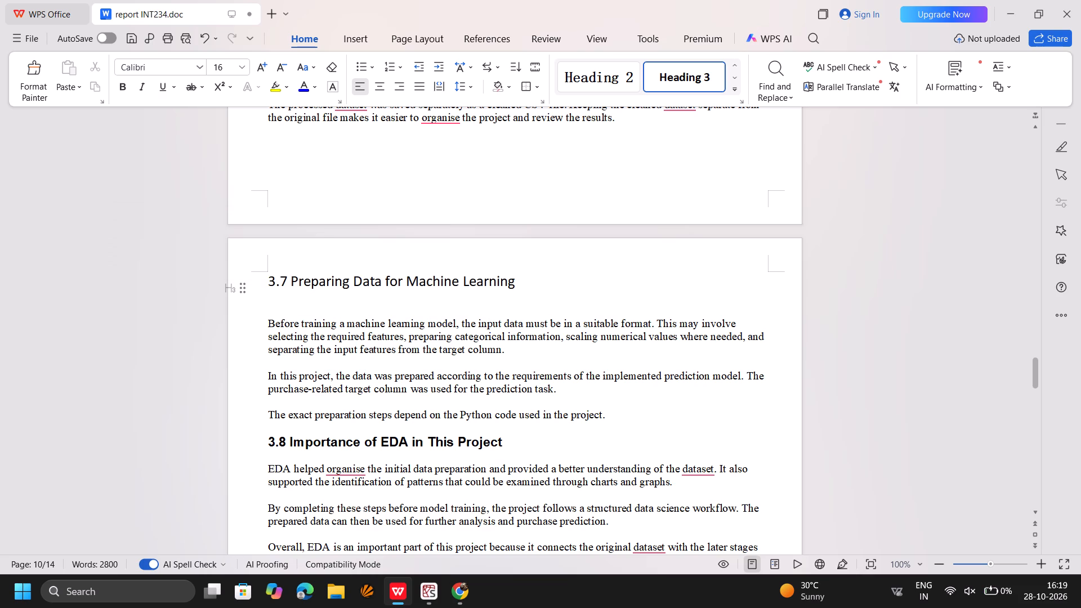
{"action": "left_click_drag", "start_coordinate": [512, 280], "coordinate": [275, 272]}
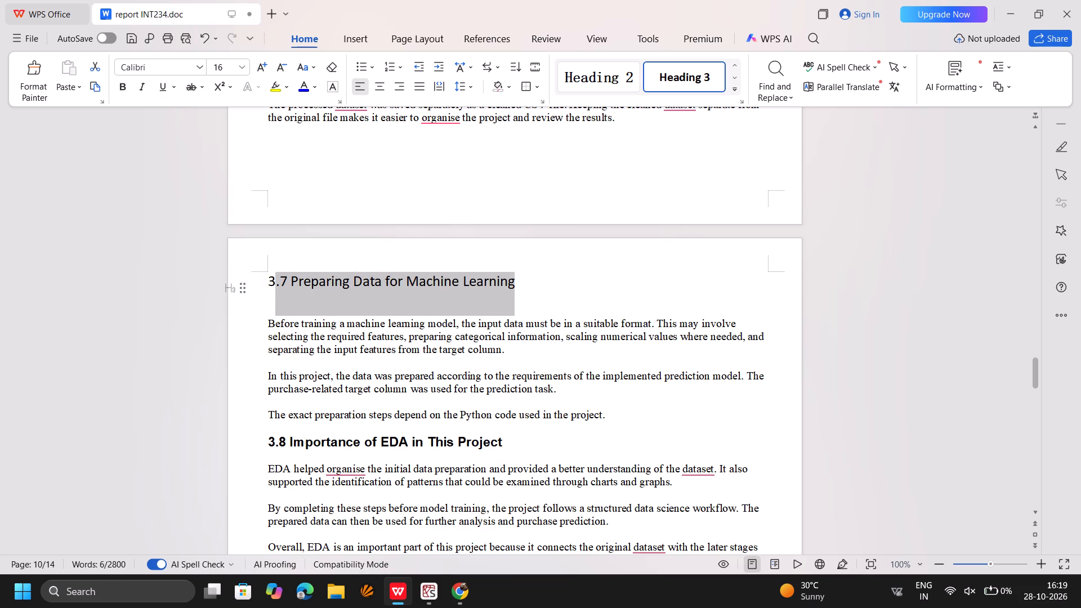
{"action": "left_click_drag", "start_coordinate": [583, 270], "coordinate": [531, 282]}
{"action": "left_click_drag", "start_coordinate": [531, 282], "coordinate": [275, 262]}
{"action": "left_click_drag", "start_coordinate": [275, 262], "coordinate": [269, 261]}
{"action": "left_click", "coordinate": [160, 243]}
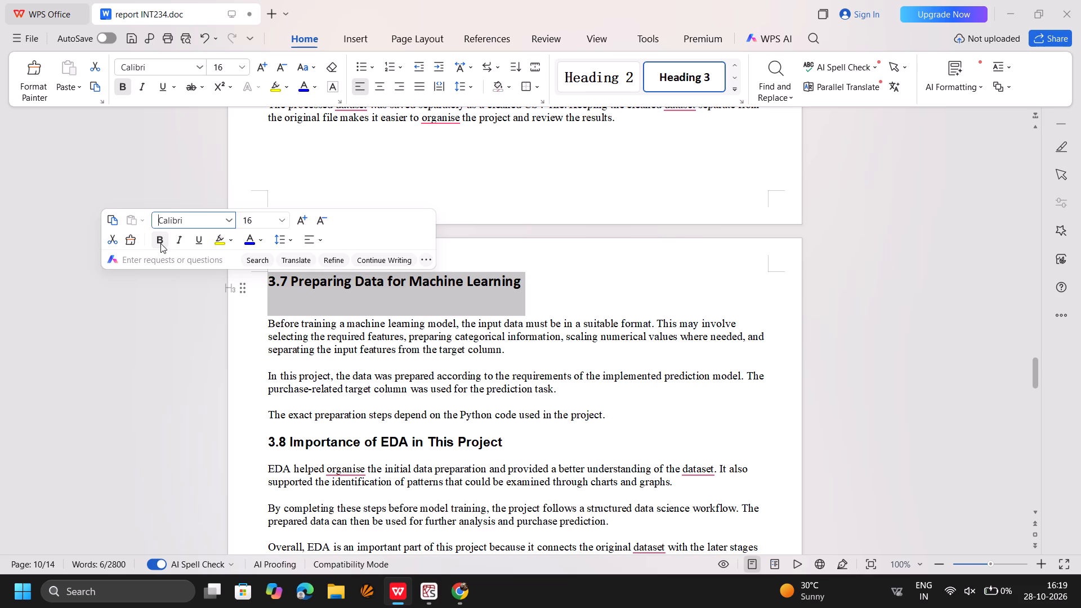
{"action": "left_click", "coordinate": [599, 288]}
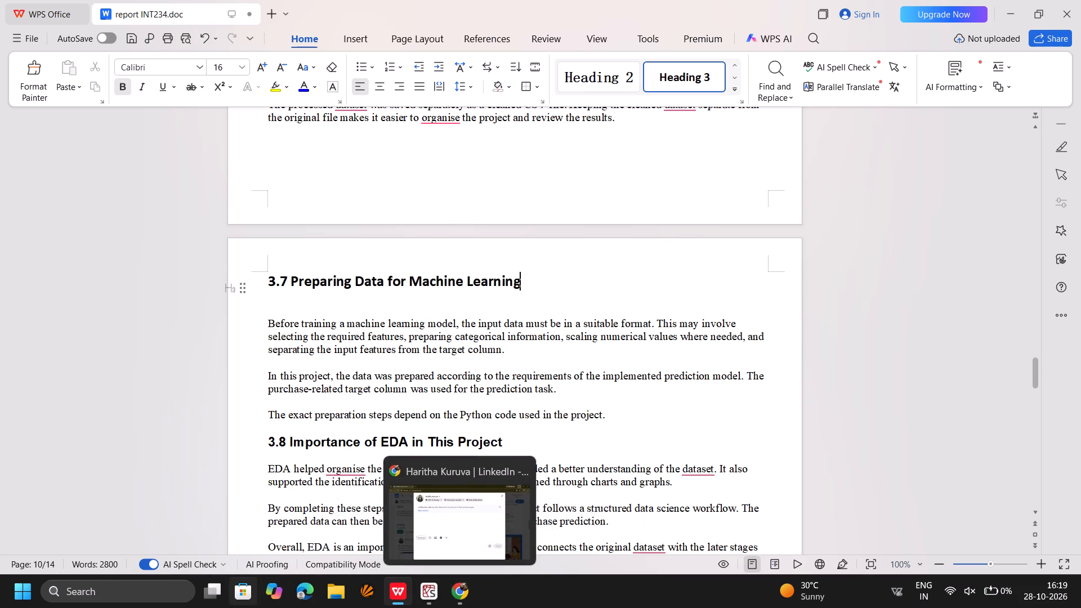
Launch the Kuro app from the recent searches.
{"action": "left_click", "coordinate": [171, 589]}
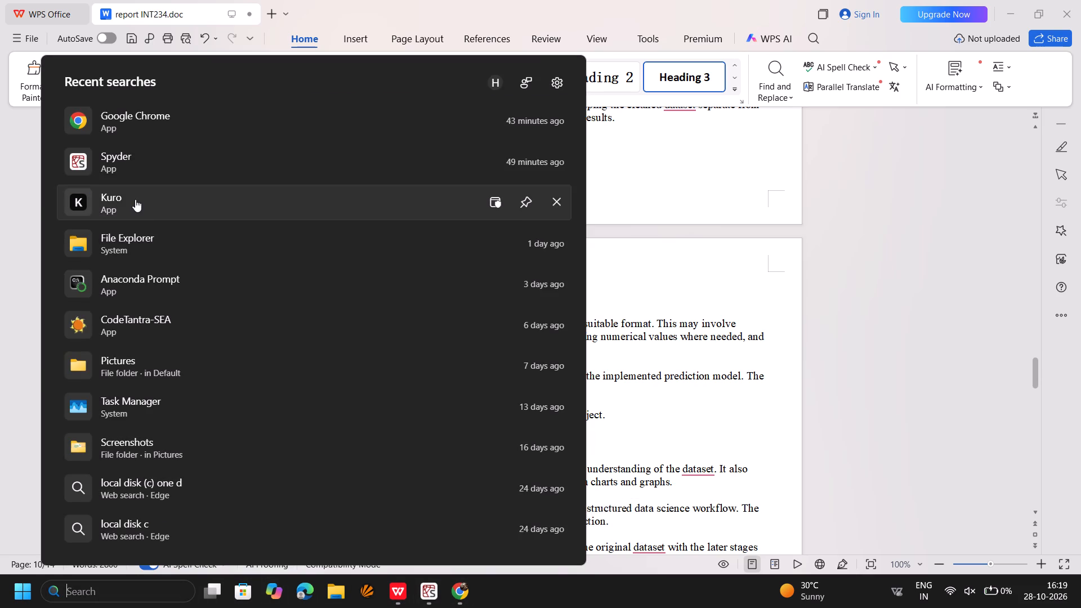
{"action": "left_click", "coordinate": [135, 199]}
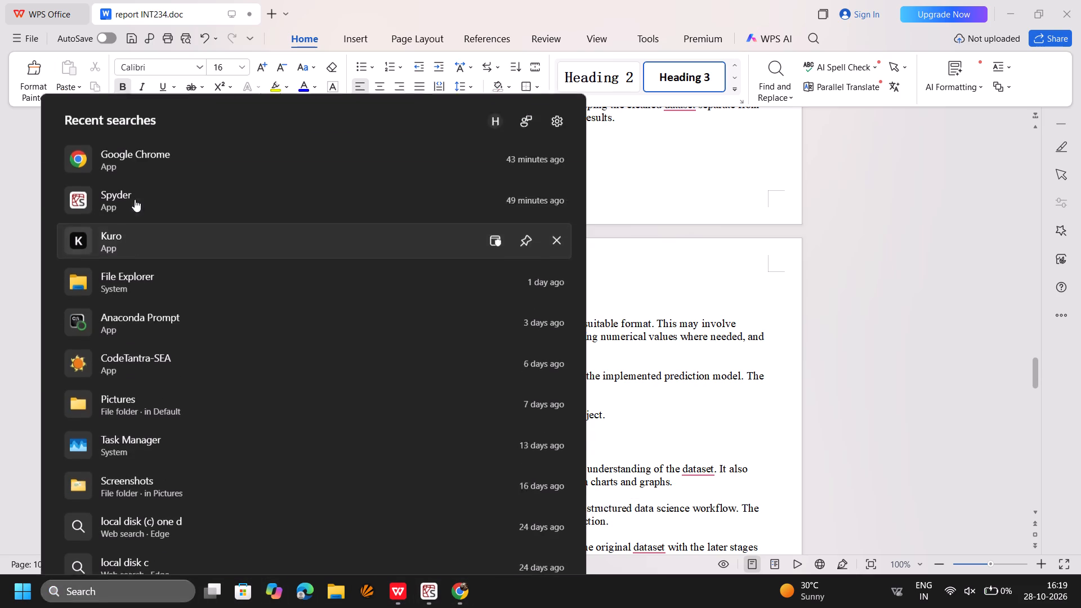
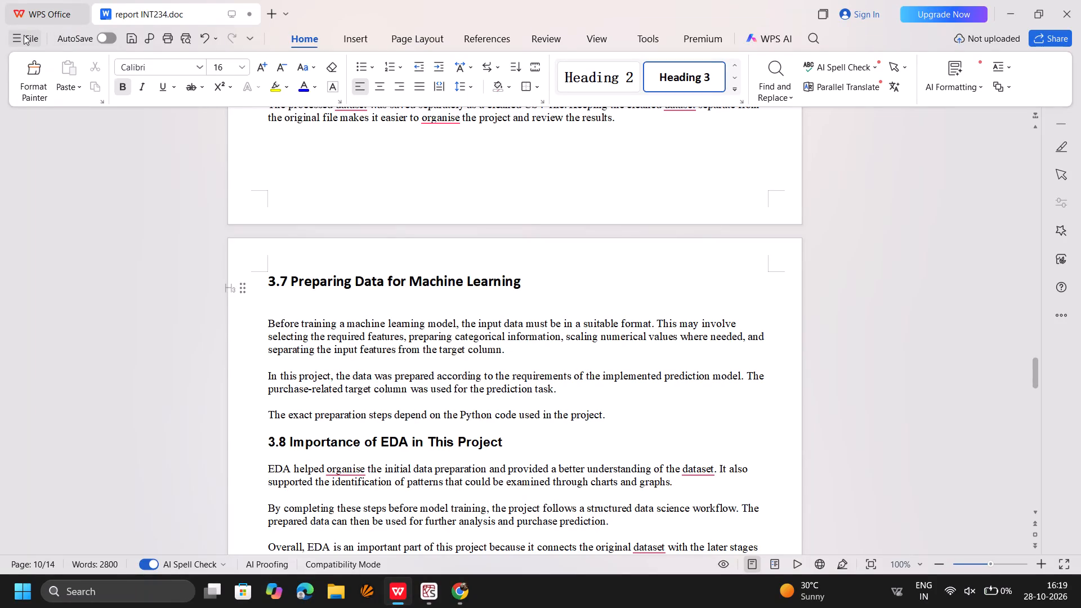
Save the report as report INT234.doc in the Downloads folder, replacing the existing file, and close WPS Office.
{"action": "left_click", "coordinate": [24, 35]}
{"action": "left_click", "coordinate": [72, 162]}
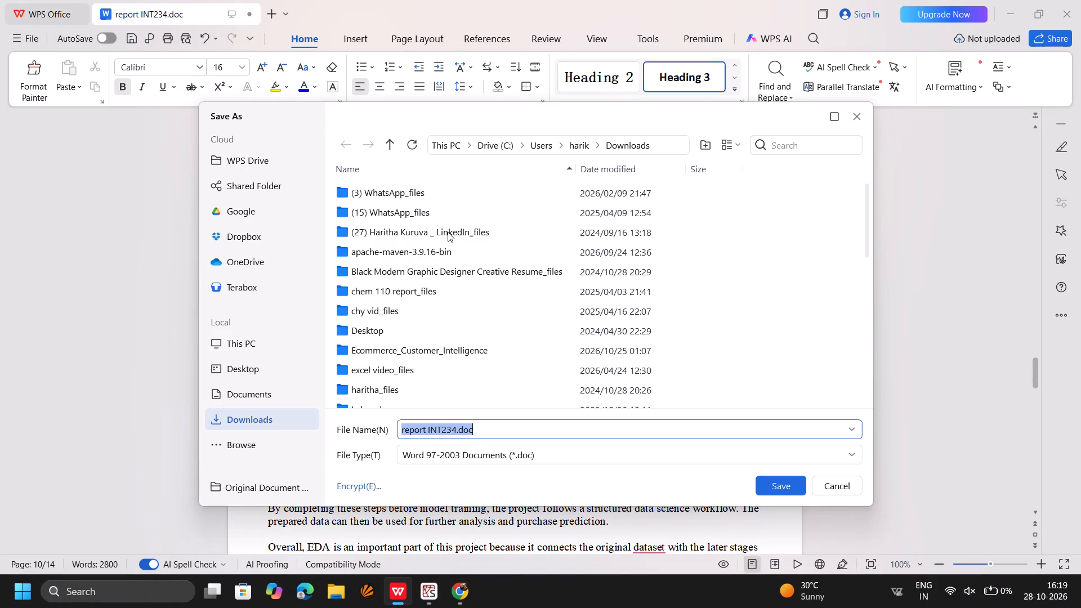
{"action": "left_click", "coordinate": [768, 482]}
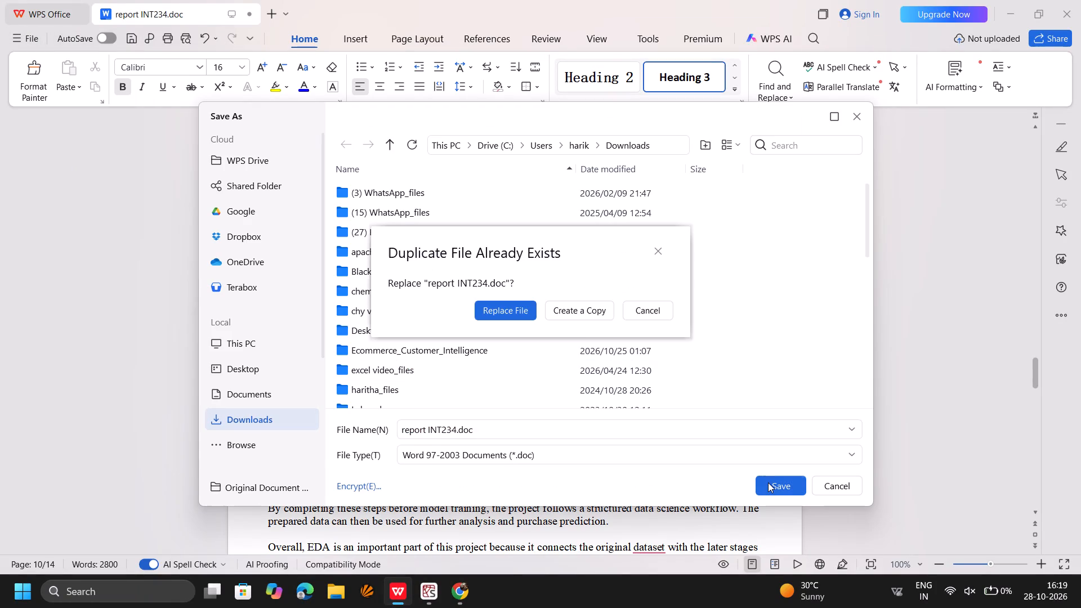
{"action": "left_click", "coordinate": [530, 310]}
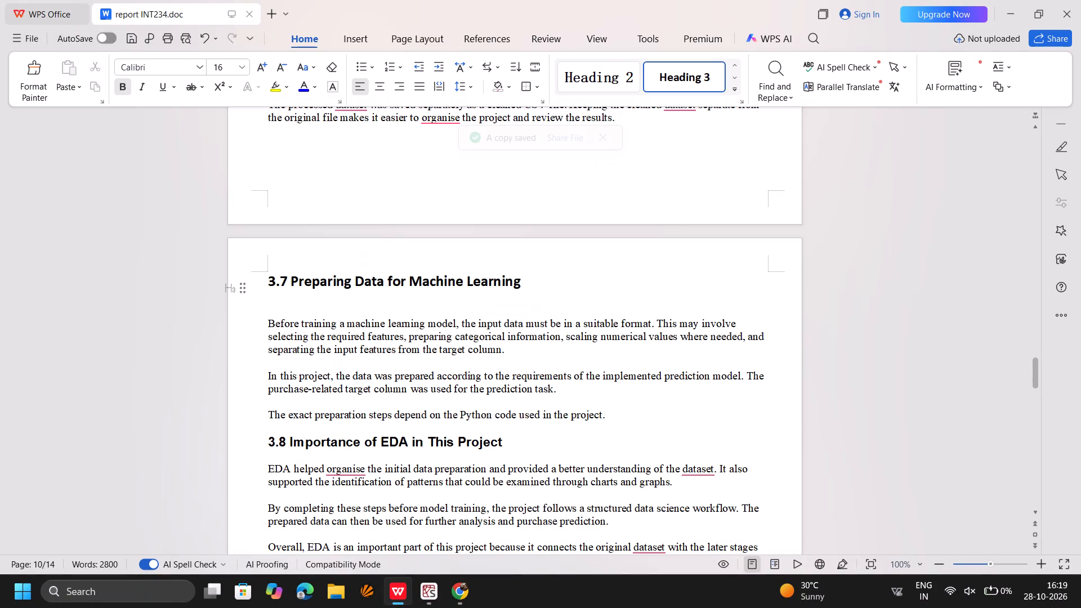
{"action": "left_click", "coordinate": [1072, 10]}
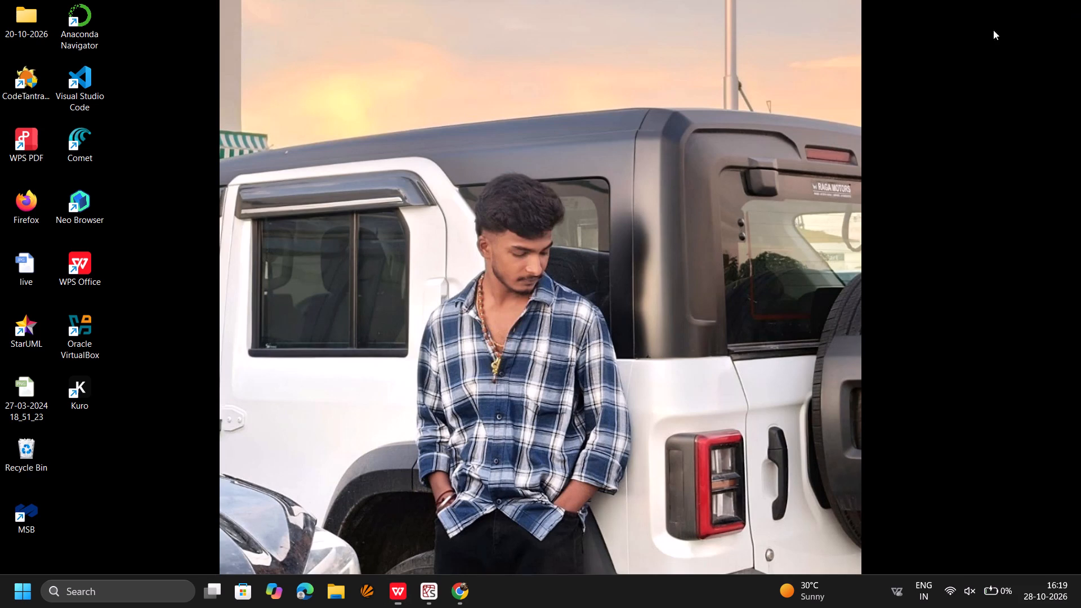
Open the Windows power options for shutting down the computer.
{"action": "left_click", "coordinate": [21, 594]}
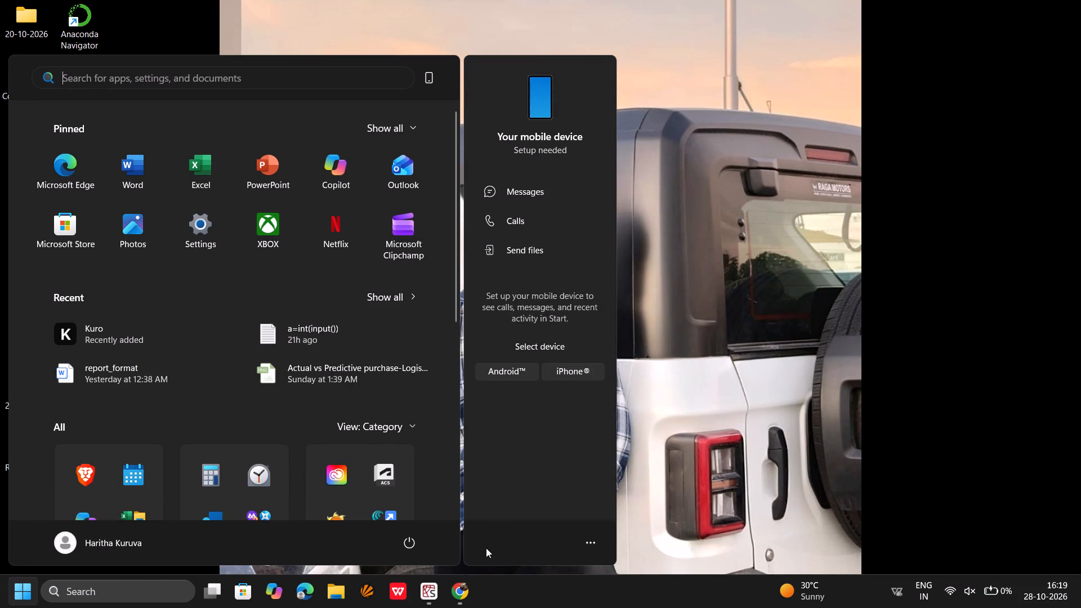
{"action": "left_click", "coordinate": [422, 543]}
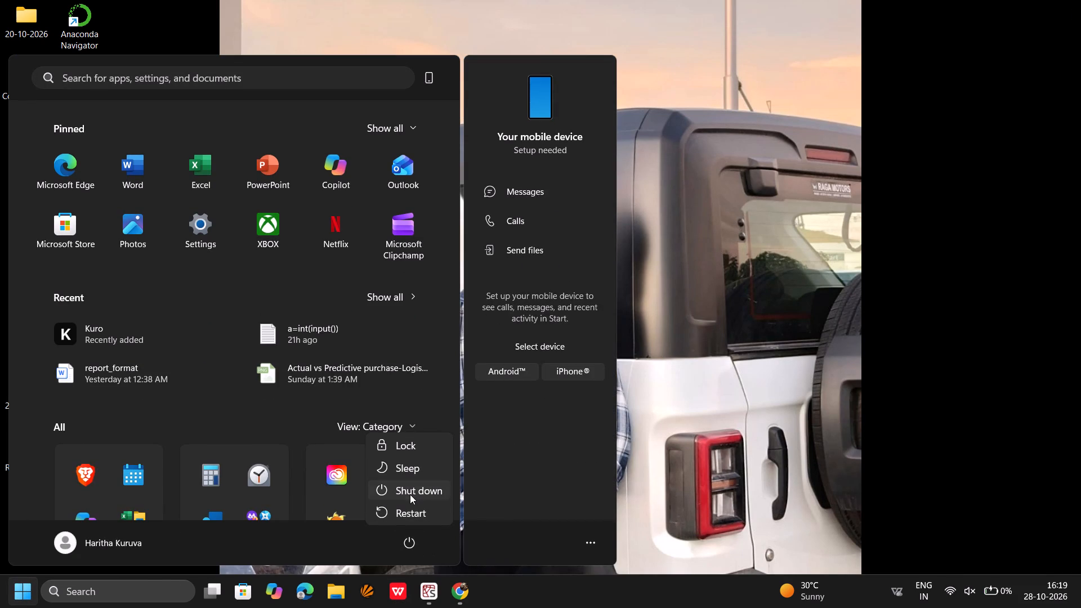